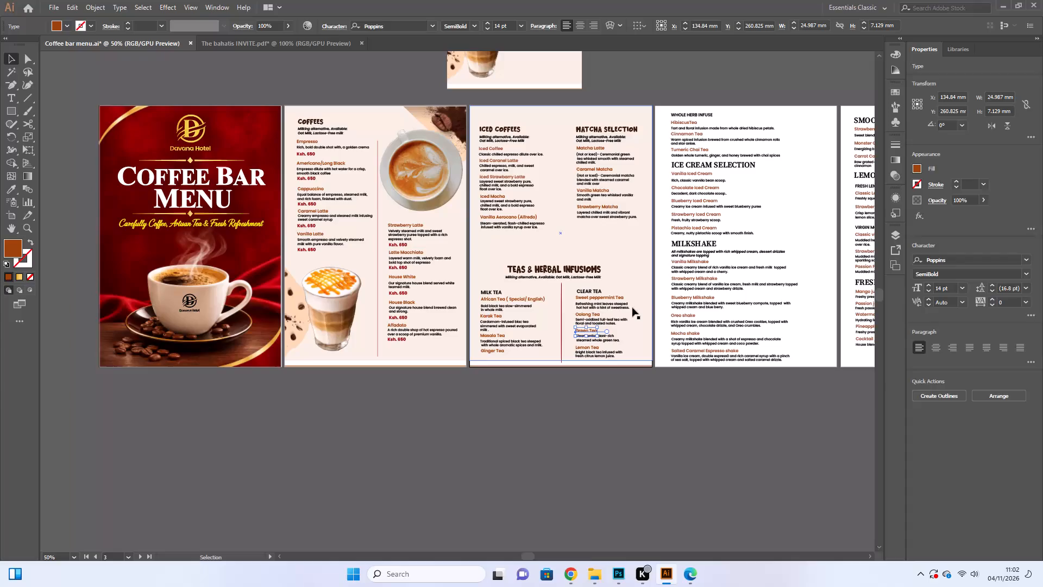
Switch to File Explorer and open renja card print.pdf from the MY JOB folder.
left_click(609, 504)
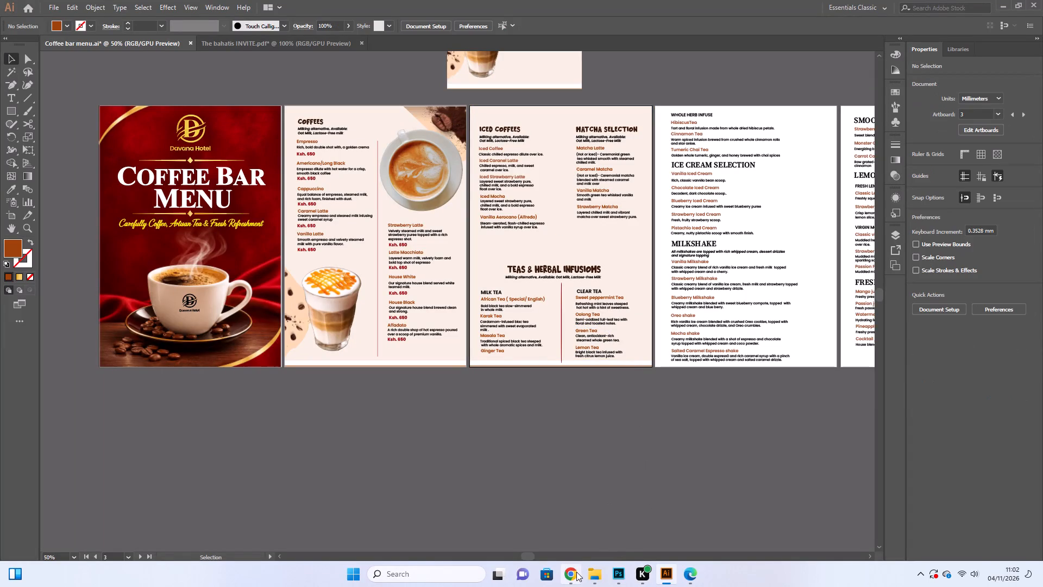
left_click(586, 543)
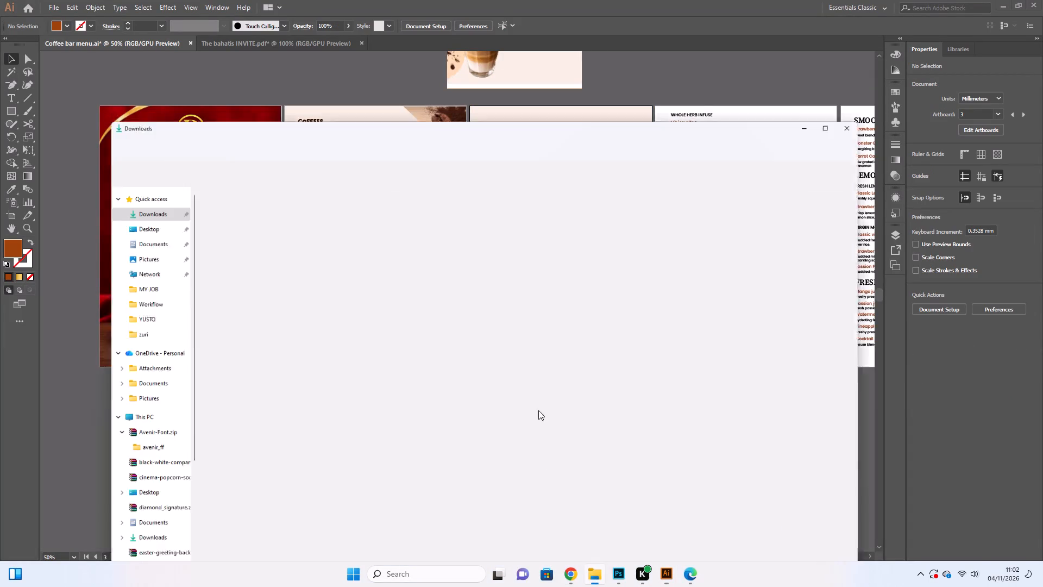
double_click(89, 251)
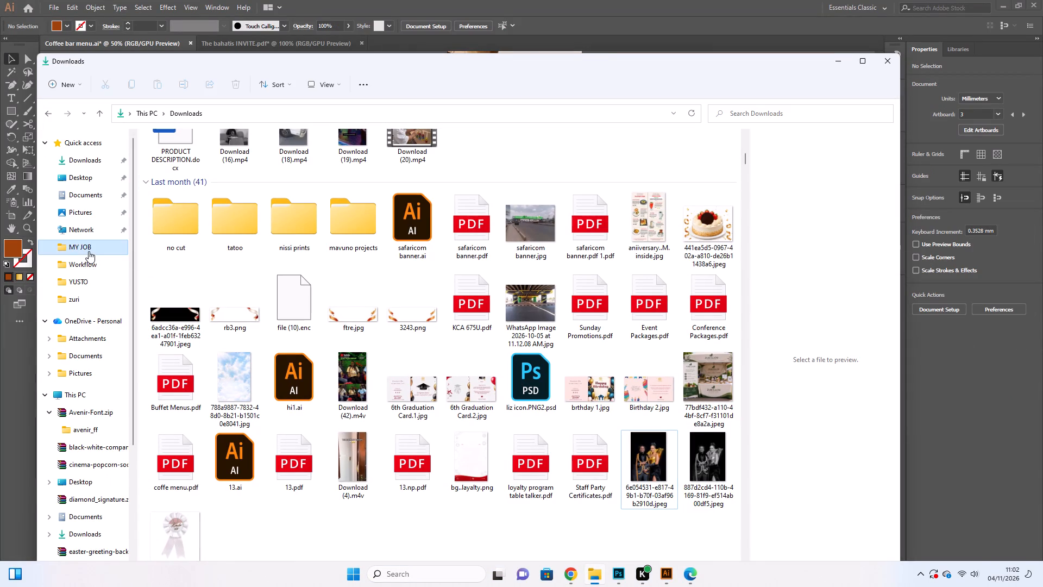
scroll(433, 371, "down", 2)
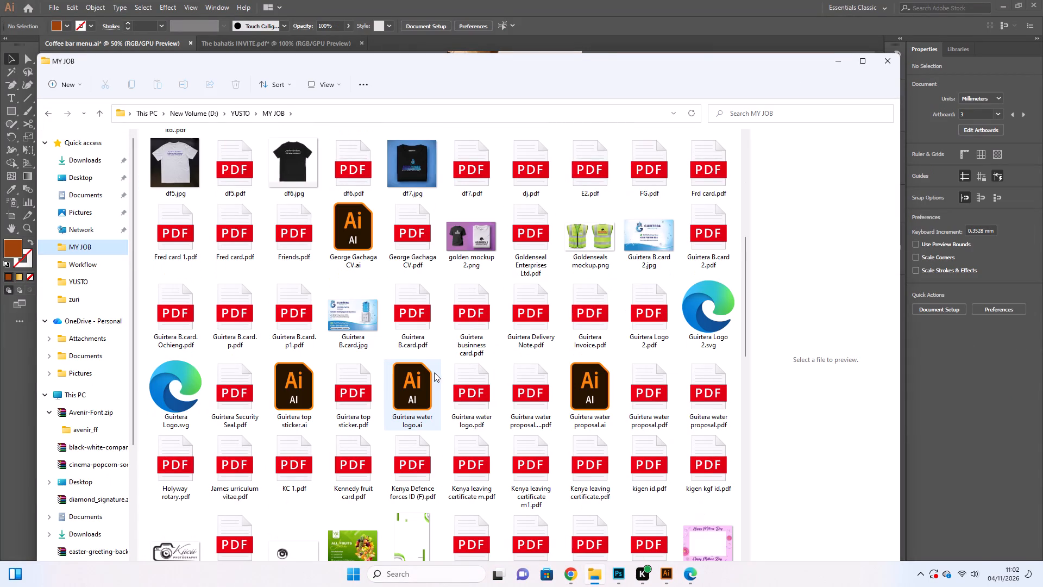
scroll(523, 391, "down", 4)
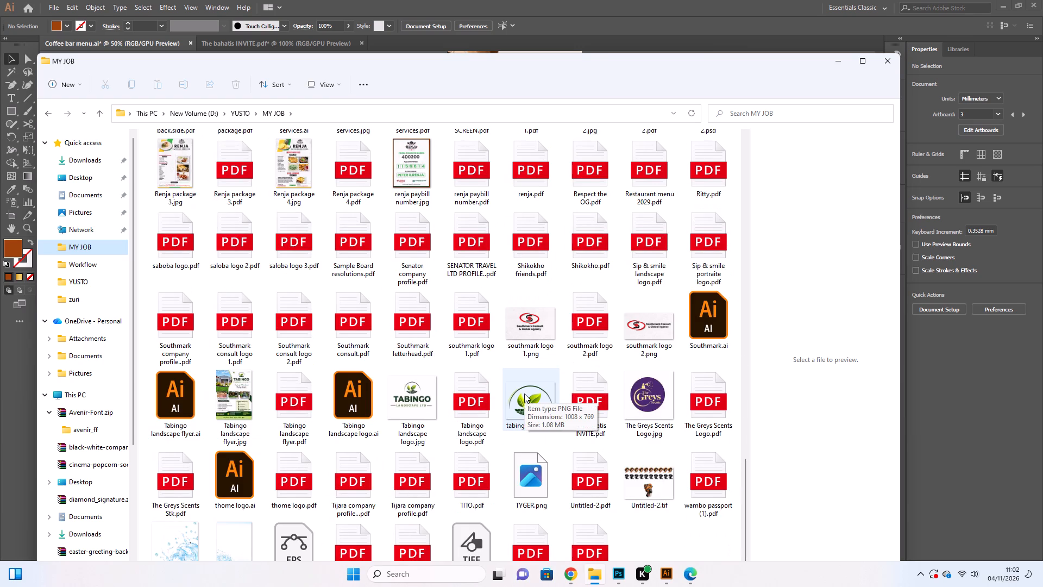
scroll(526, 395, "down", 2)
scroll(489, 459, "down", 3)
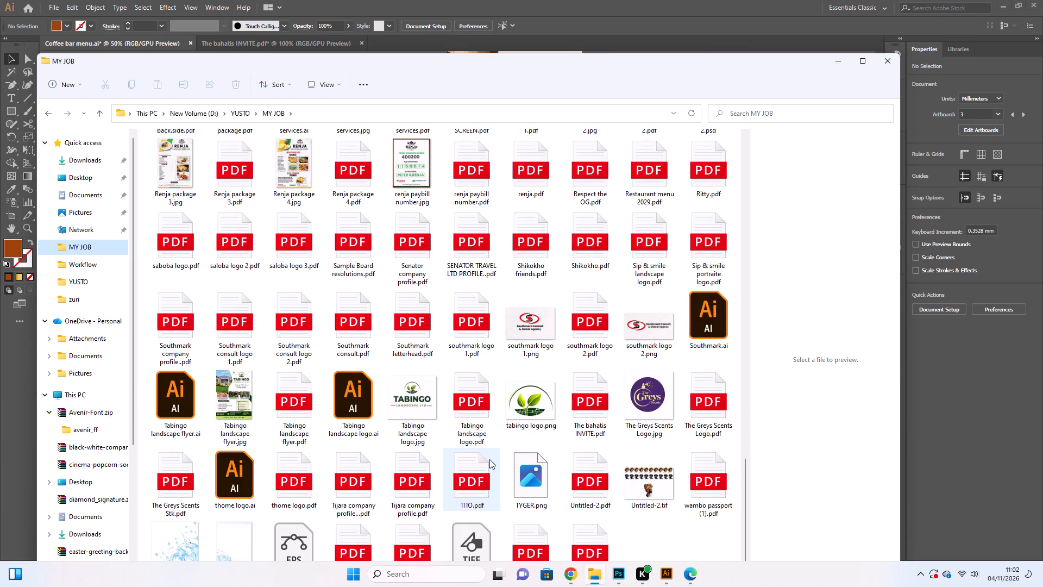
scroll(489, 456, "up", 1)
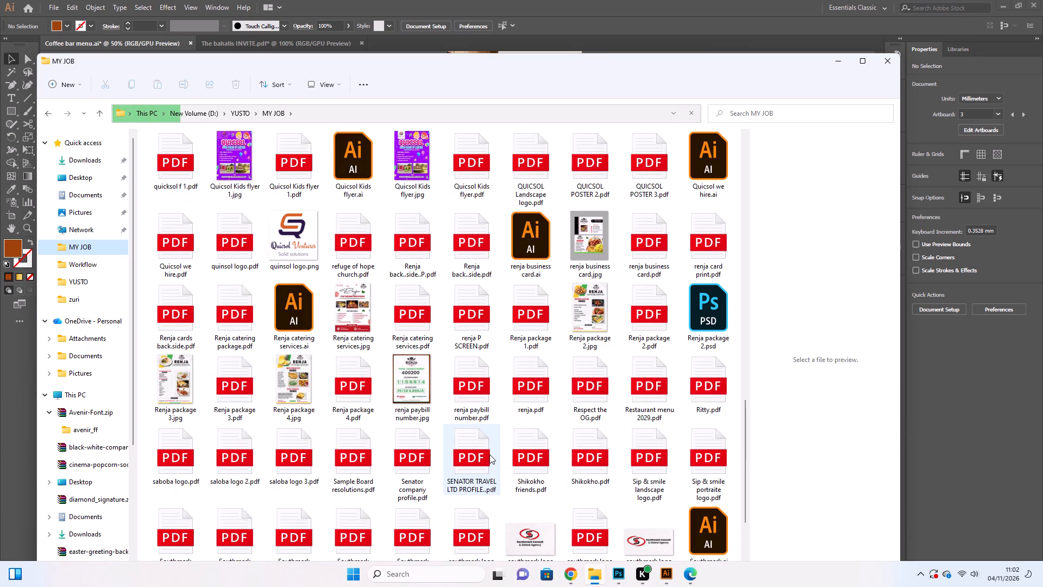
scroll(489, 454, "down", 1)
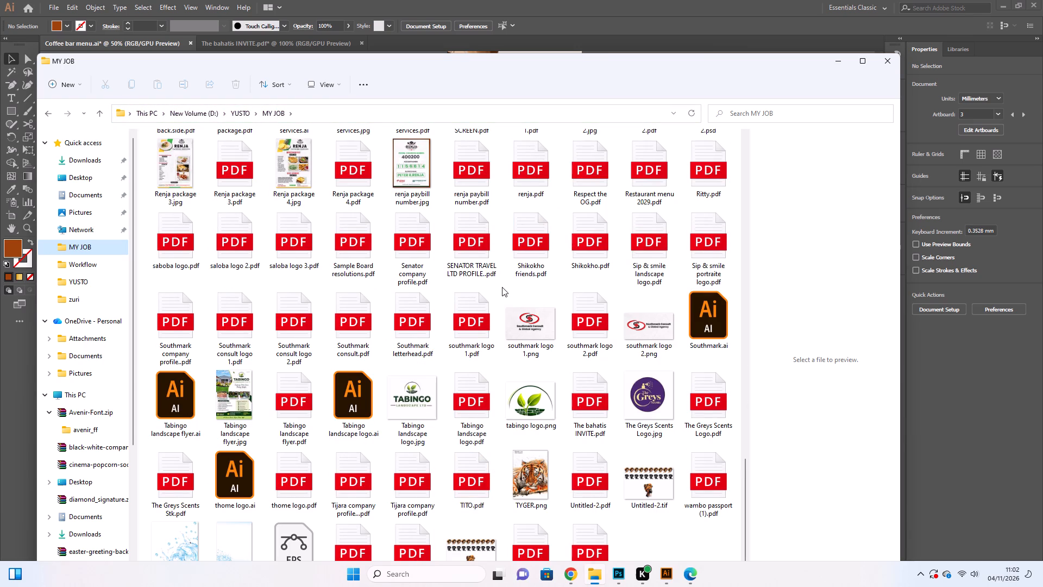
scroll(502, 287, "up", 1)
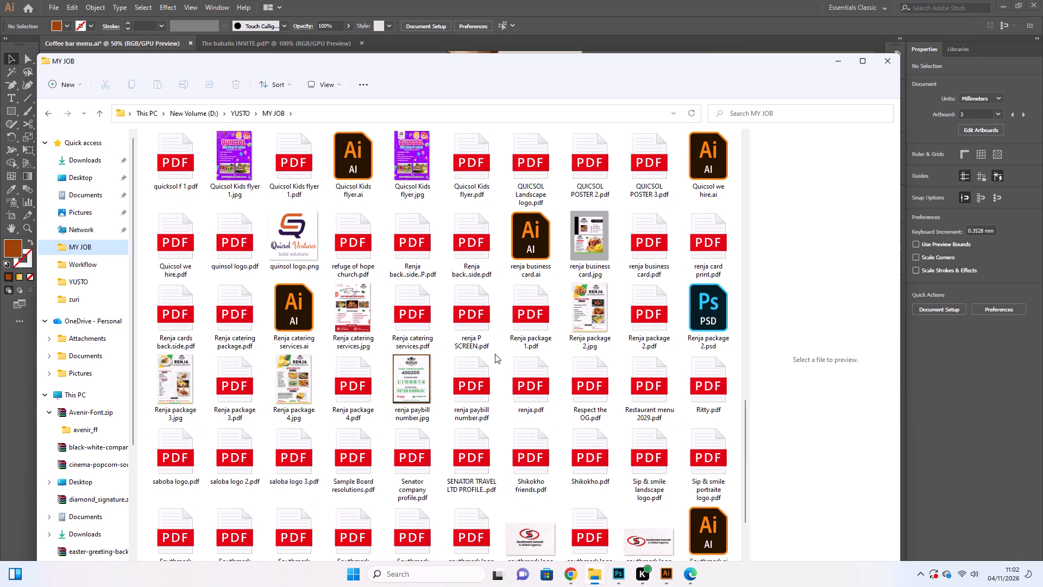
scroll(466, 359, "down", 1)
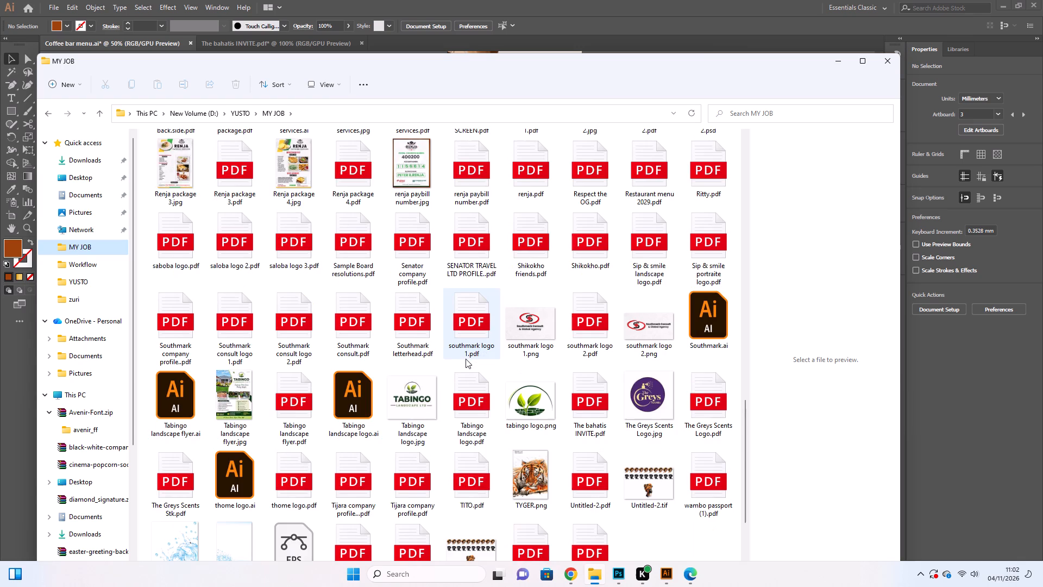
scroll(467, 359, "up", 1)
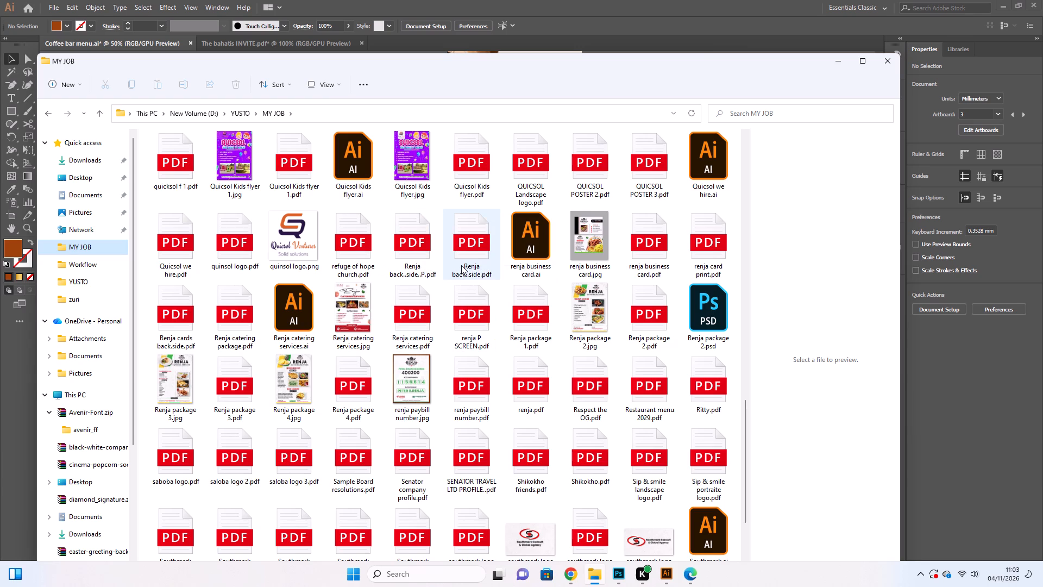
double_click(702, 261)
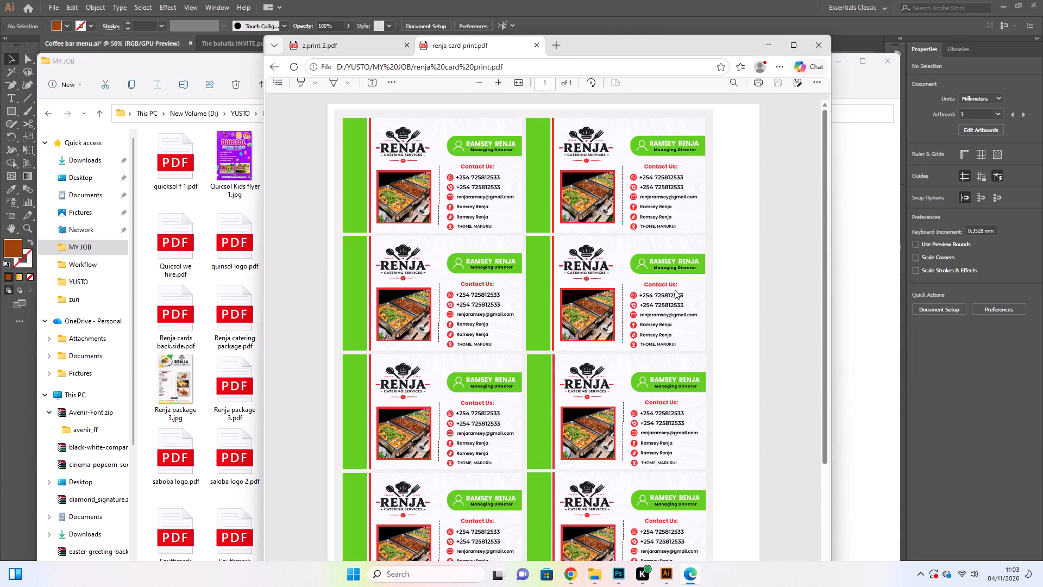
Print the Renja business card sheet with the scale set to actual size, and put the PDF viewer away.
scroll(567, 383, "down", 11)
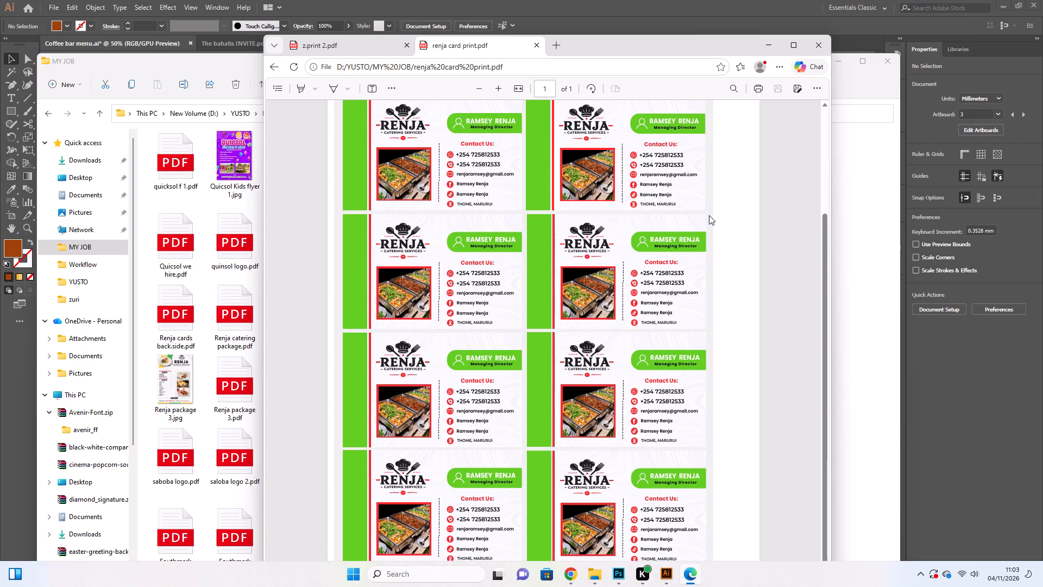
left_click(759, 93)
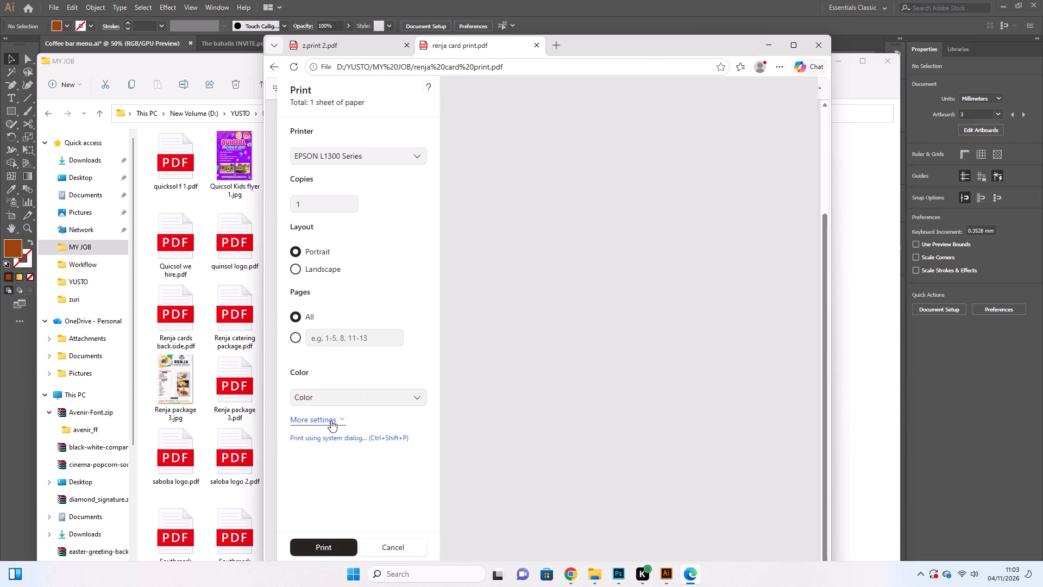
left_click(331, 420)
scroll(331, 420, "down", 5)
left_click(296, 429)
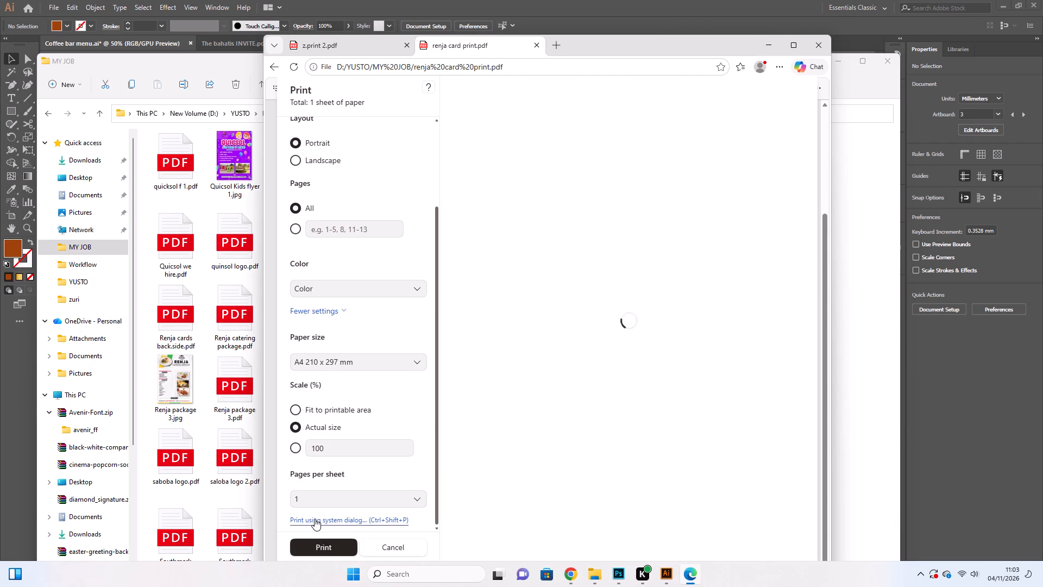
scroll(324, 498, "up", 3)
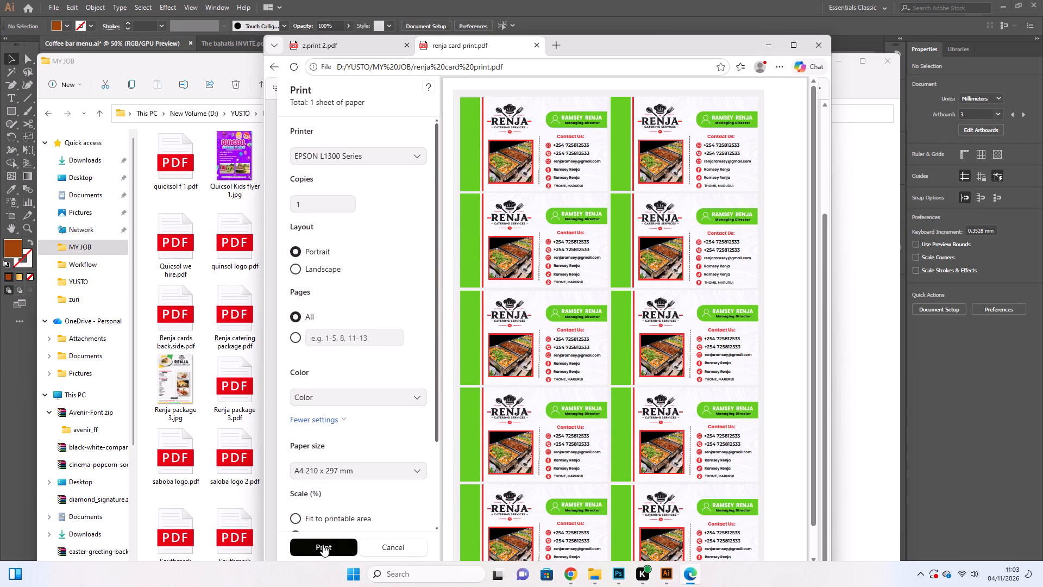
left_click(323, 545)
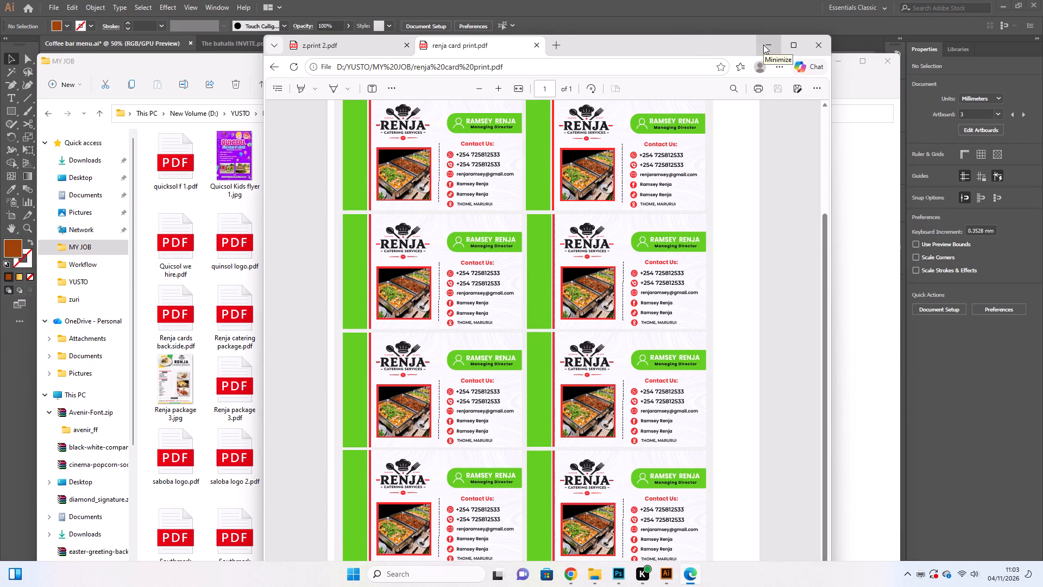
left_click(763, 45)
Preview renja business card.jpg in the MY JOB folder and return to the coffee bar menu in Illustrator.
left_click(593, 252)
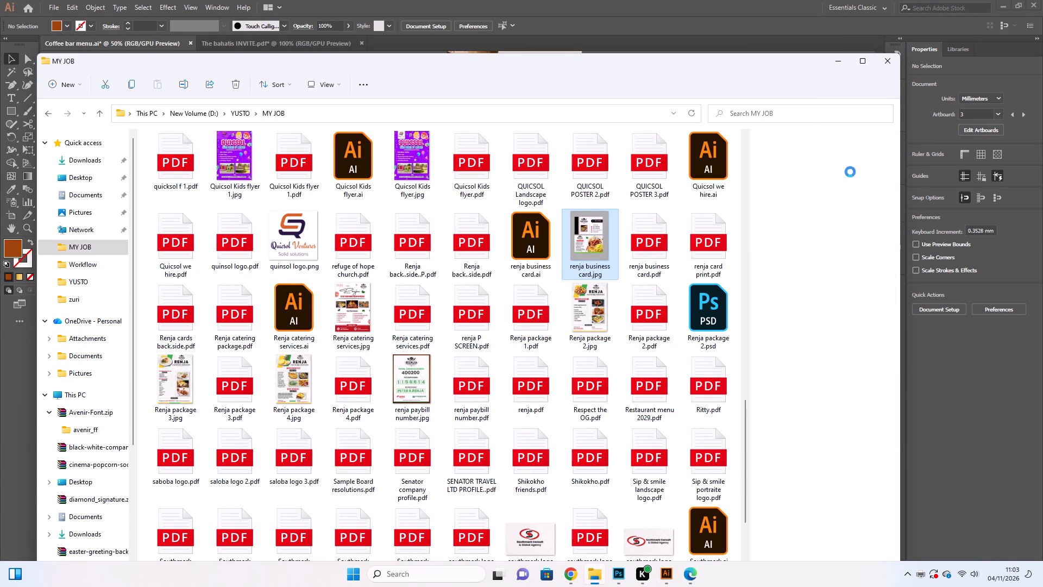
left_click(837, 64)
left_click(298, 376)
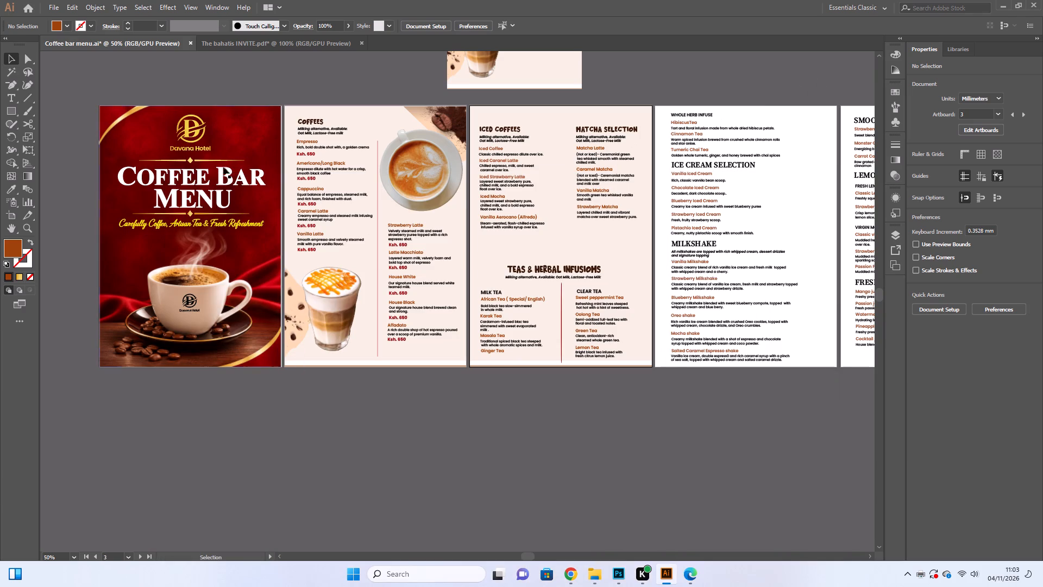
Start opening a document and look through the MY JOB folder for the needed file.
left_click(59, 8)
left_click(69, 47)
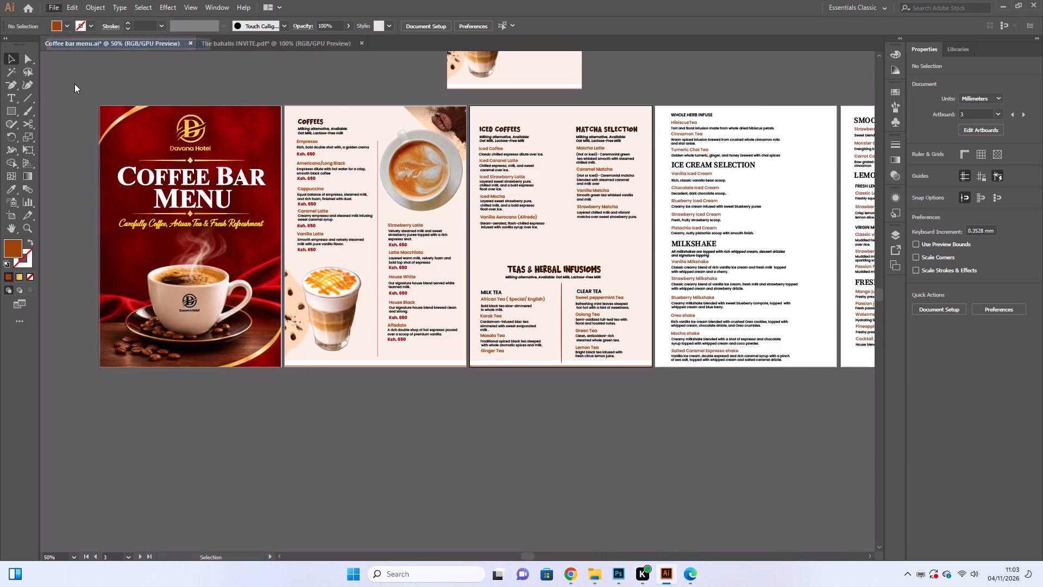
scroll(63, 247, "up", 11)
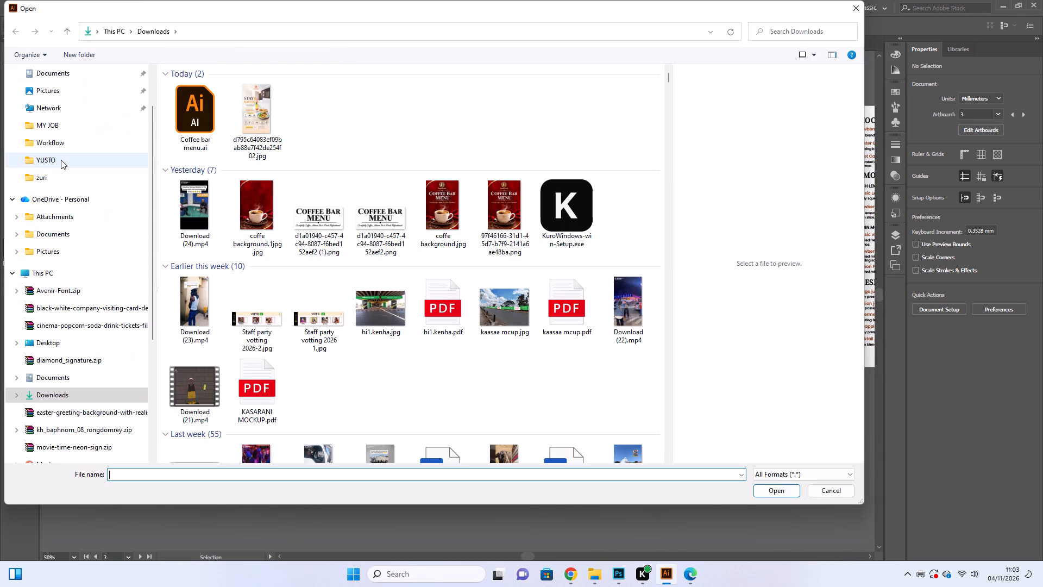
left_click(61, 160)
left_click(59, 129)
scroll(256, 239, "down", 2)
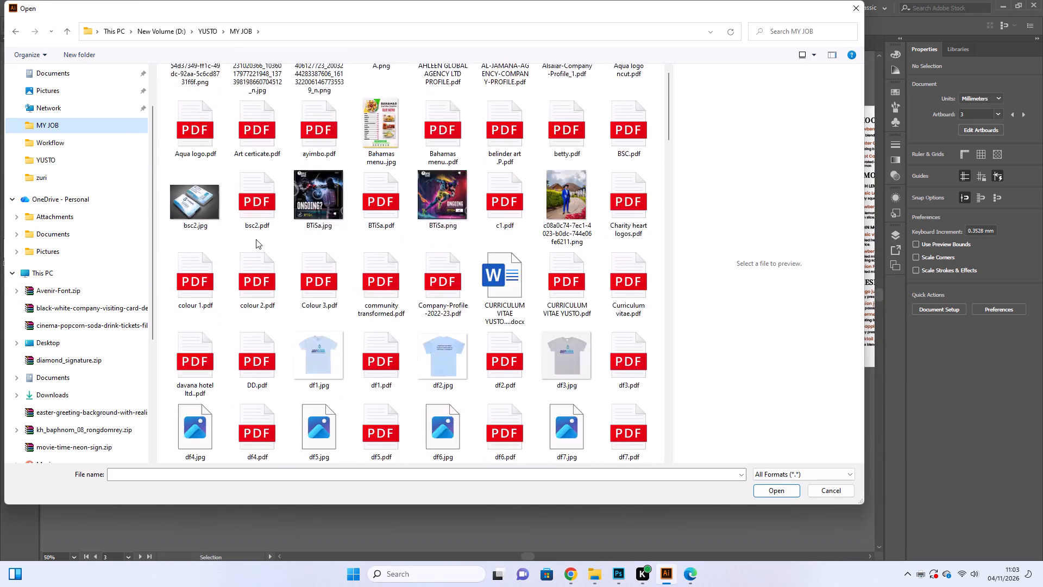
scroll(256, 239, "down", 1)
scroll(312, 280, "down", 1)
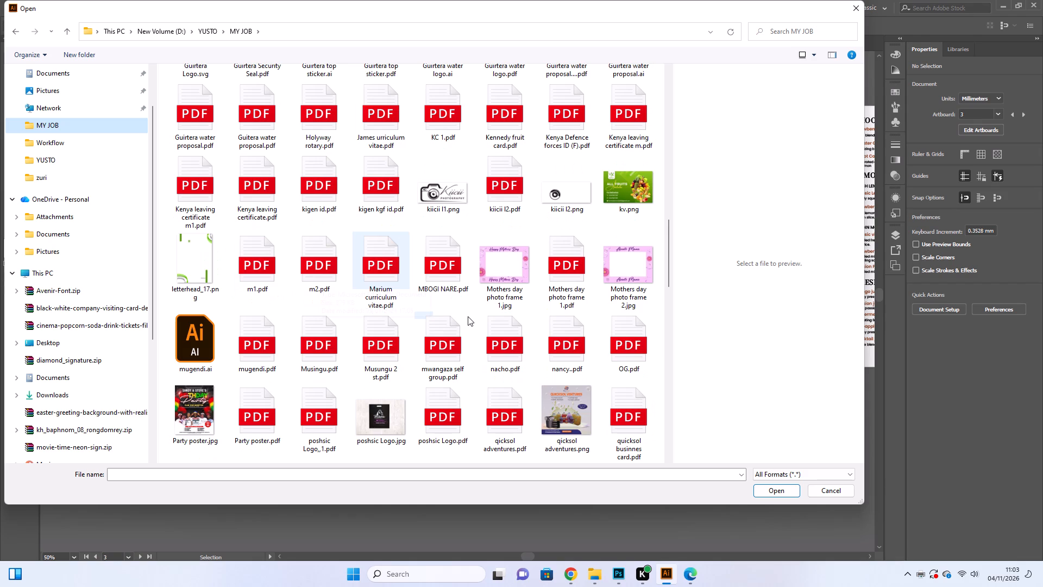
scroll(467, 316, "up", 2)
scroll(467, 316, "down", 2)
scroll(410, 342, "down", 3)
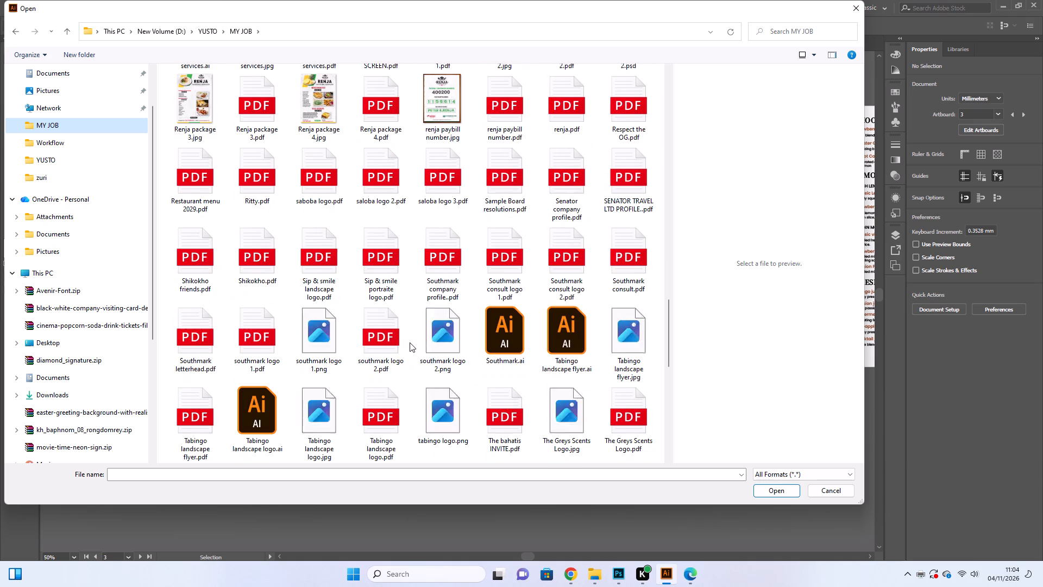
scroll(410, 342, "down", 1)
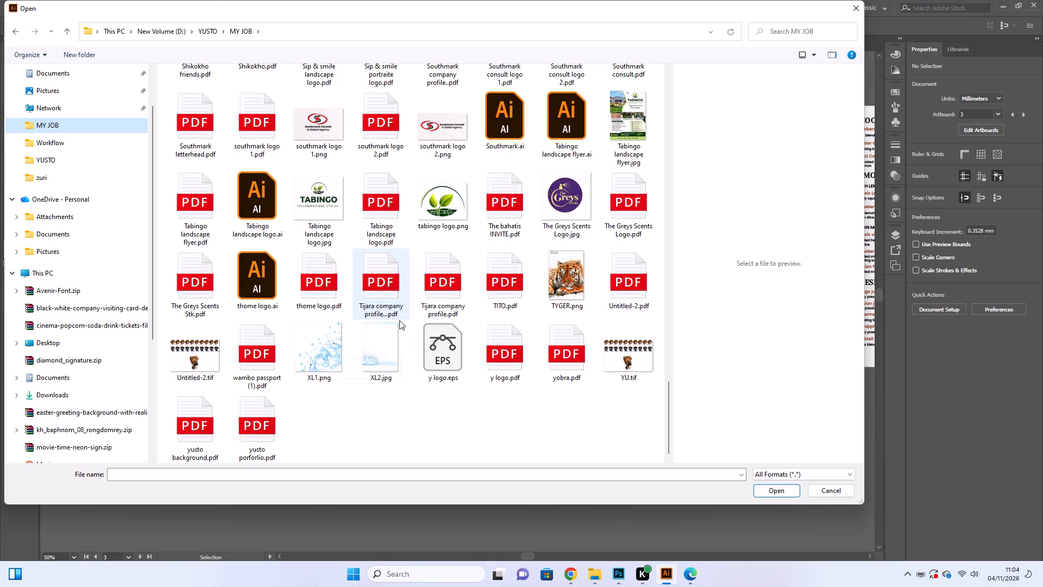
scroll(399, 321, "down", 2)
scroll(395, 330, "up", 6)
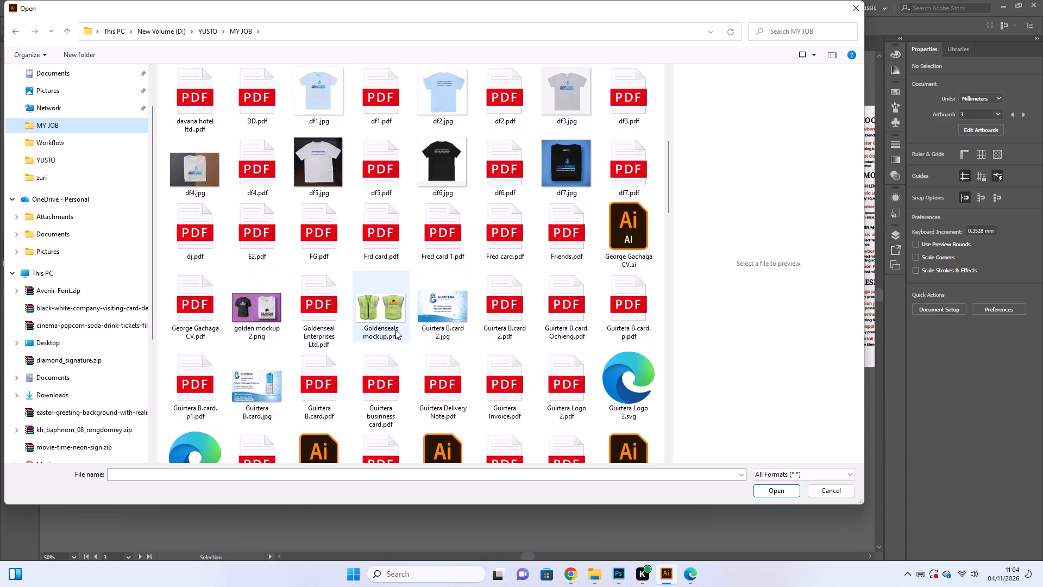
scroll(395, 330, "up", 4)
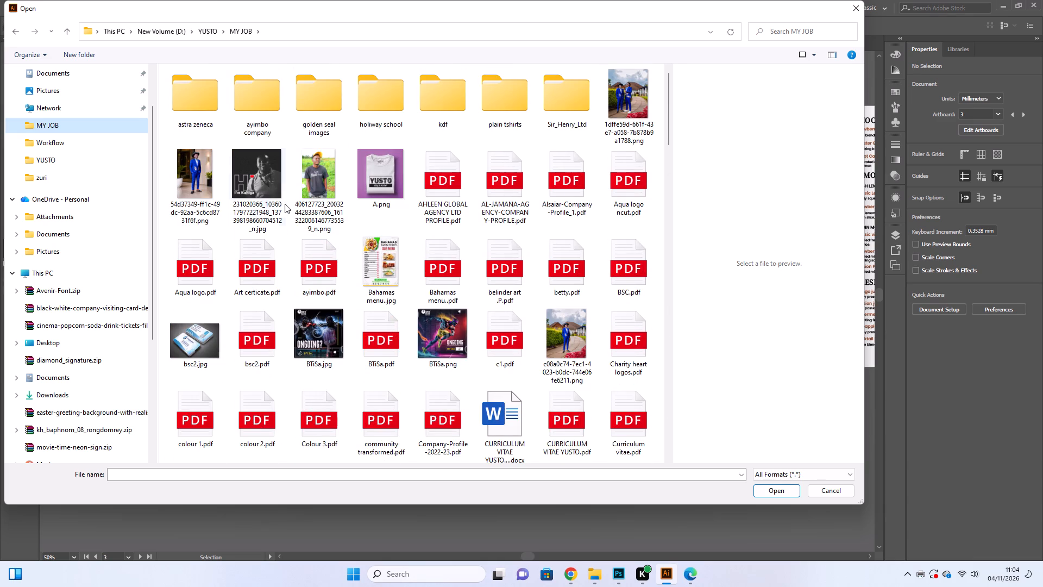
scroll(374, 286, "down", 4)
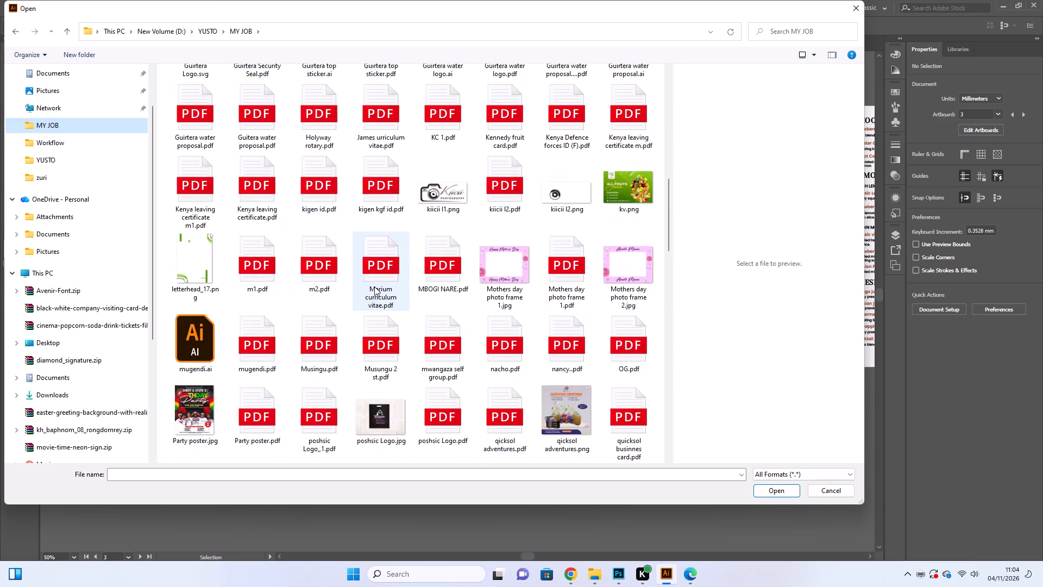
scroll(374, 286, "down", 2)
scroll(376, 286, "up", 4)
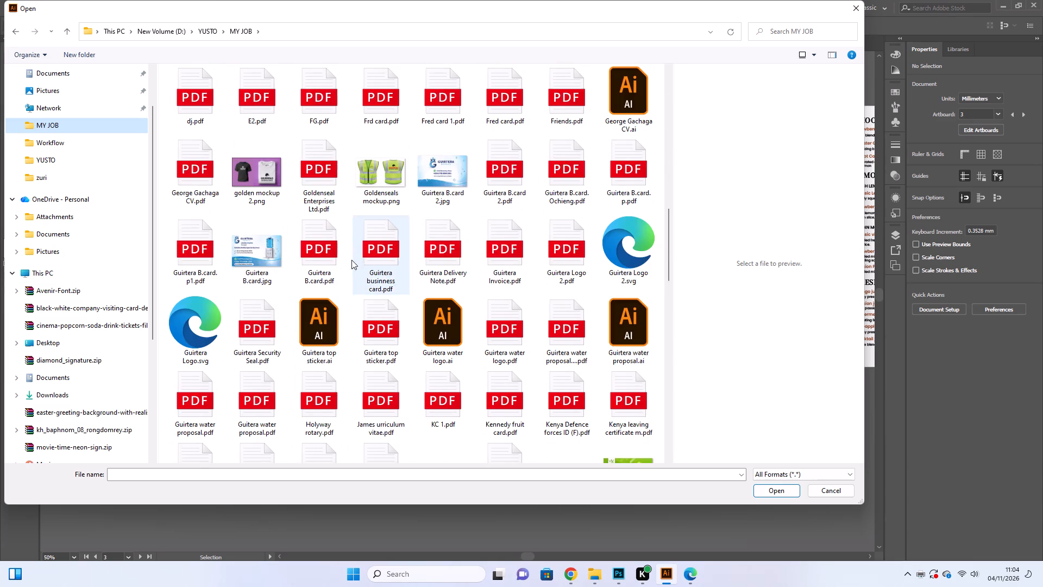
Find the zuri D note PDF in the zuri folder and open it.
left_click(74, 180)
scroll(454, 255, "down", 5)
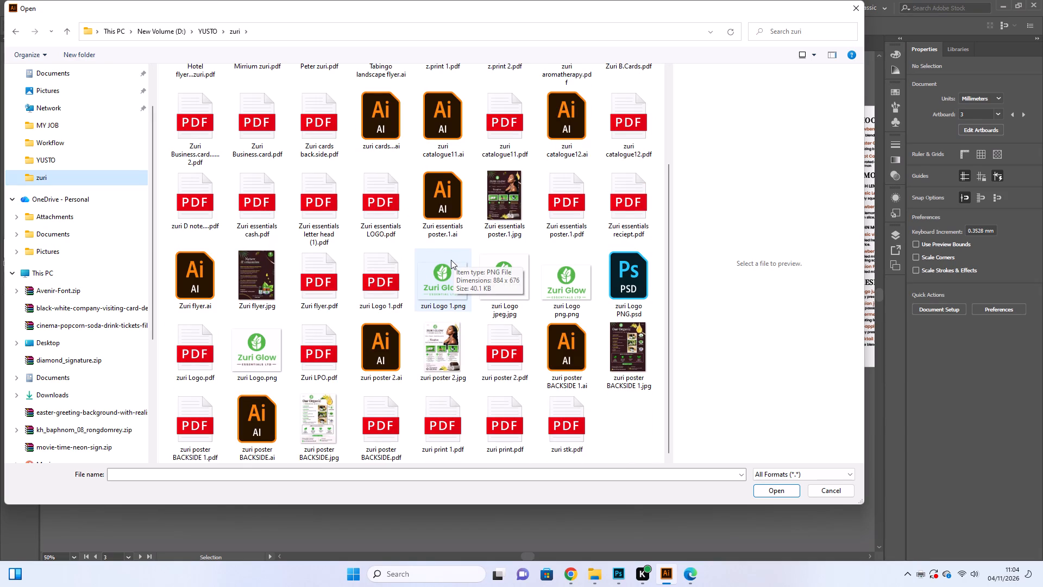
left_click(319, 301)
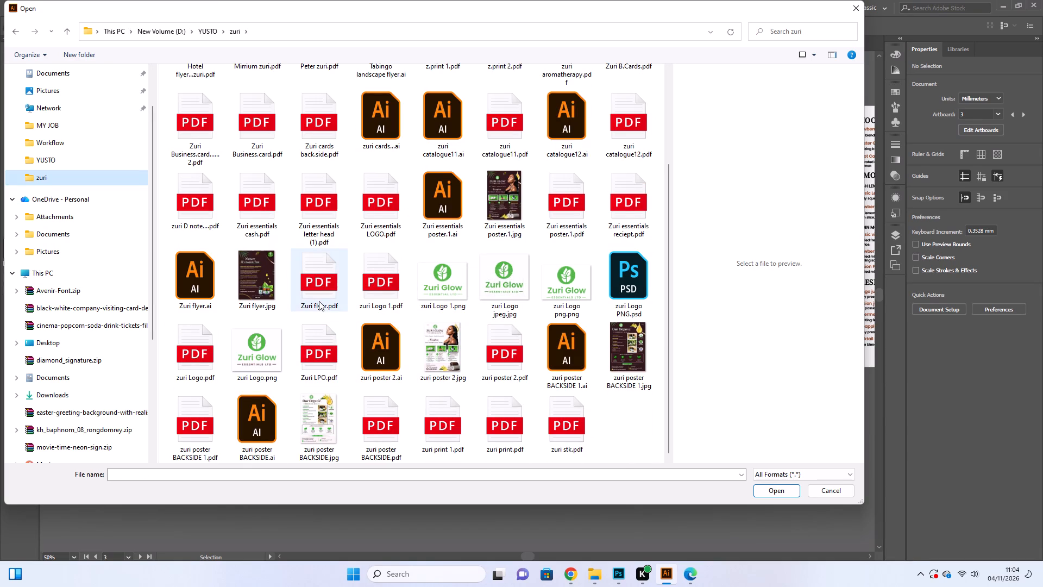
left_click(378, 298)
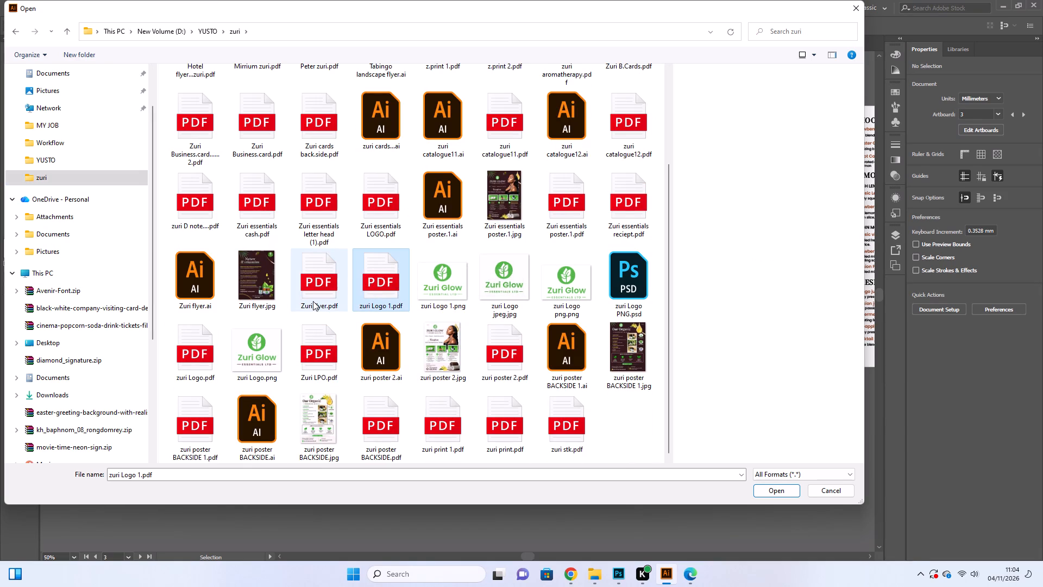
scroll(387, 301, "up", 2)
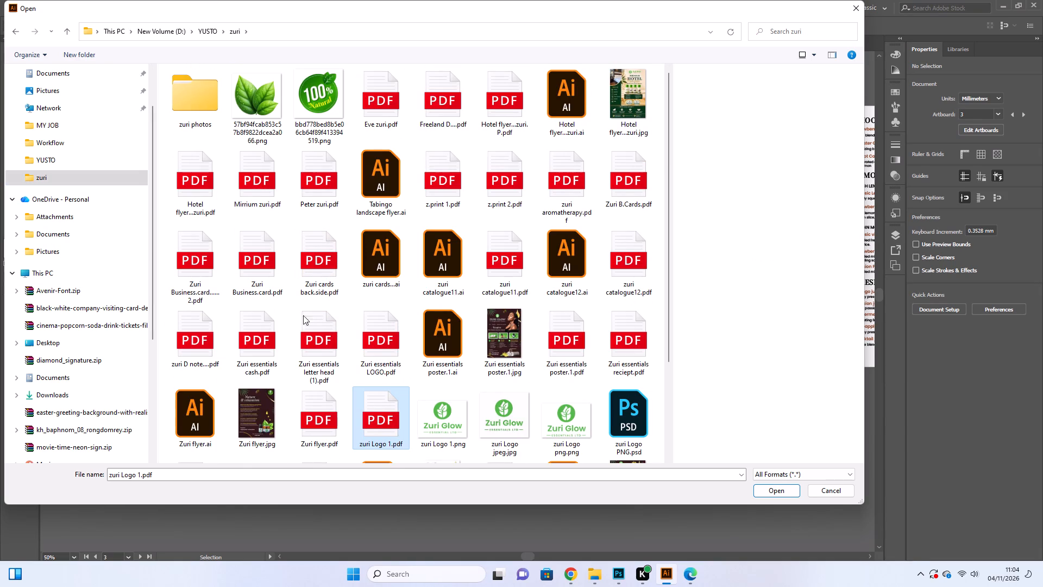
left_click(196, 357)
left_click(774, 492)
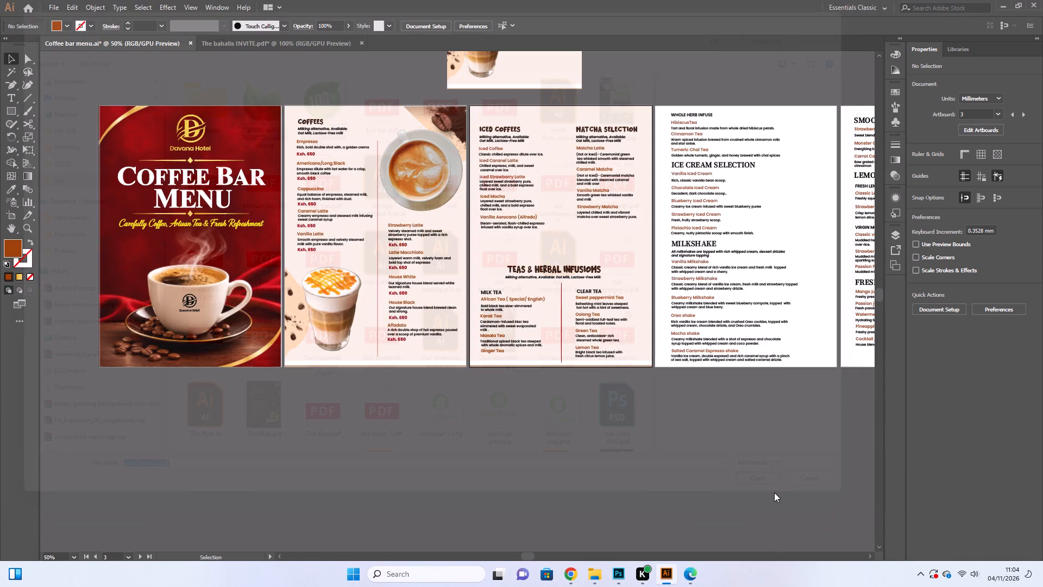
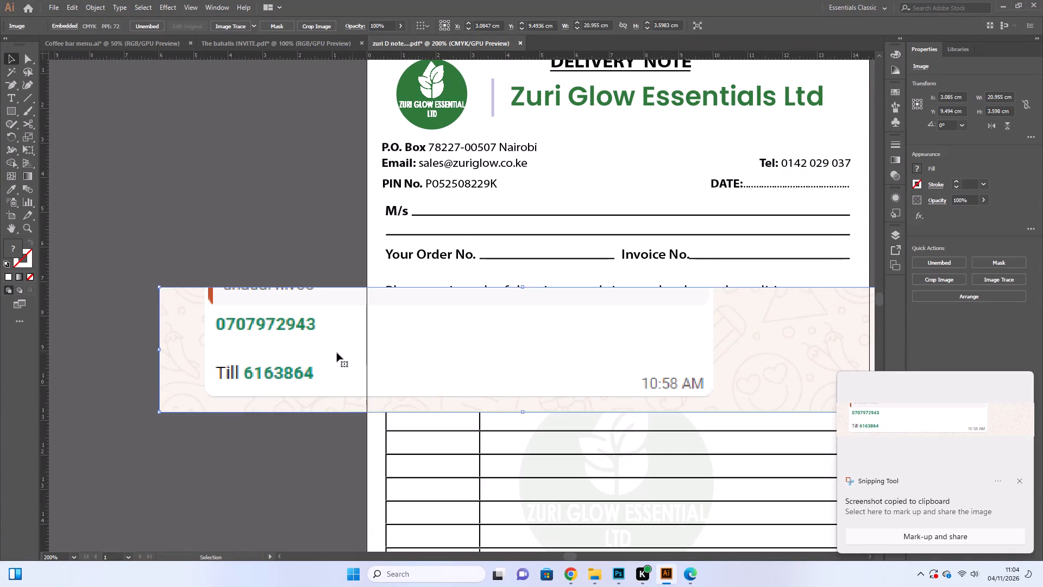
Move the pasted contact details screenshot to about X 4.84 cm, Y 8.15 cm, keeping the delivery note's header details uncovered.
scroll(333, 354, "up", 4)
left_click_drag(309, 379, 321, 351)
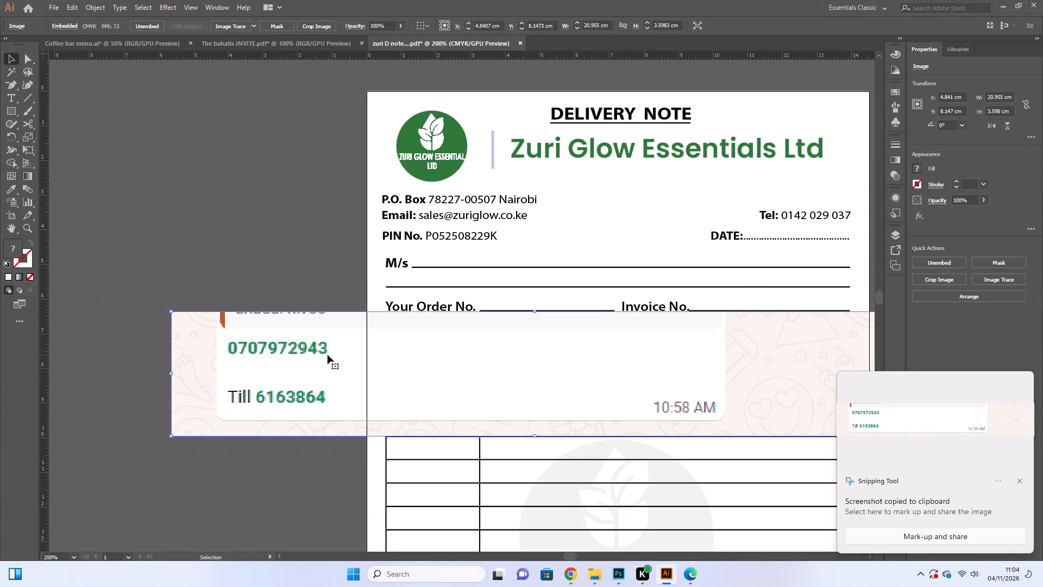
Delete the town name Nairobi from the end of the P.O. Box line in the delivery note header.
left_click(12, 96)
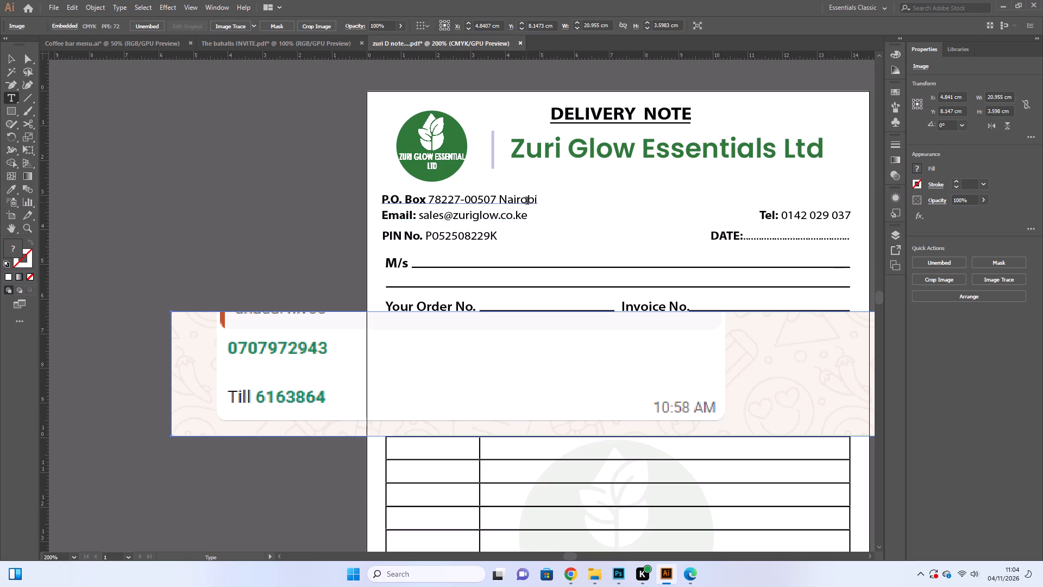
left_click(537, 201)
key("BackSpace")
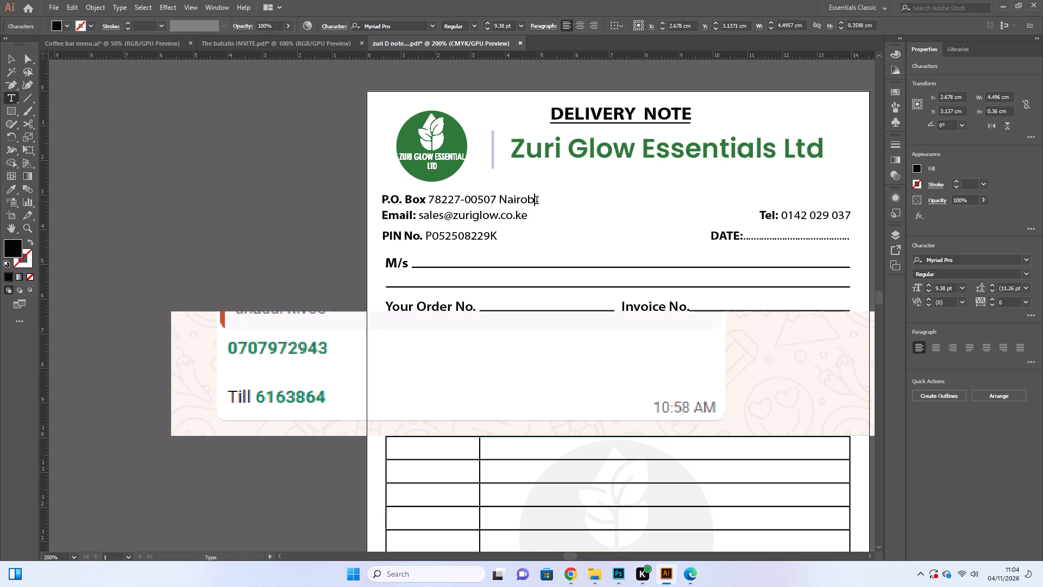
key("BackSpace")
key("BackSpace")
key("BackSpace")
key("BackSpace")
key("BackSpace")
key("BackSpace")
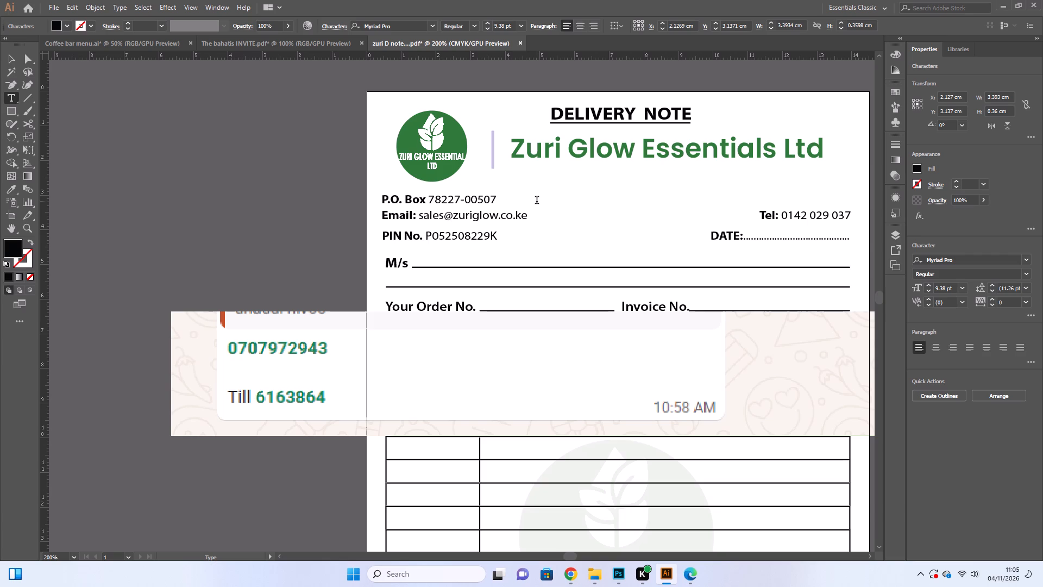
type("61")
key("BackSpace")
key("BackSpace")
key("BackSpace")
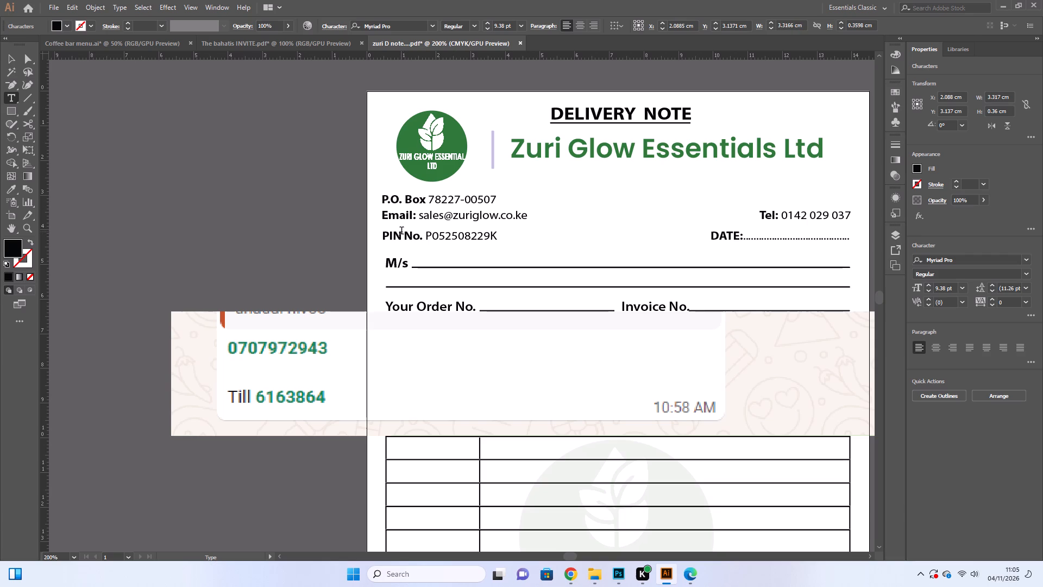
Replace the word PIN with Till in the label of the number line below the email.
left_click_drag(401, 232, 378, 235)
key("t")
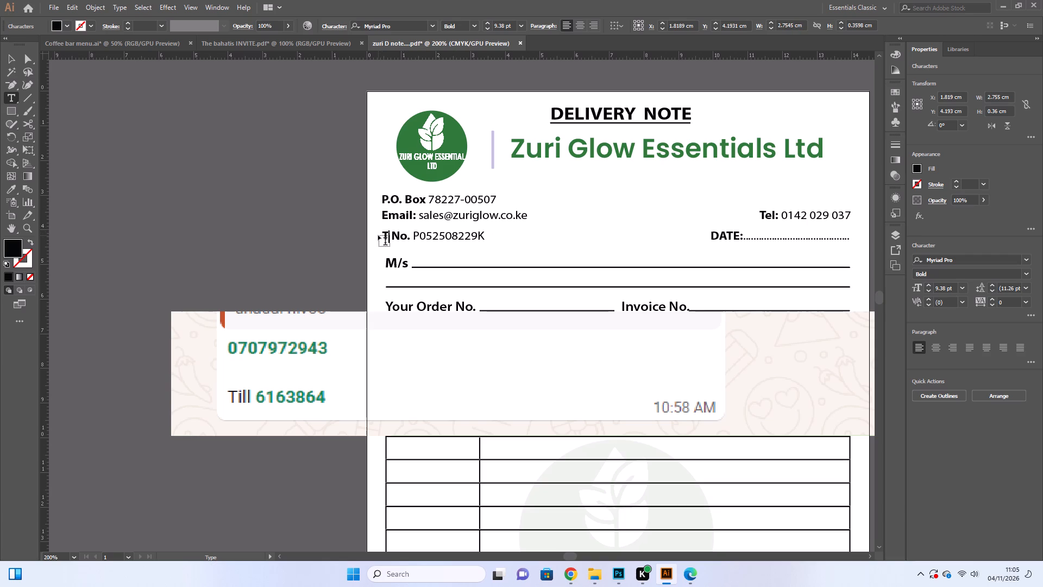
type("ill")
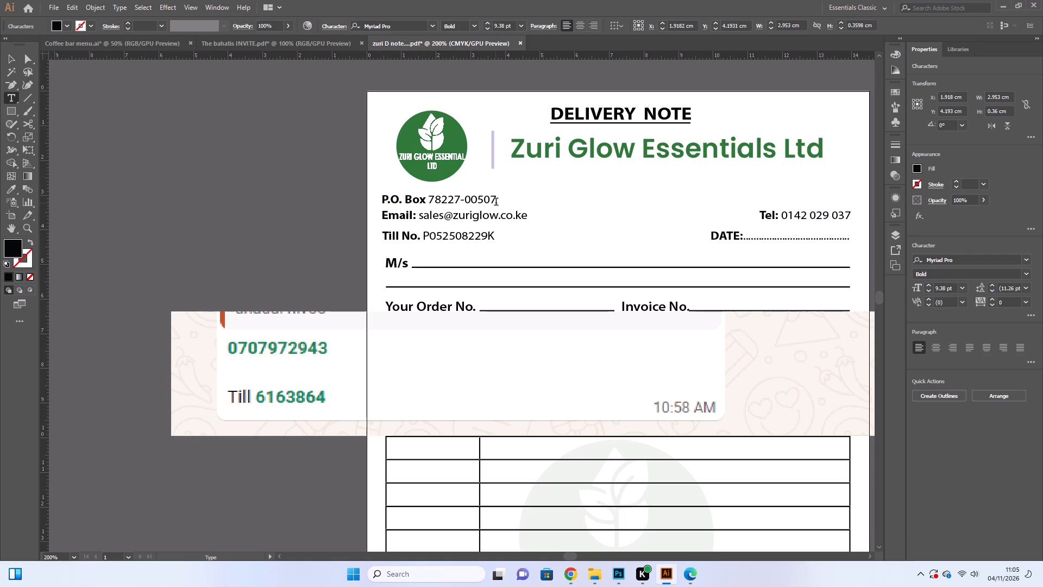
Replace the telephone number after Tel: in the header with the one shown in the pasted screenshot.
left_click(847, 218)
key("BackSpace")
key("BackSpace")
key("BackSpace")
key("BackSpace")
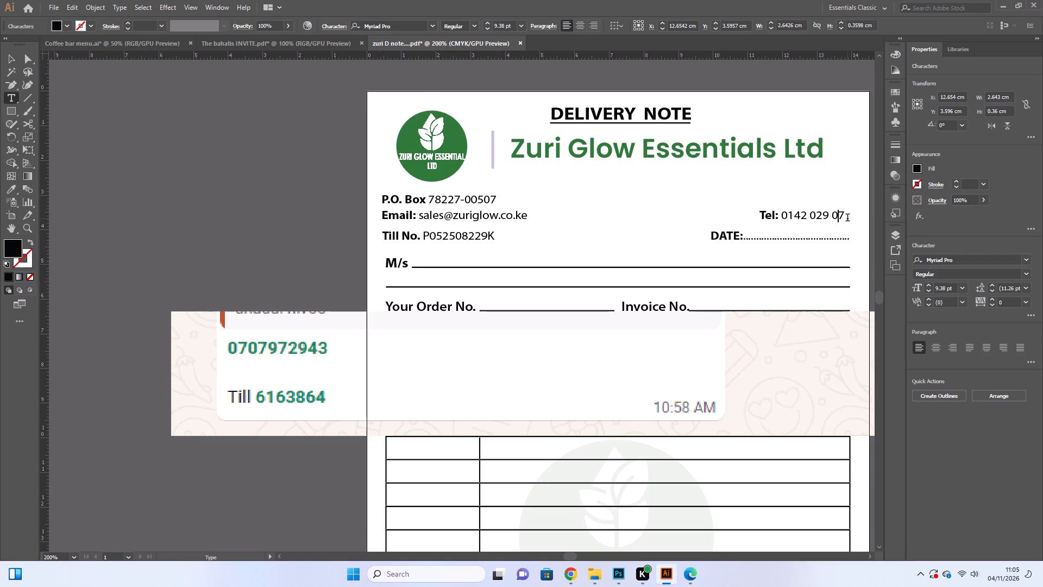
key("BackSpace")
key("BackSpace")
key("BackSpace")
key("BackSpace")
key("BackSpace")
key("BackSpace")
key("BackSpace")
key("BackSpace")
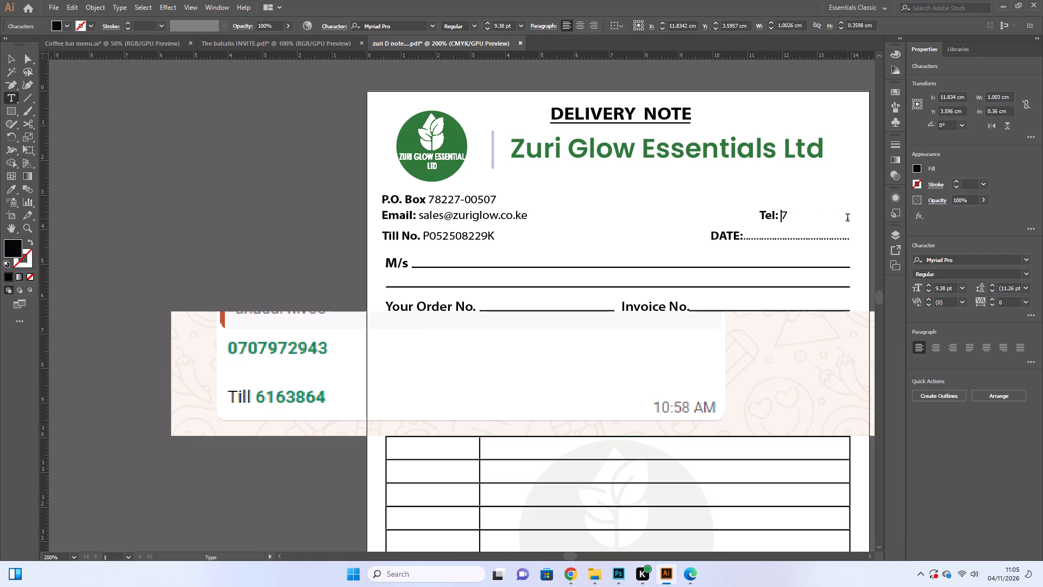
key("o")
key("BackSpace")
key("0")
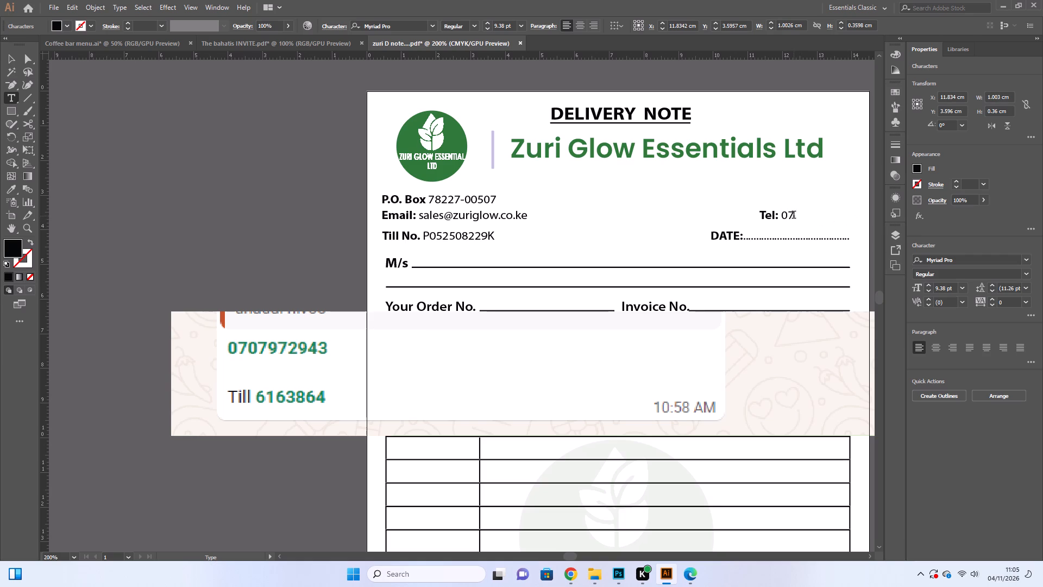
left_click(794, 216)
key("0")
key("7")
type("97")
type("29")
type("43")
Insert spaces in the new telephone number so its digits are grouped four, three and three.
left_click(807, 217)
key("space")
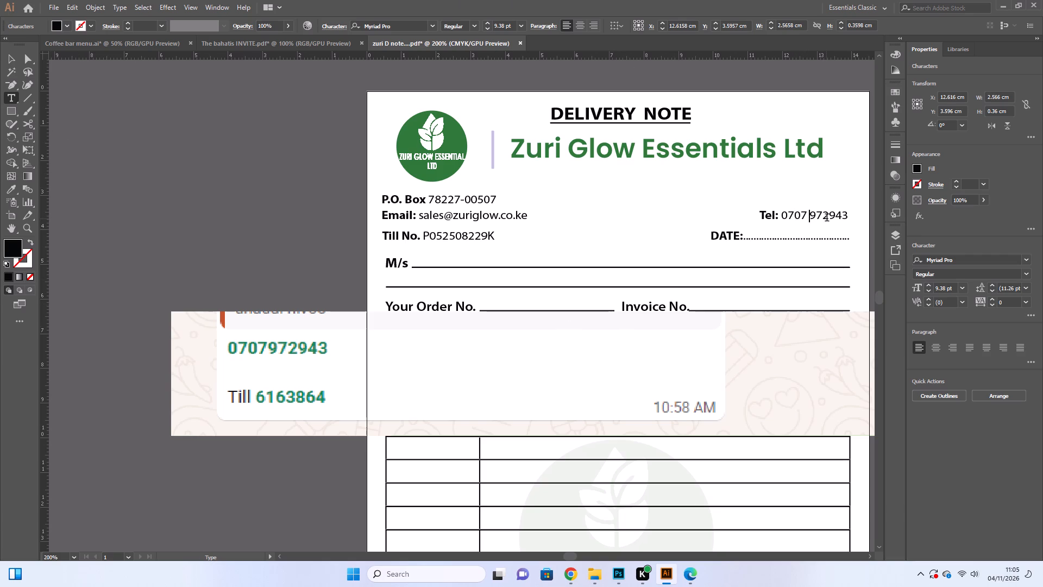
left_click(830, 218)
key("space")
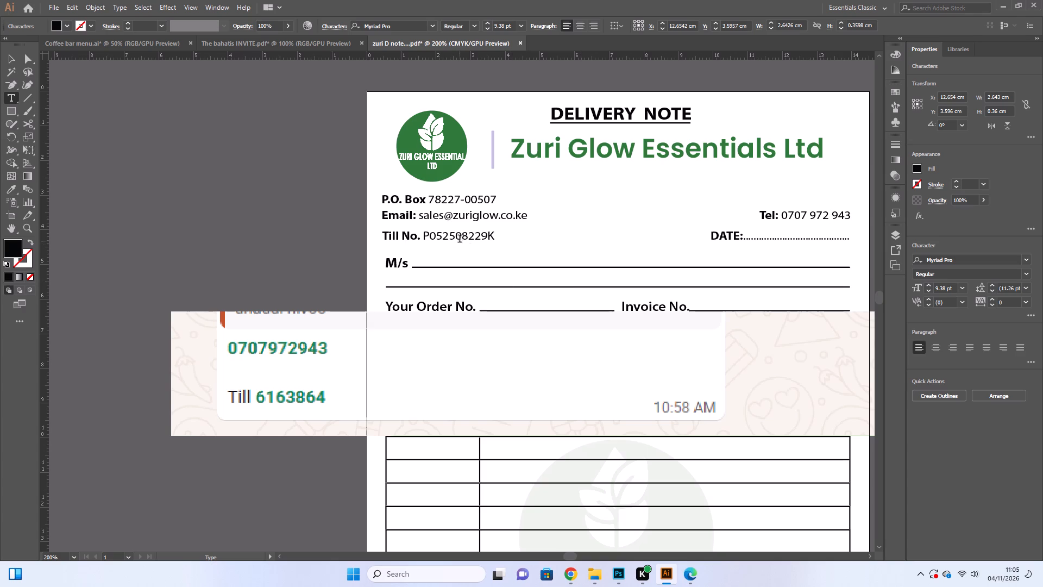
Delete the old PIN value that follows the Till No. label.
left_click(461, 236)
left_click_drag(493, 234, 437, 234)
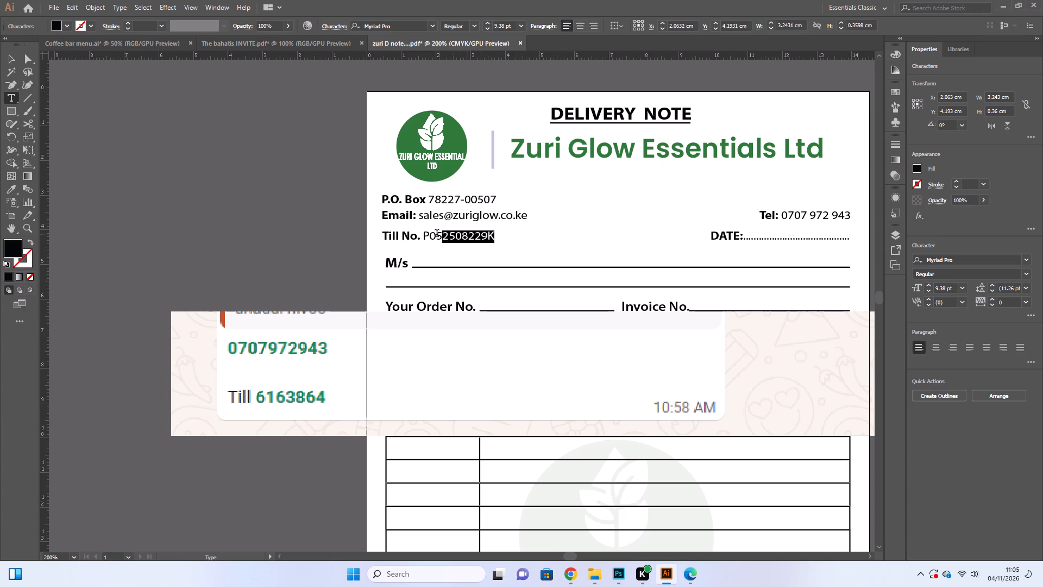
left_click_drag(437, 234, 425, 235)
key("BackSpace")
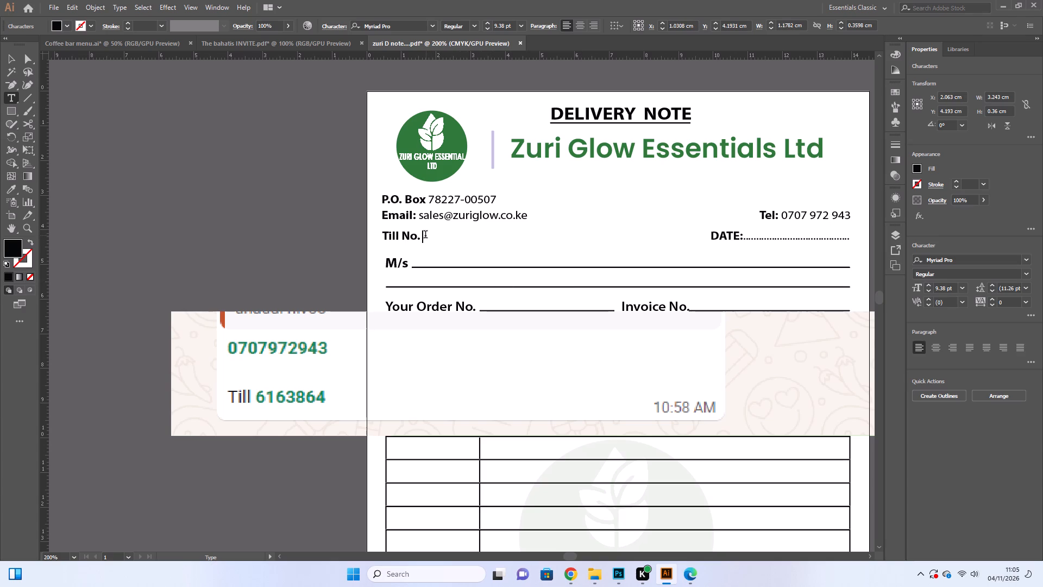
Enter the till number shown in the pasted screenshot after the Till No. label and finish the text edit.
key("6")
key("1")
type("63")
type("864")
left_click(8, 53)
left_click(144, 135)
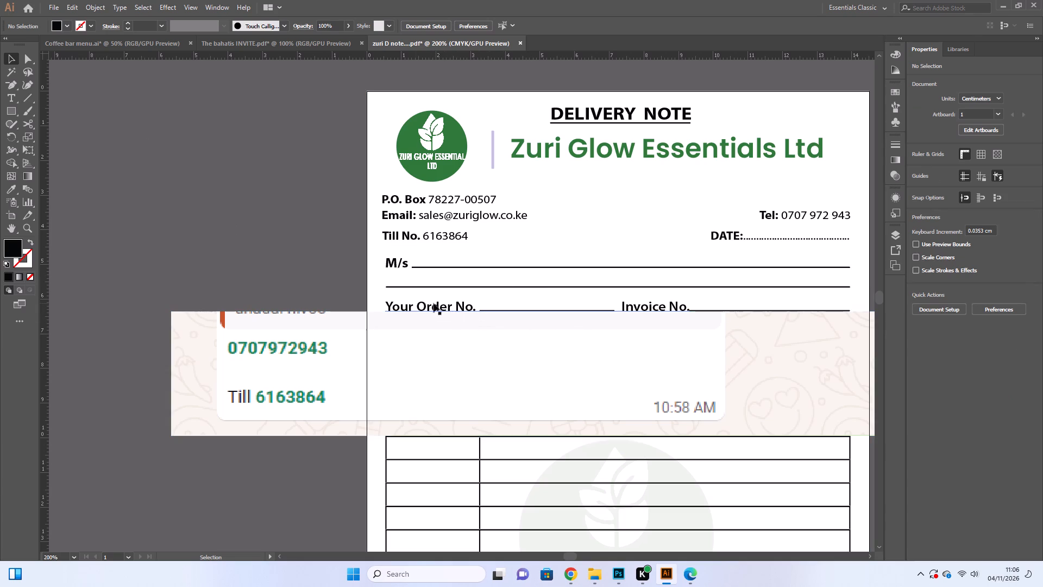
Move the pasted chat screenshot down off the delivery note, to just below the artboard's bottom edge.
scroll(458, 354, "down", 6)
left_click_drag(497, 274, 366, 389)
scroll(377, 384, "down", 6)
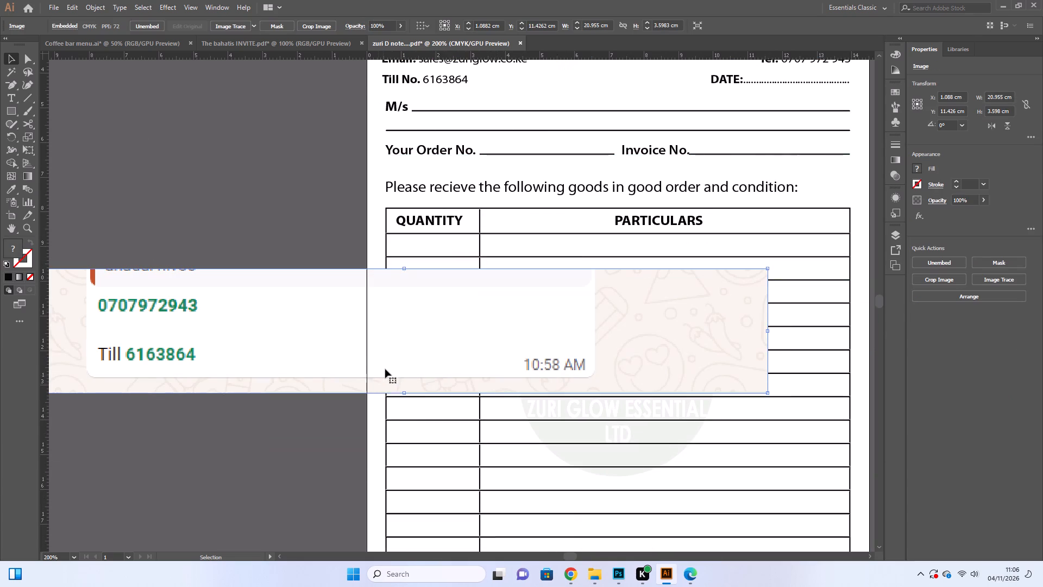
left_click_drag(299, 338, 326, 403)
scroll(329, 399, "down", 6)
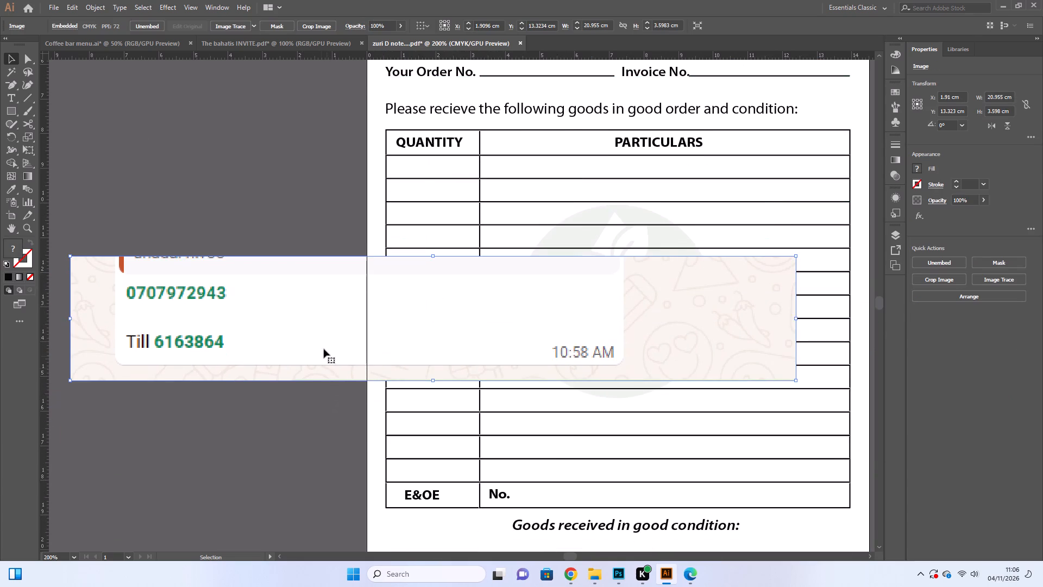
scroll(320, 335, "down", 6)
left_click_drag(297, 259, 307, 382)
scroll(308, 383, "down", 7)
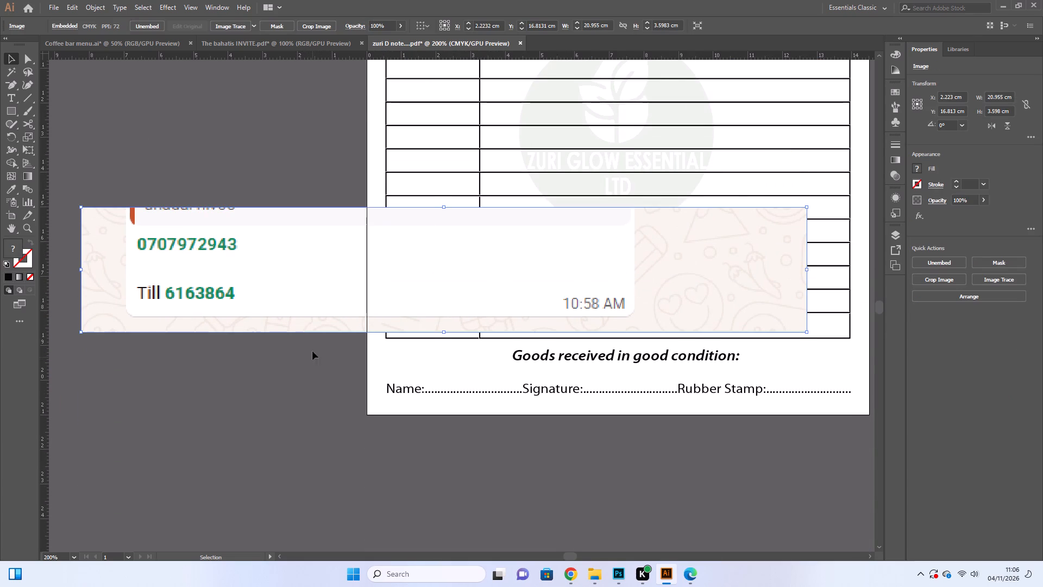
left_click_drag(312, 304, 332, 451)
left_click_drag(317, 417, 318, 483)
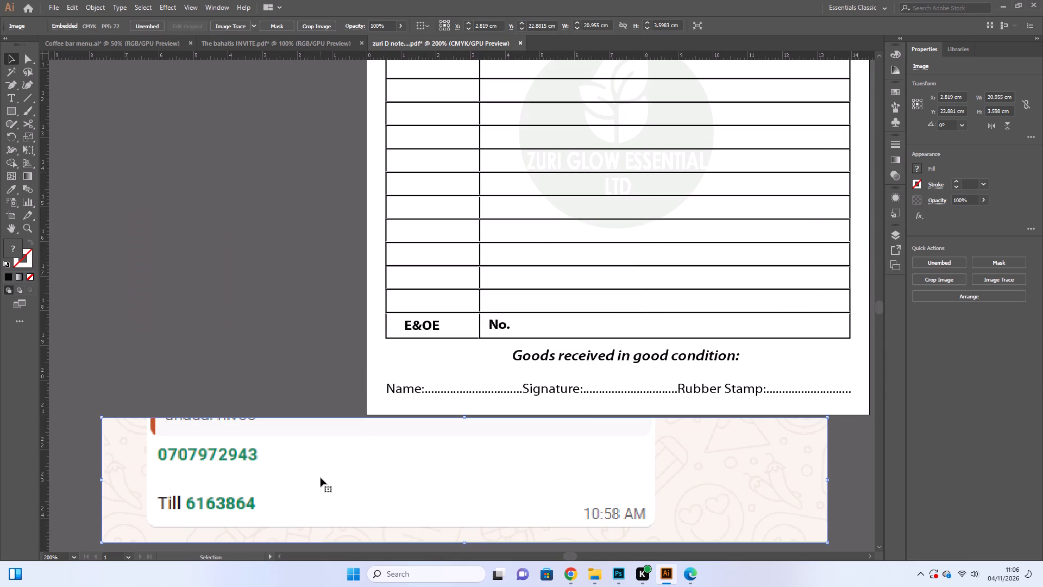
Delete the pasted chat screenshot.
left_click(321, 478)
scroll(444, 480, "up", 1)
key("BackSpace")
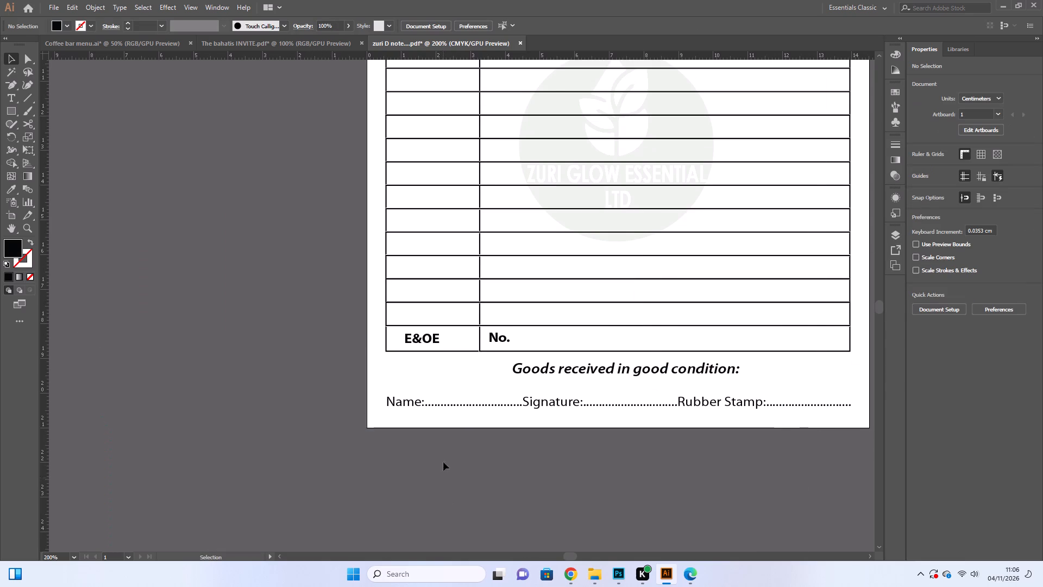
Select the rectangle of the tenth blank row in the Quantity and Particulars table.
scroll(443, 448, "up", 7)
left_click(388, 332)
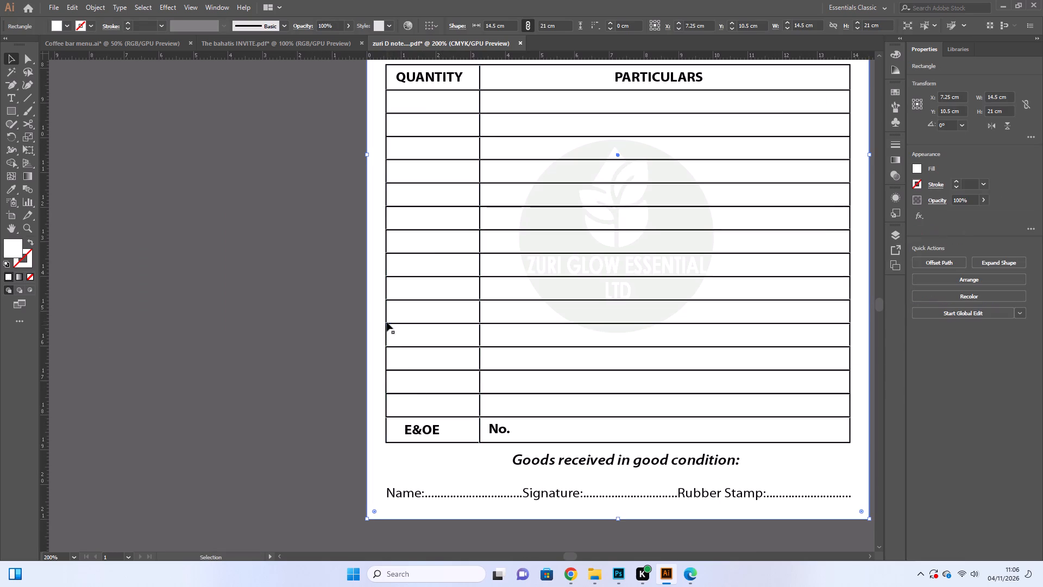
left_click(387, 321)
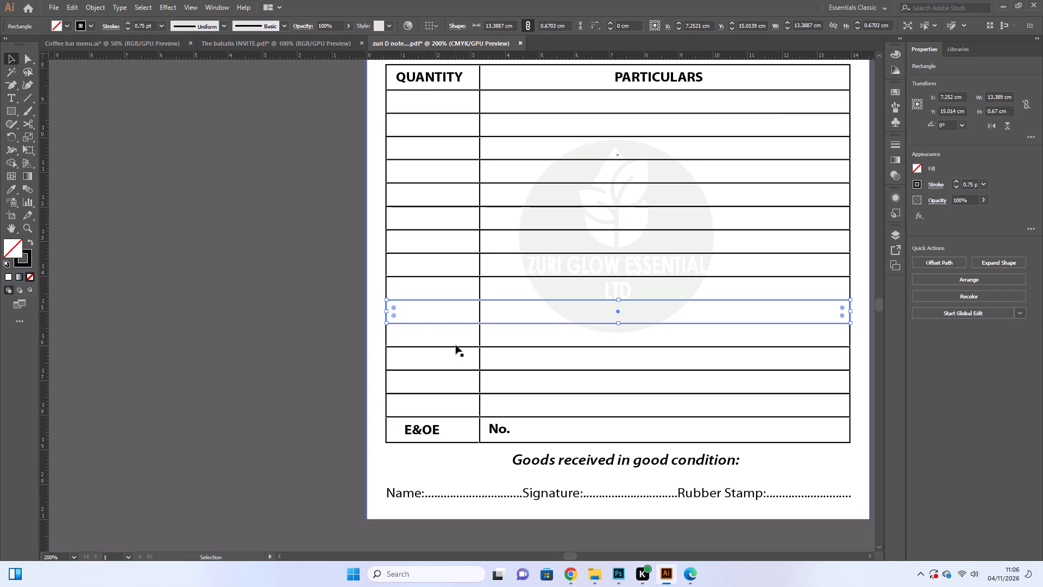
Select the row rectangles in the lower half of the items table together with the Particulars column outline.
left_click(456, 347)
left_click(387, 332, "shift")
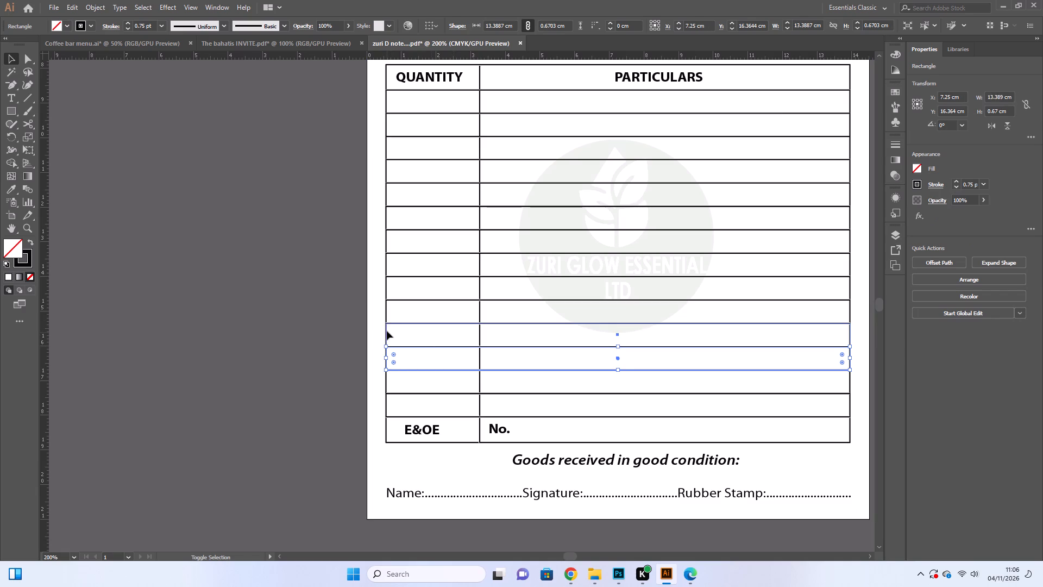
left_click(387, 310, "shift")
left_click(479, 331, "shift")
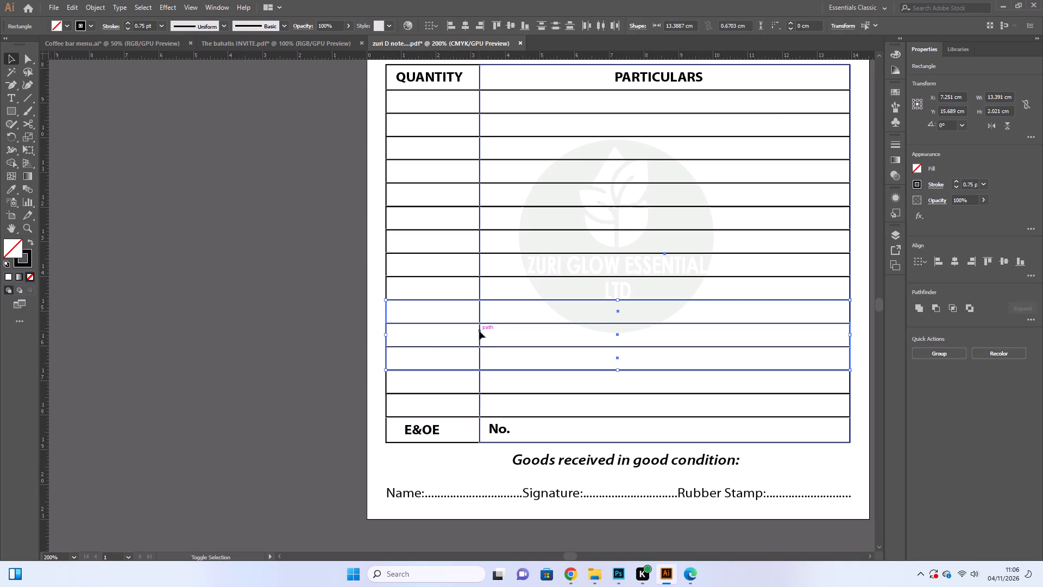
left_click(455, 276, "shift")
left_click(444, 254, "shift")
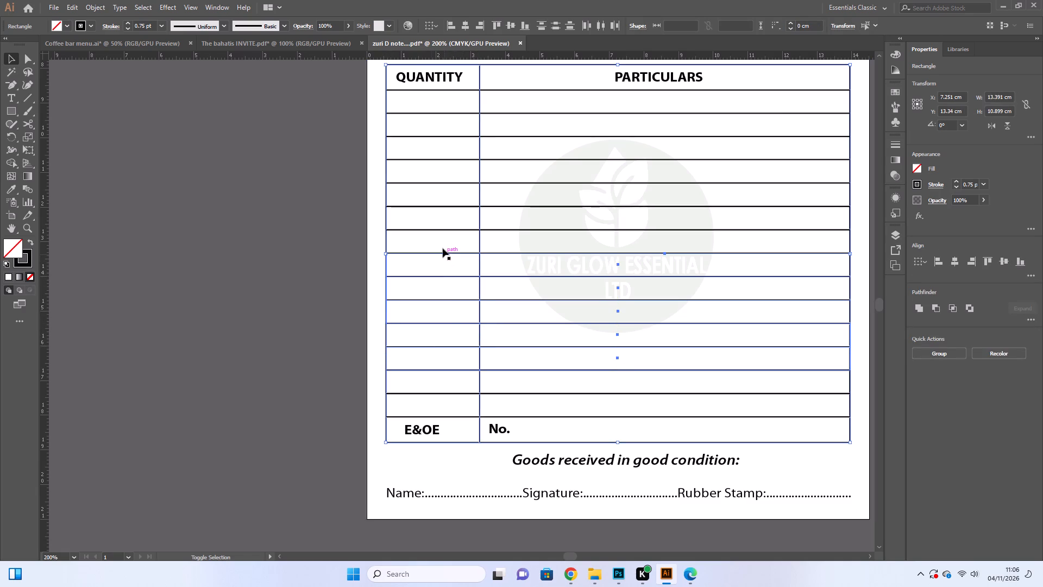
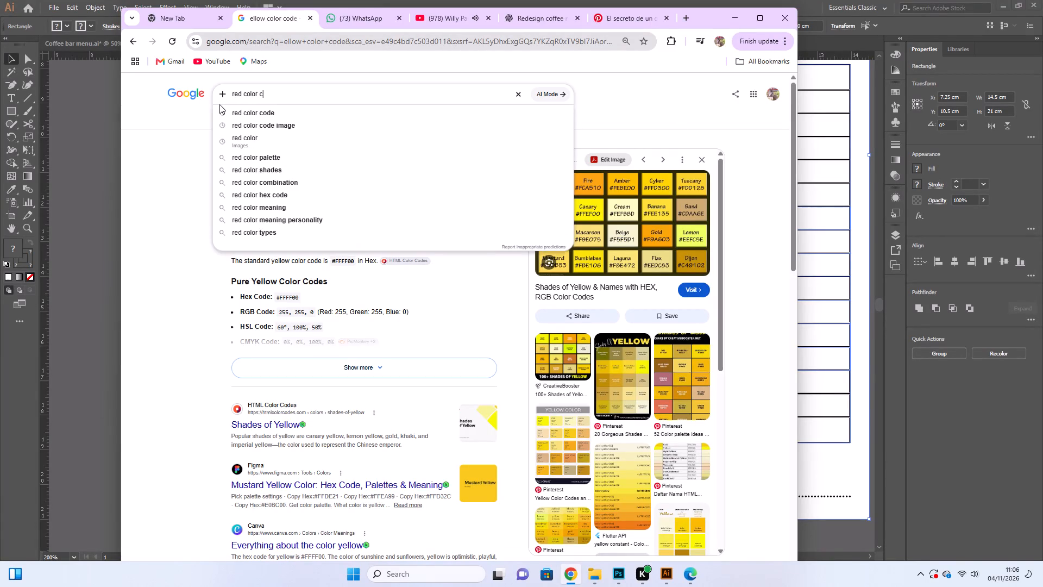
Search Google for red color code and open the Figma result about the colour red.
type("ode")
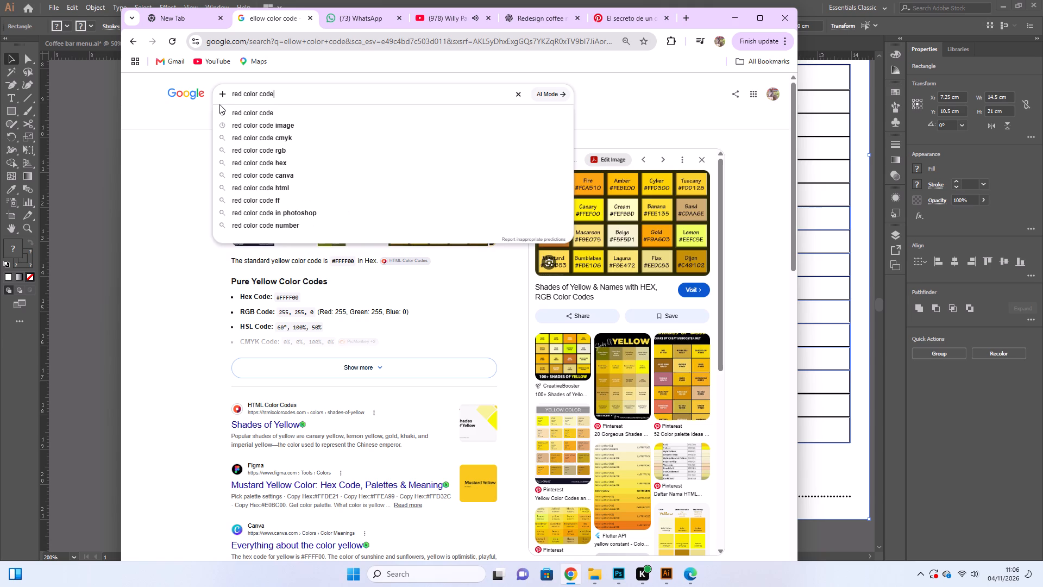
key("Return")
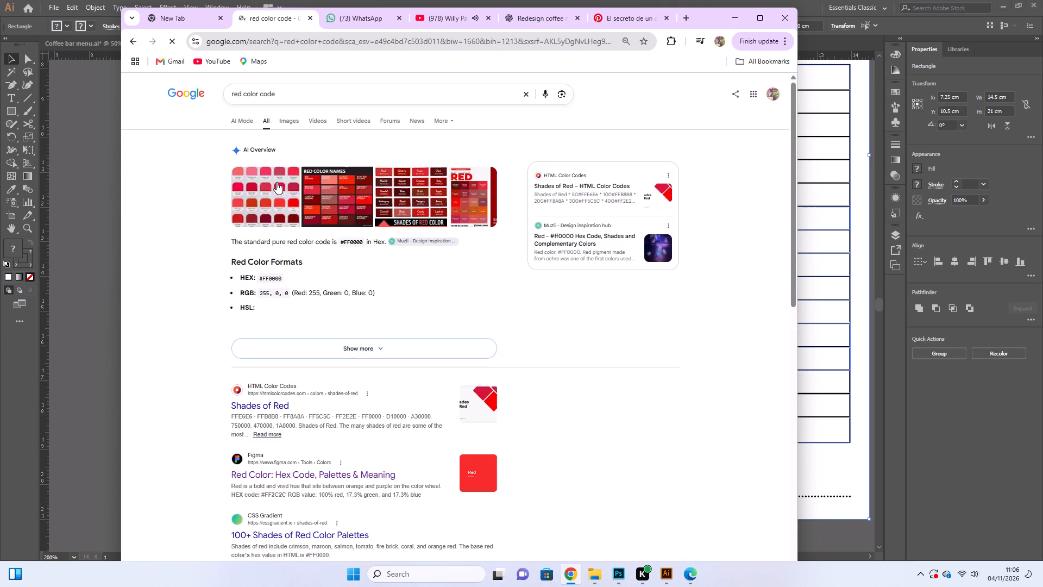
left_click(478, 474)
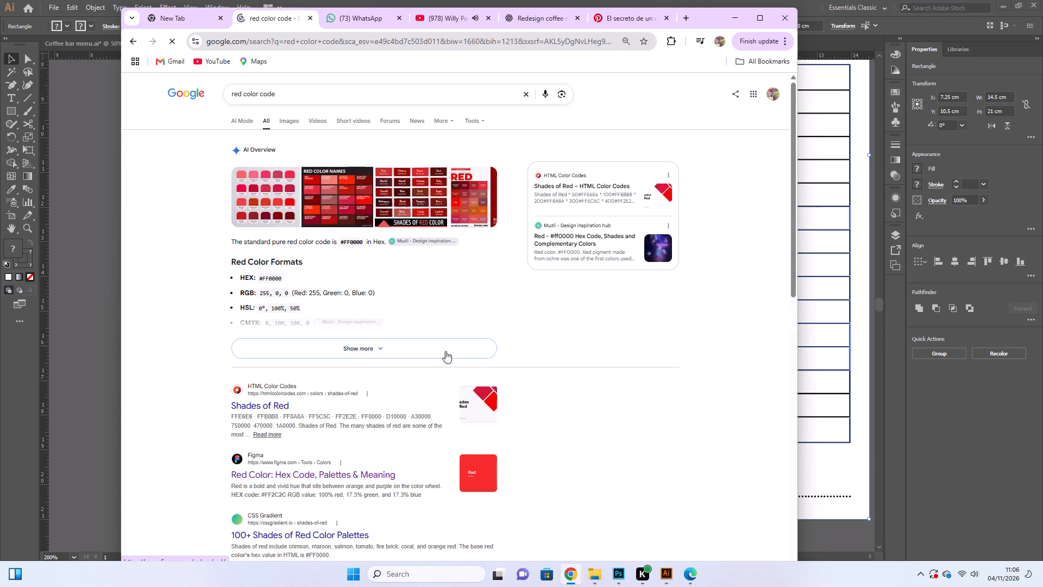
right_click(473, 471)
Copy the red #FF2C2C swatch image from the Figma page and paste it into the Illustrator delivery note.
scroll(379, 515, "down", 2)
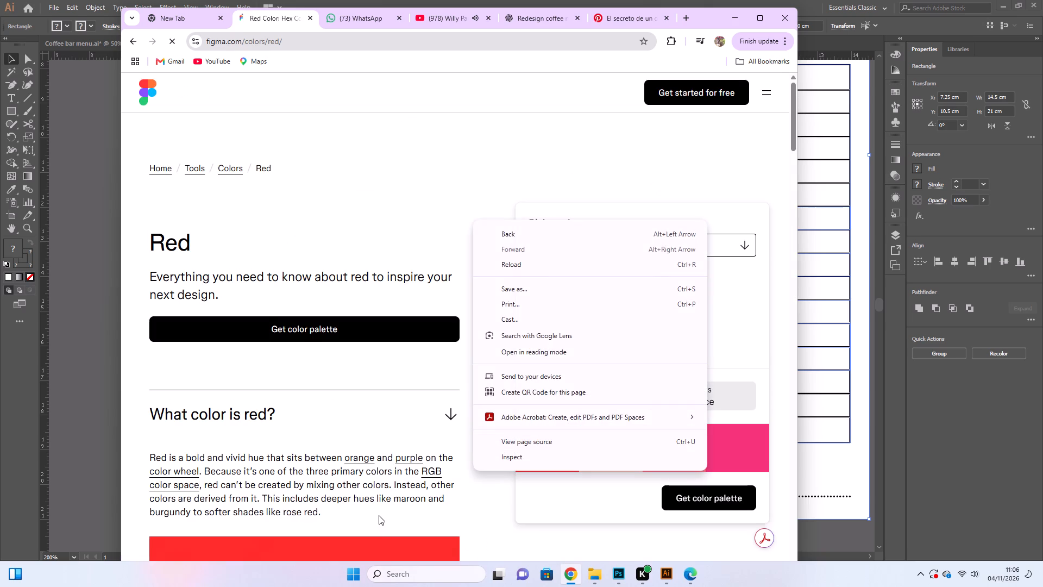
scroll(379, 515, "down", 3)
right_click(344, 409)
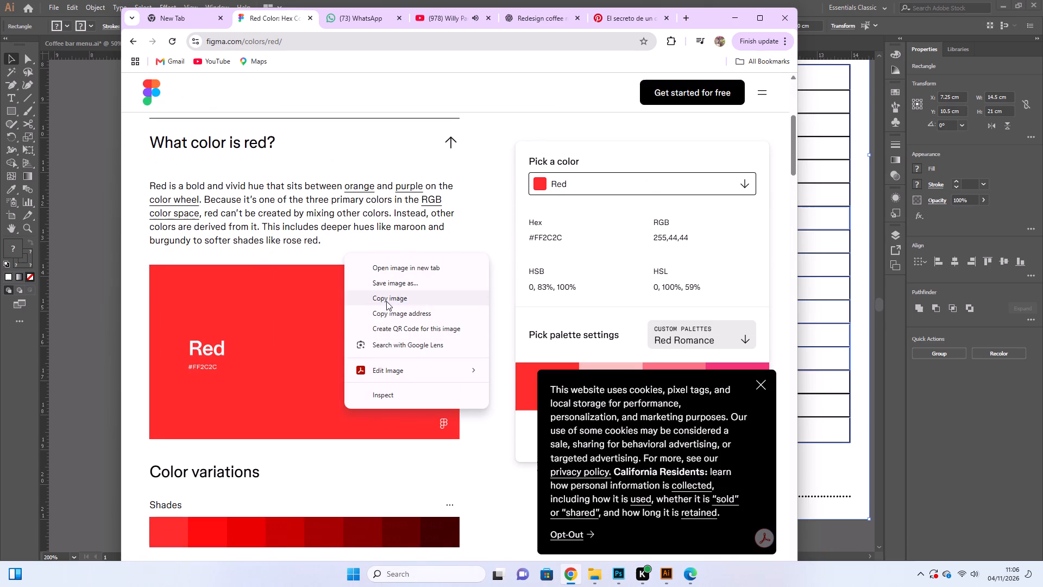
left_click(386, 301)
left_click(729, 16)
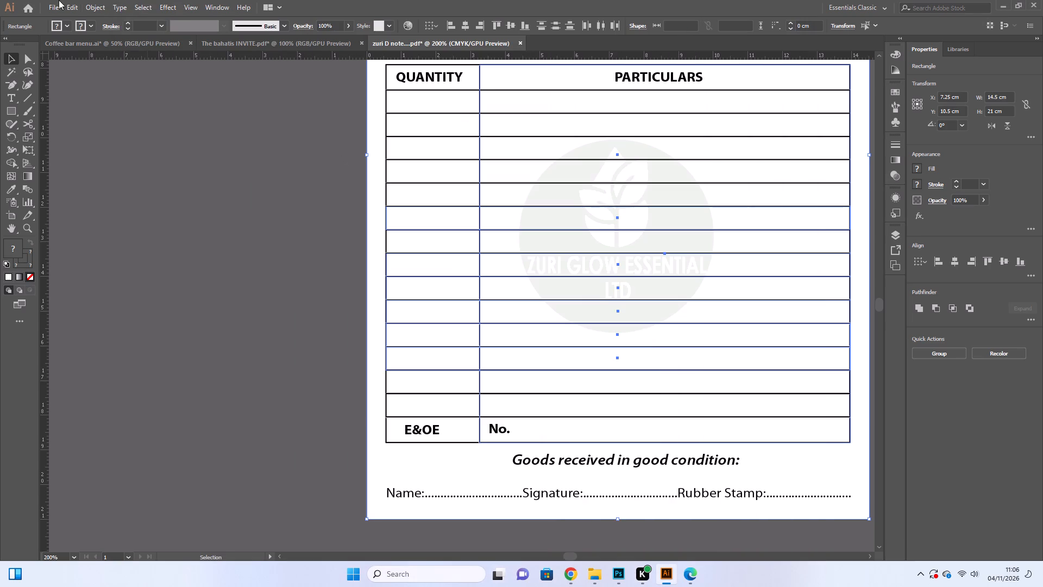
left_click(74, 9)
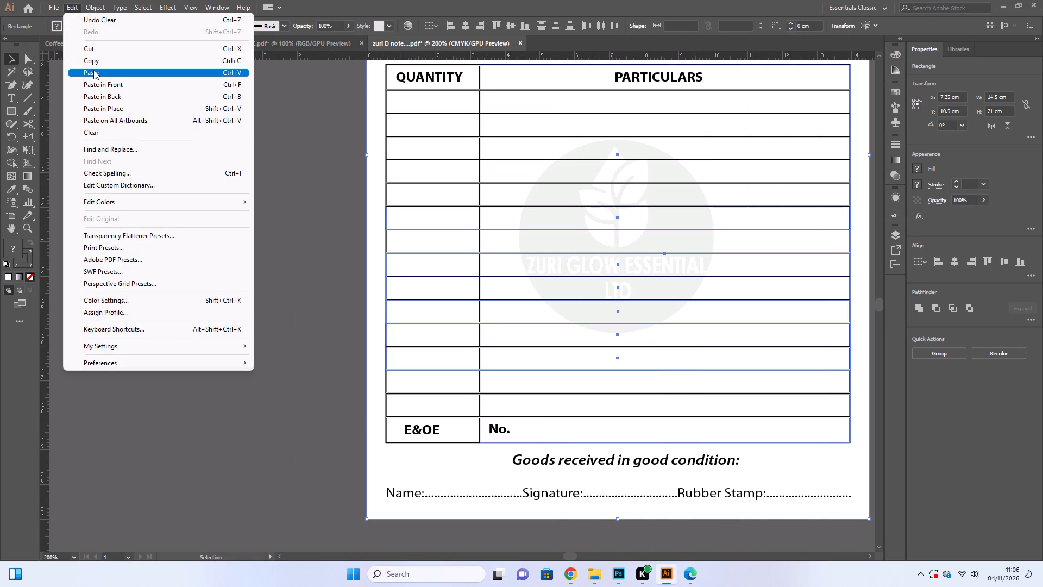
left_click(93, 70)
Shift the pasted red swatch image towards the page's left side and shrink it to about 20.1 by 8.1 cm.
left_click_drag(648, 380, 287, 270)
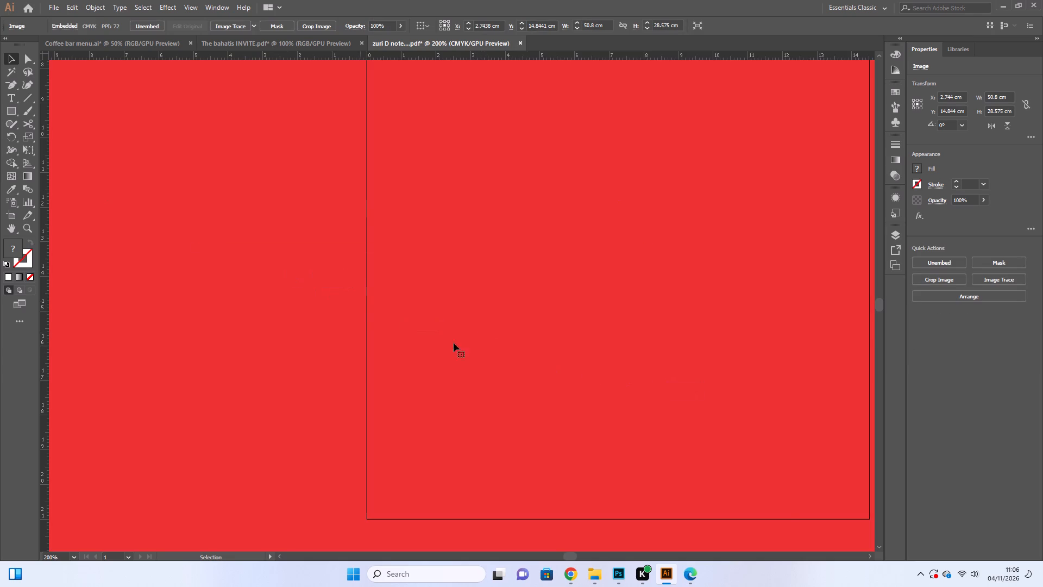
left_click_drag(568, 397, 363, 257)
left_click_drag(550, 392, 409, 228)
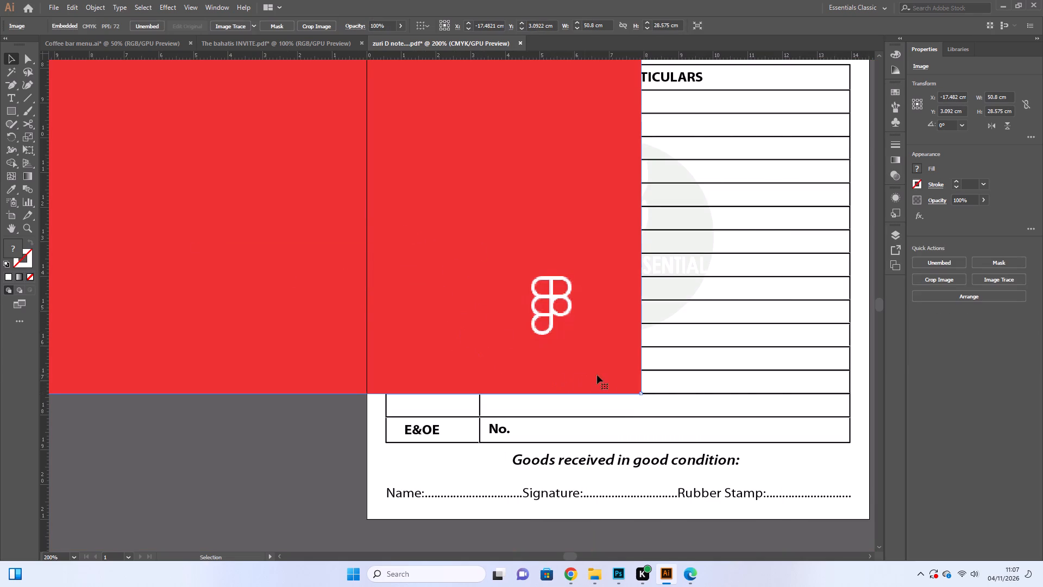
left_click_drag(642, 395, 183, 127)
left_click_drag(151, 104, 577, 430)
left_click_drag(607, 452, 267, 228)
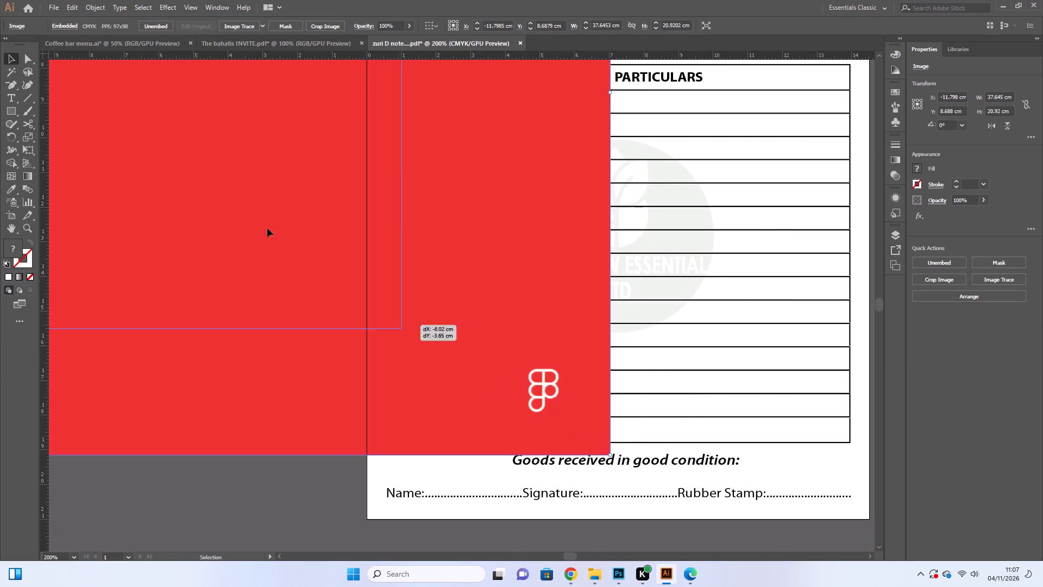
left_click_drag(267, 228, 154, 137)
left_click_drag(114, 101, 574, 442)
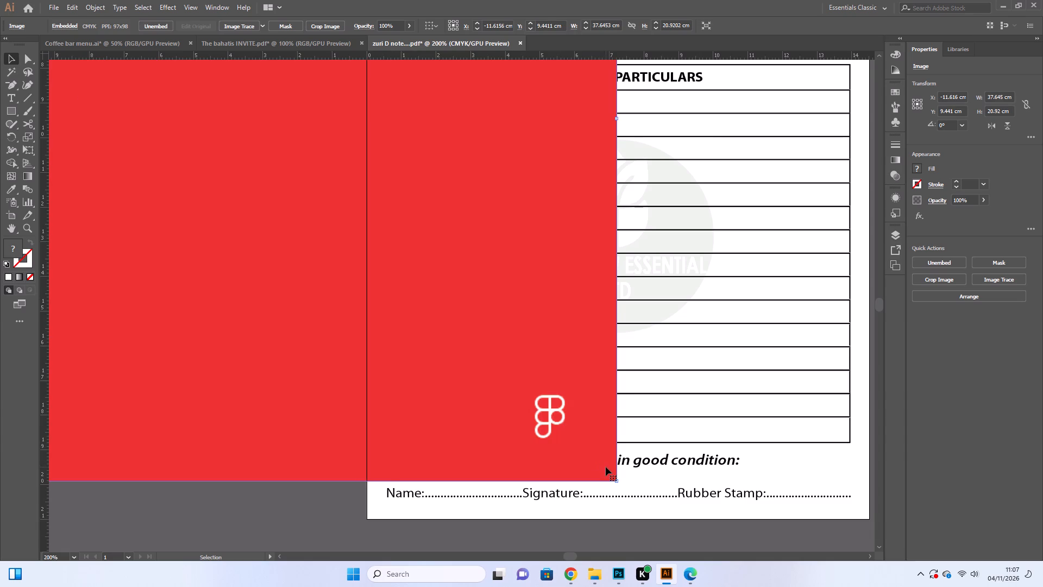
left_click_drag(613, 474, 292, 196)
left_click_drag(208, 147, 524, 414)
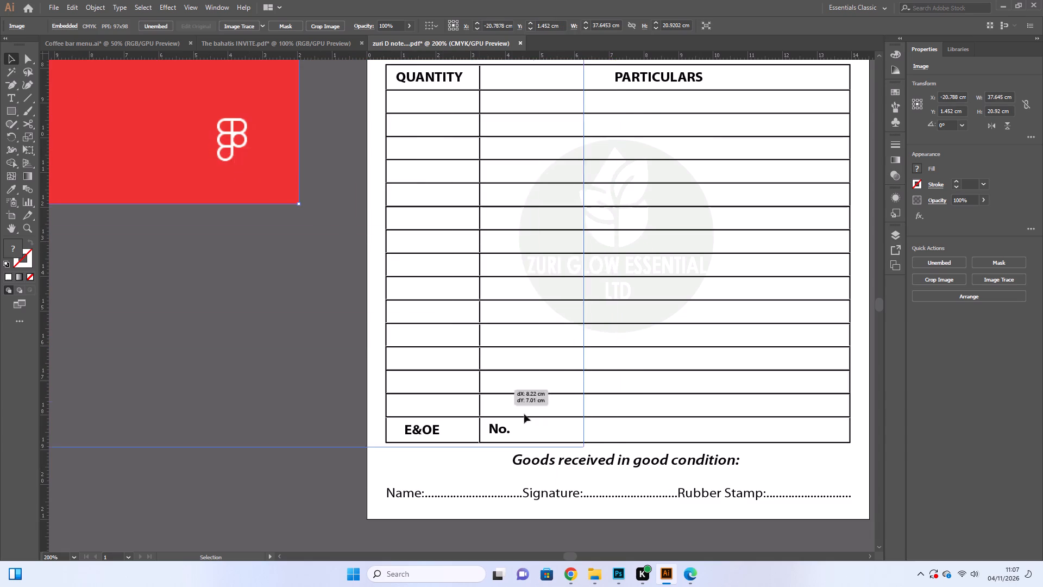
left_click_drag(524, 414, 574, 447)
left_click_drag(662, 505, 322, 254)
left_click_drag(250, 202, 672, 466)
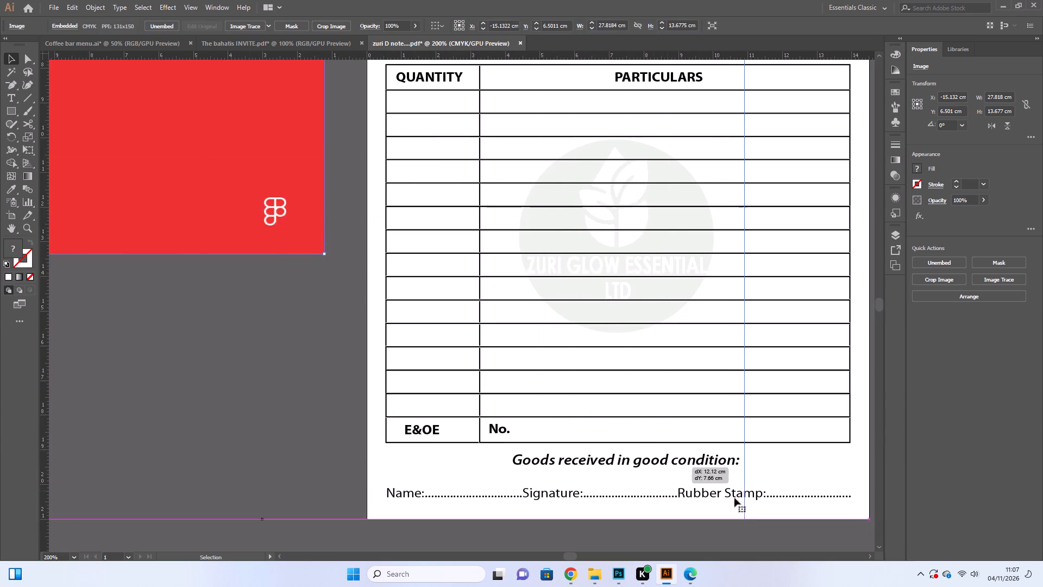
left_click_drag(742, 517, 476, 324)
Shrink the red swatch image to about 5.8 by 6.3 cm and place it off the artboard, beside the items table.
left_click_drag(296, 242, 459, 365)
left_click_drag(642, 449, 641, 449)
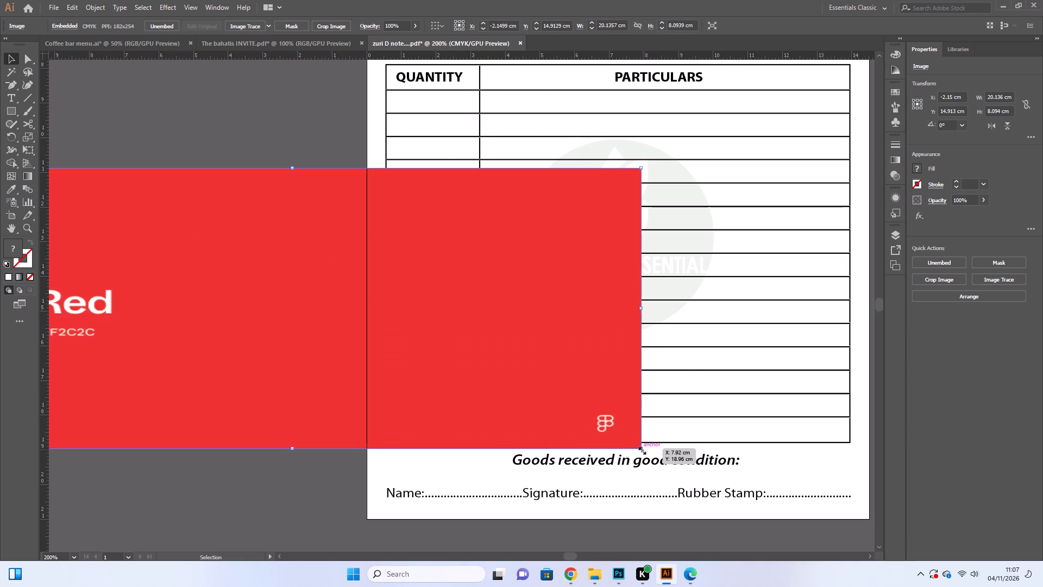
left_click_drag(641, 449, 376, 428)
left_click_drag(220, 290, 410, 317)
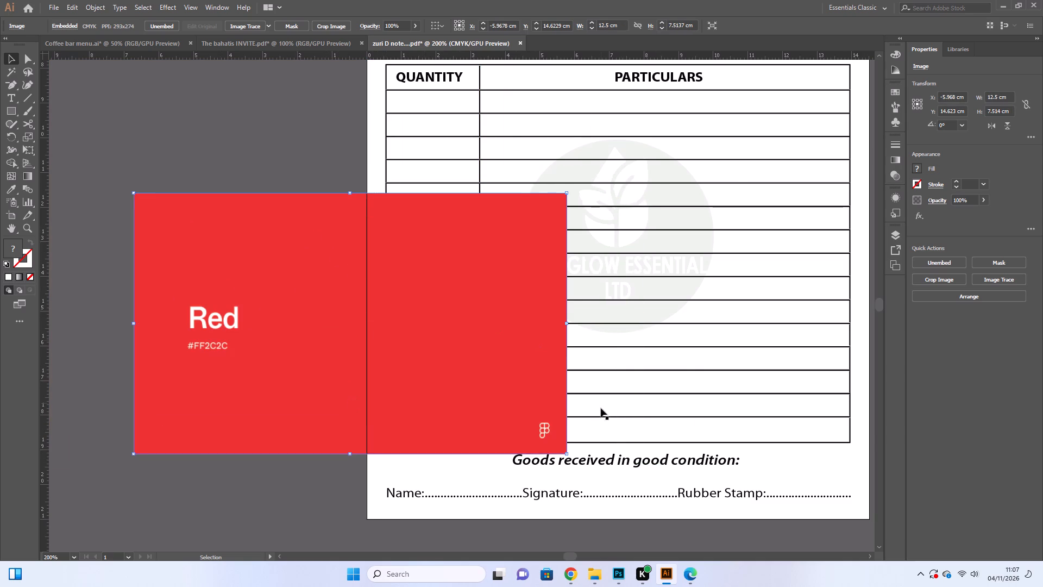
left_click_drag(566, 452, 335, 417)
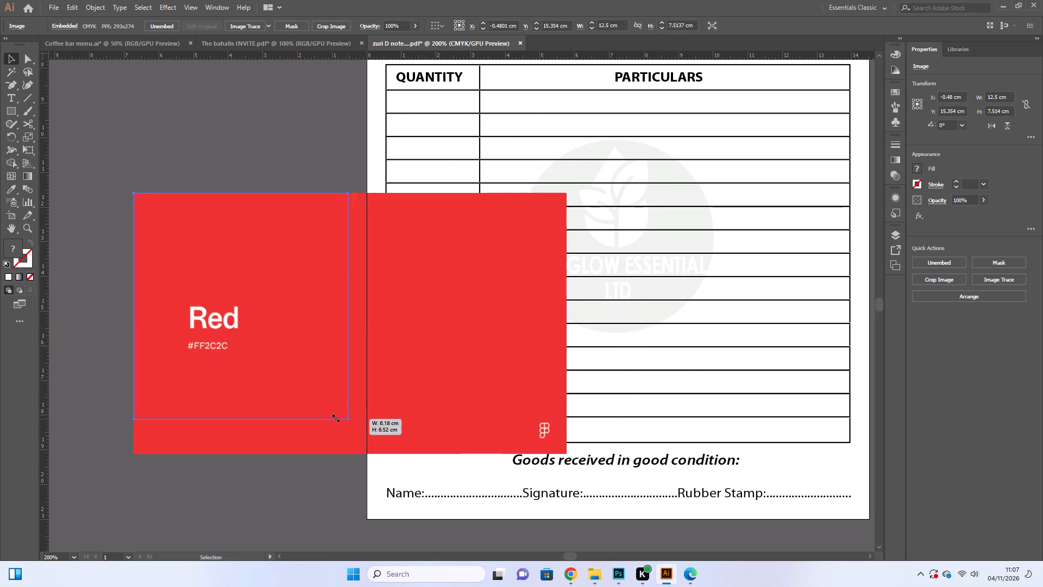
left_click_drag(335, 417, 330, 416)
left_click_drag(245, 326, 179, 326)
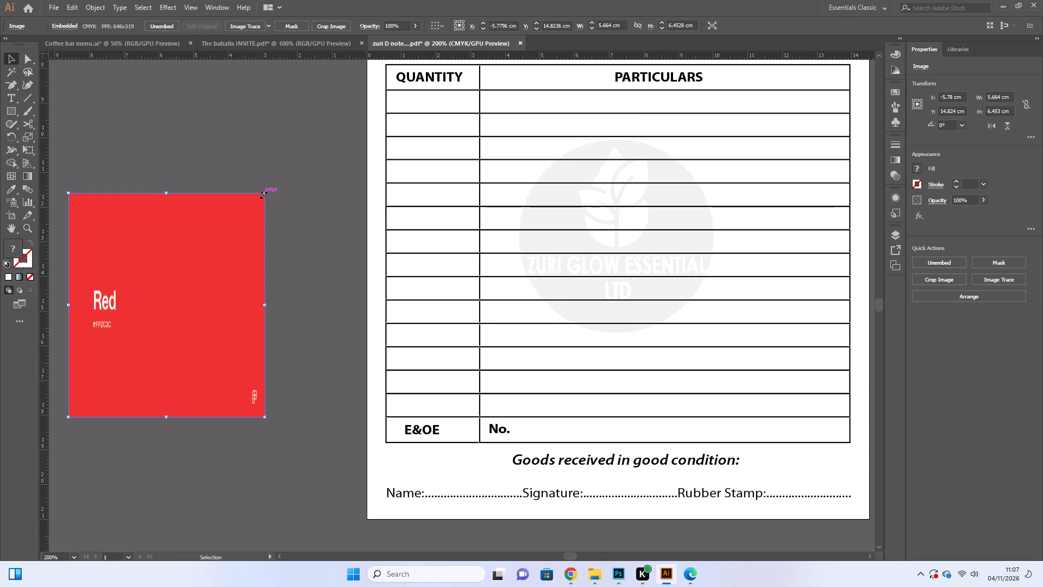
left_click_drag(262, 194, 269, 197)
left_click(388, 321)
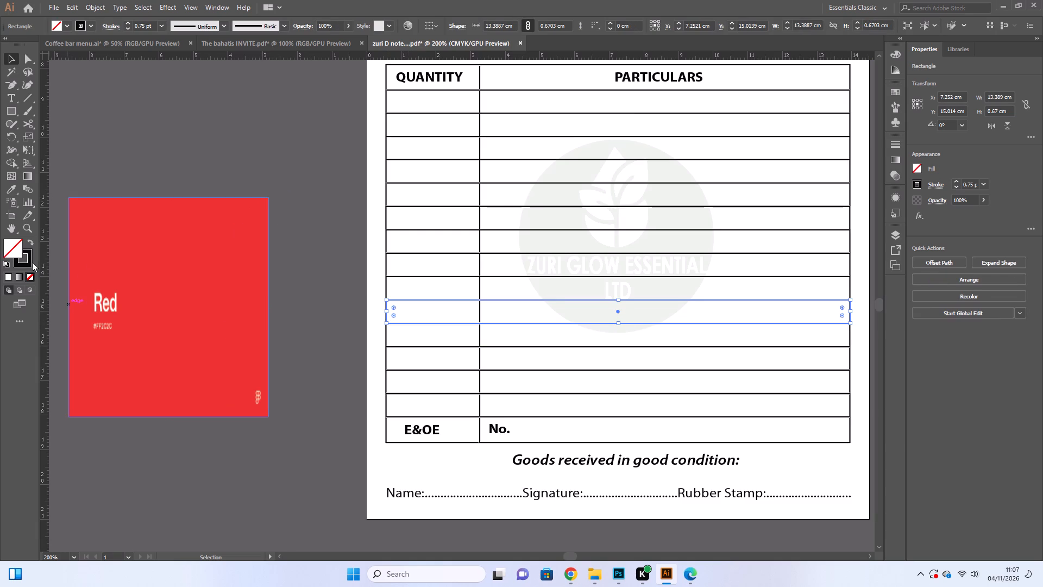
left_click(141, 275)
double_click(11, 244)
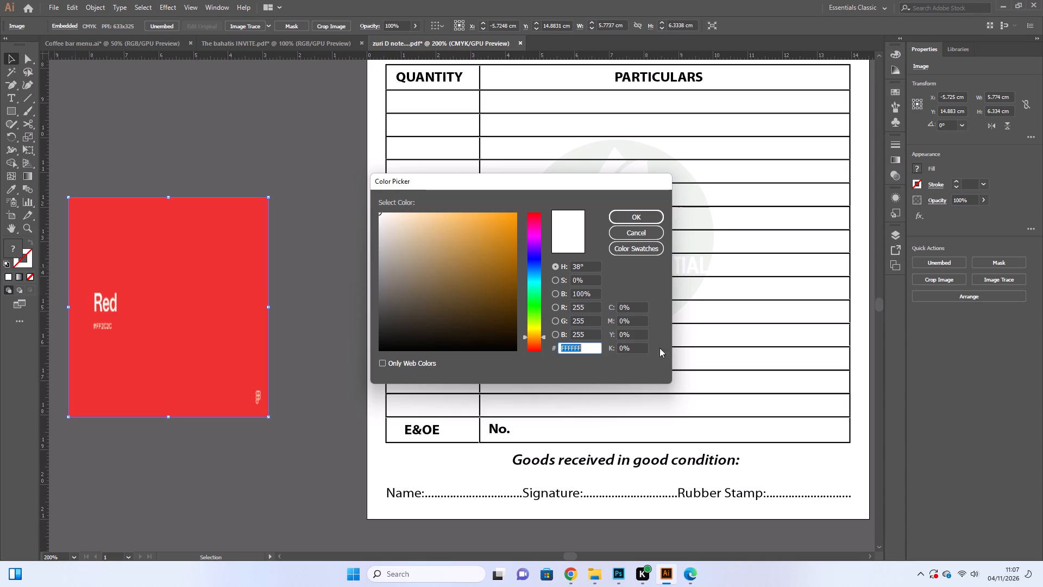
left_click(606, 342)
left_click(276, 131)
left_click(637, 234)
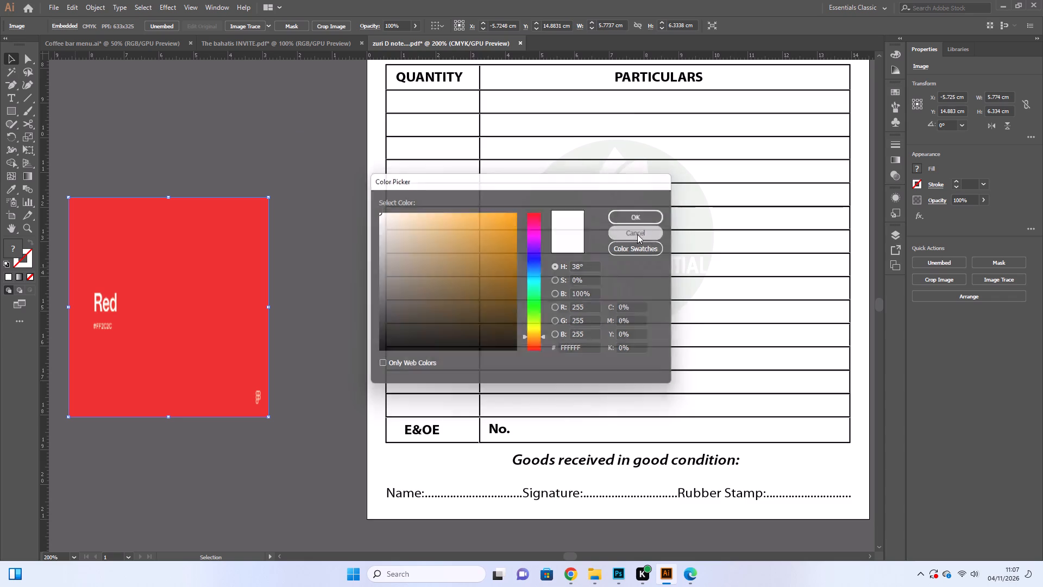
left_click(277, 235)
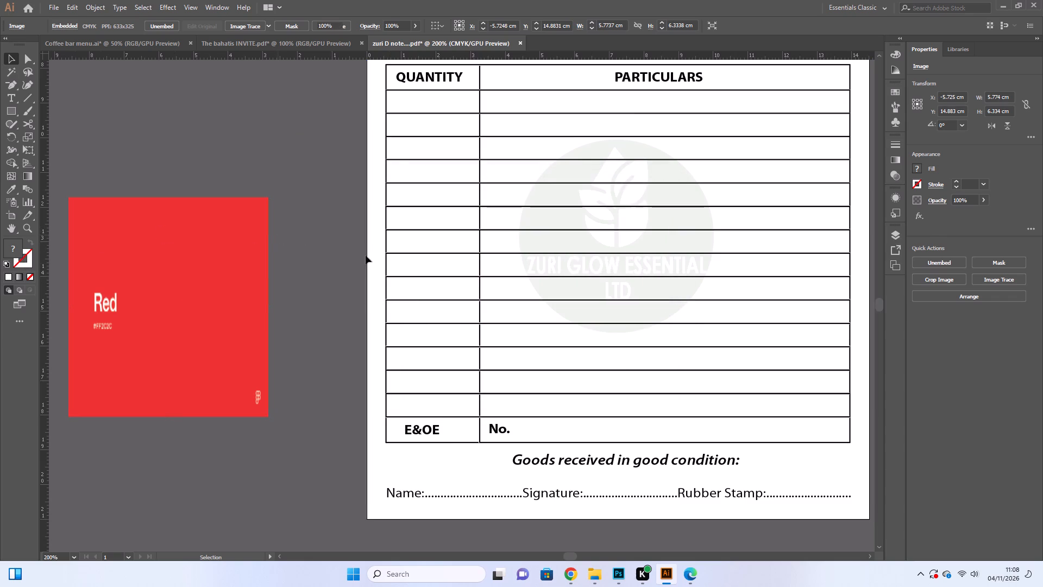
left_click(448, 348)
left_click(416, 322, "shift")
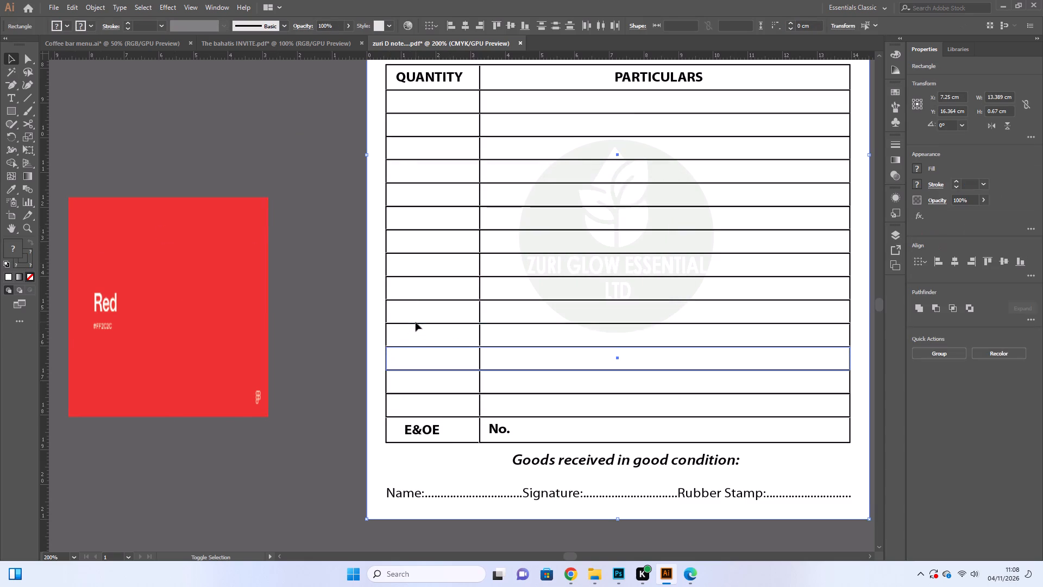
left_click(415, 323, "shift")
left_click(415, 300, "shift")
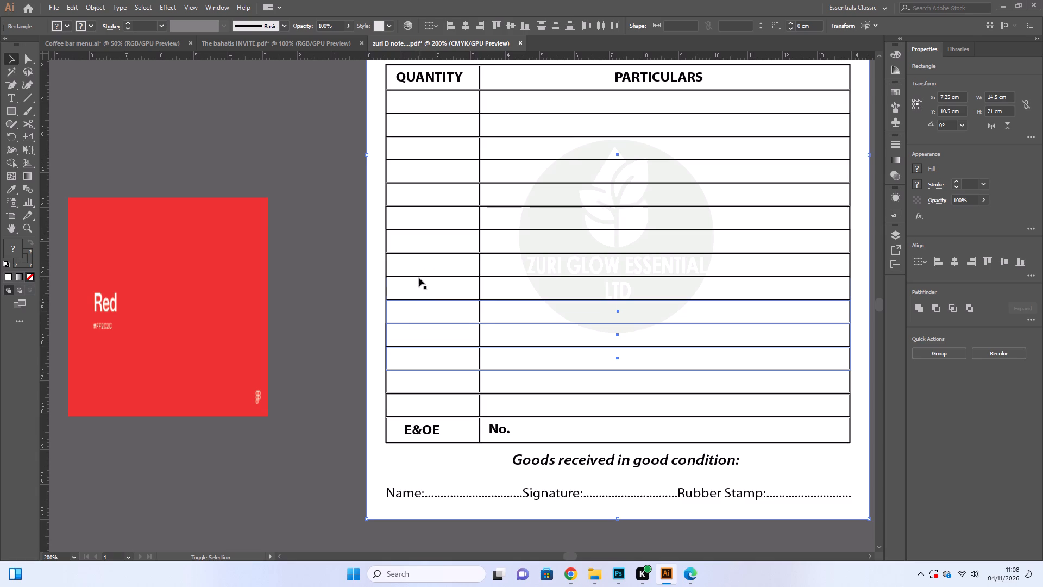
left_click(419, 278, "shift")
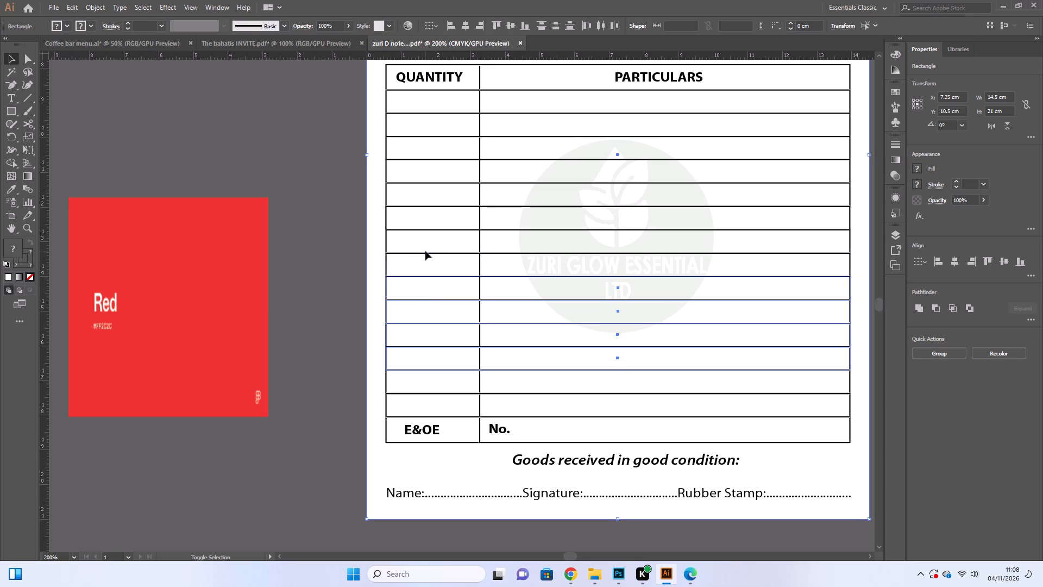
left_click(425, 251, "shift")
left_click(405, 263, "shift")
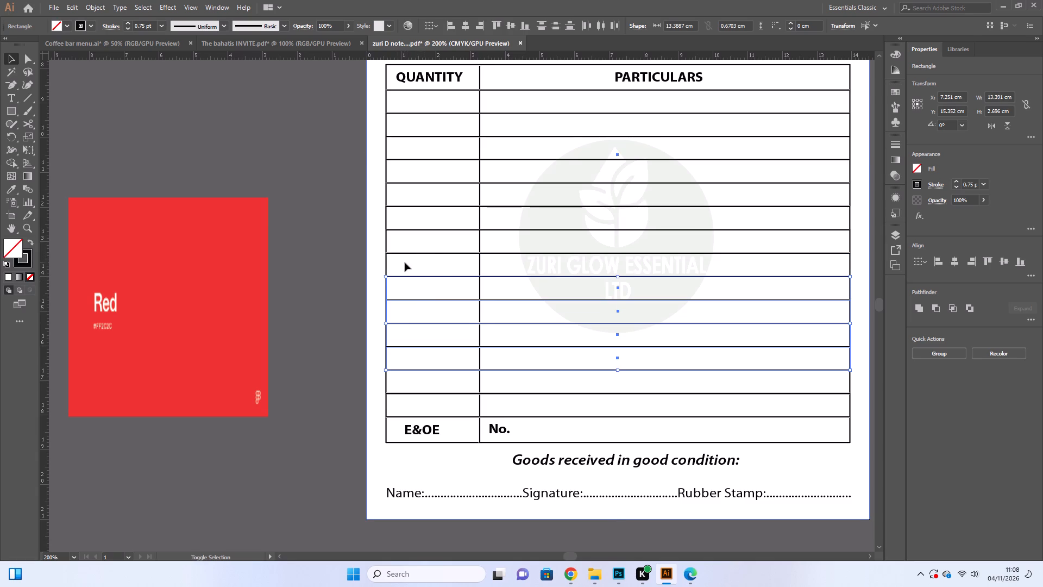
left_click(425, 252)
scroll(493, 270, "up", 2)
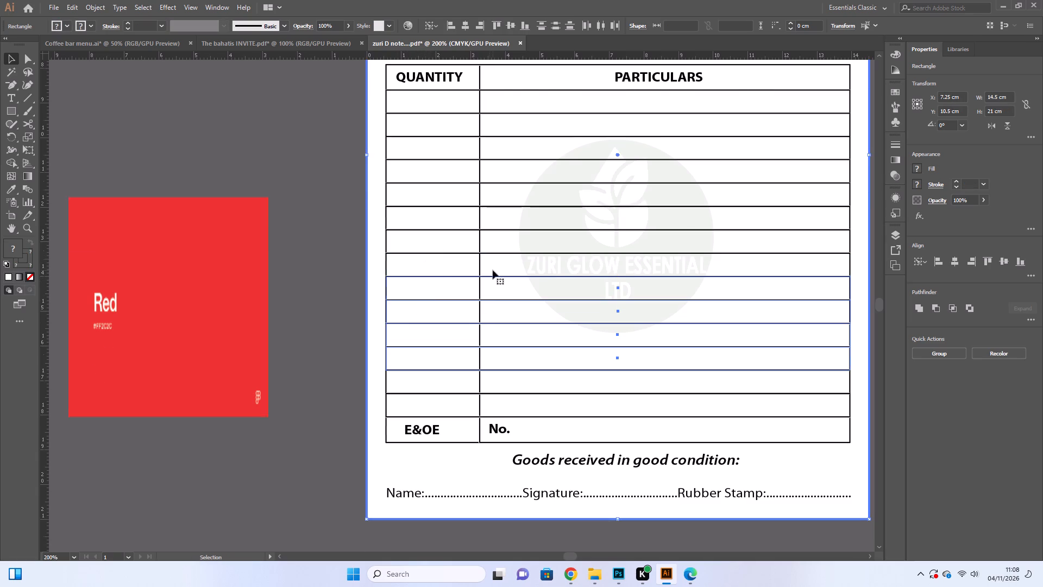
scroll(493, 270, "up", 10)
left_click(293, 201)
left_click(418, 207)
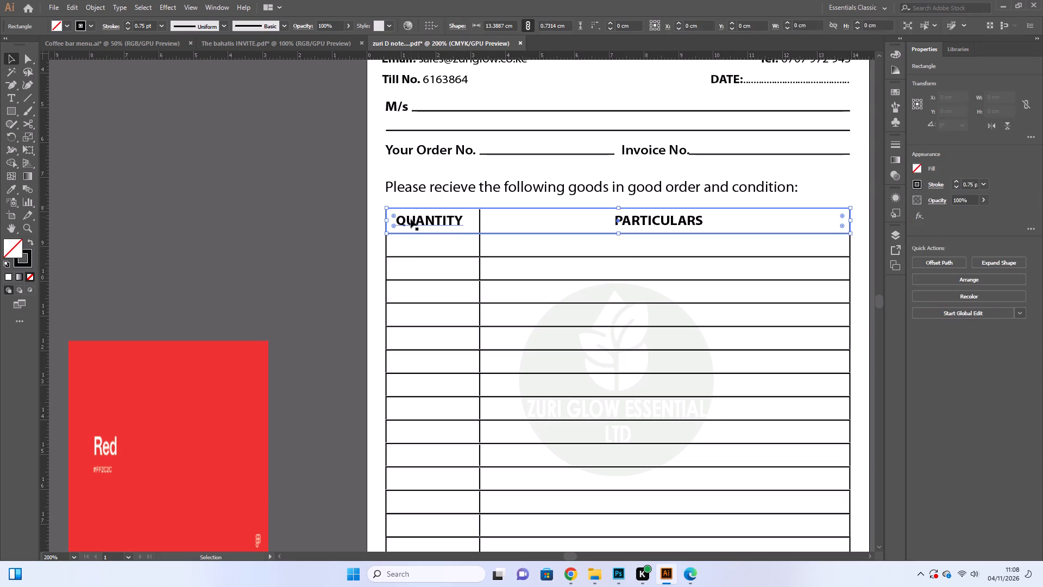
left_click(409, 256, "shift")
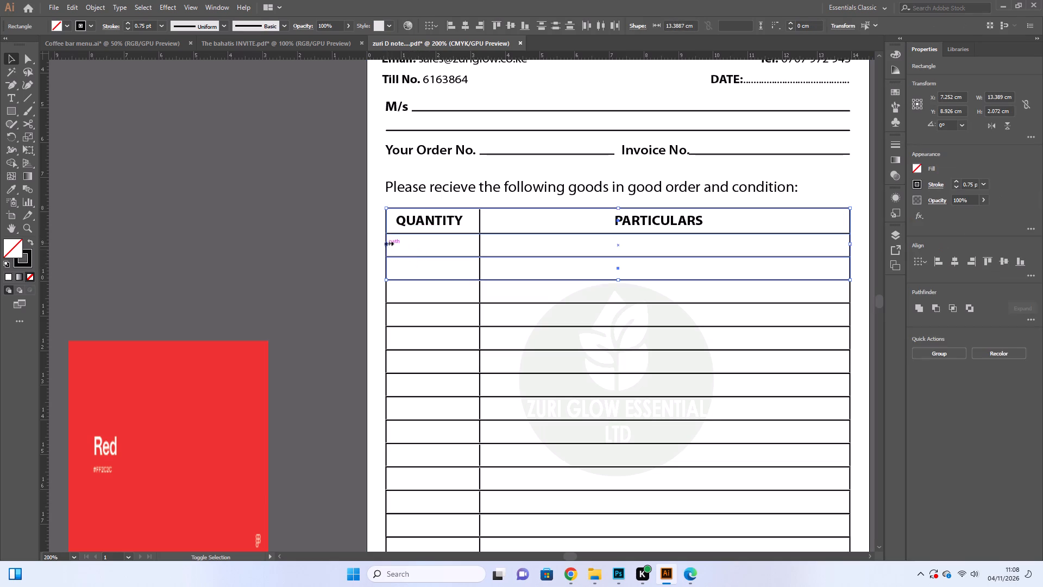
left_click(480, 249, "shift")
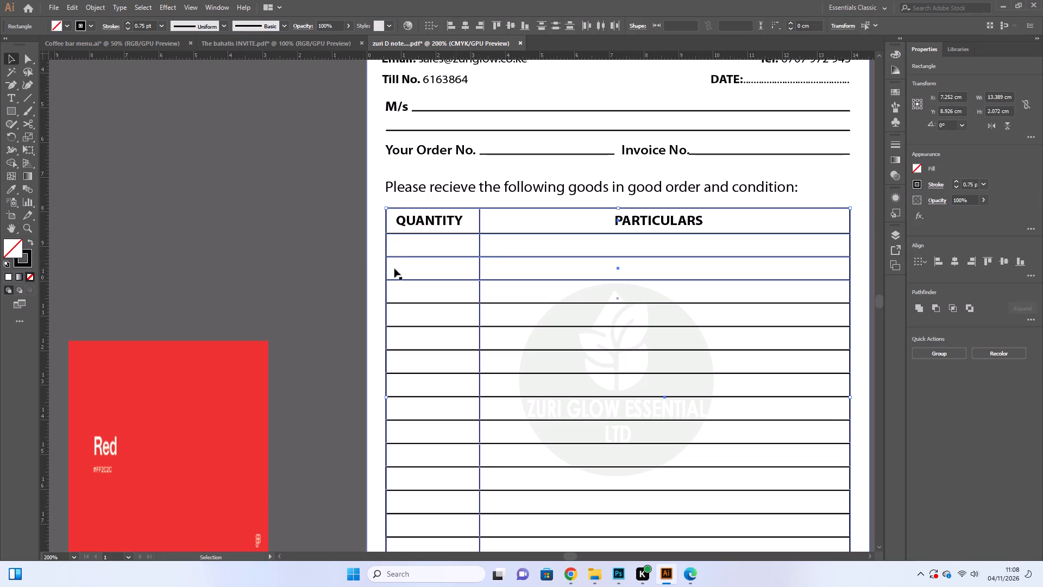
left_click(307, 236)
Select the items table's outer frame, column divider and row rectangles together, down to the last row above E&OE.
left_click(385, 246)
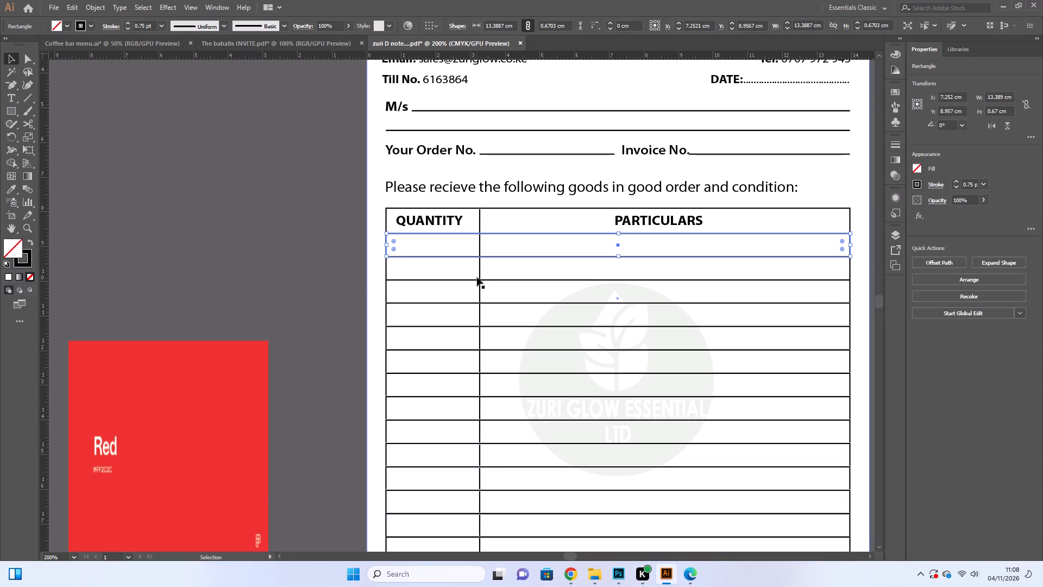
left_click(480, 219, "shift")
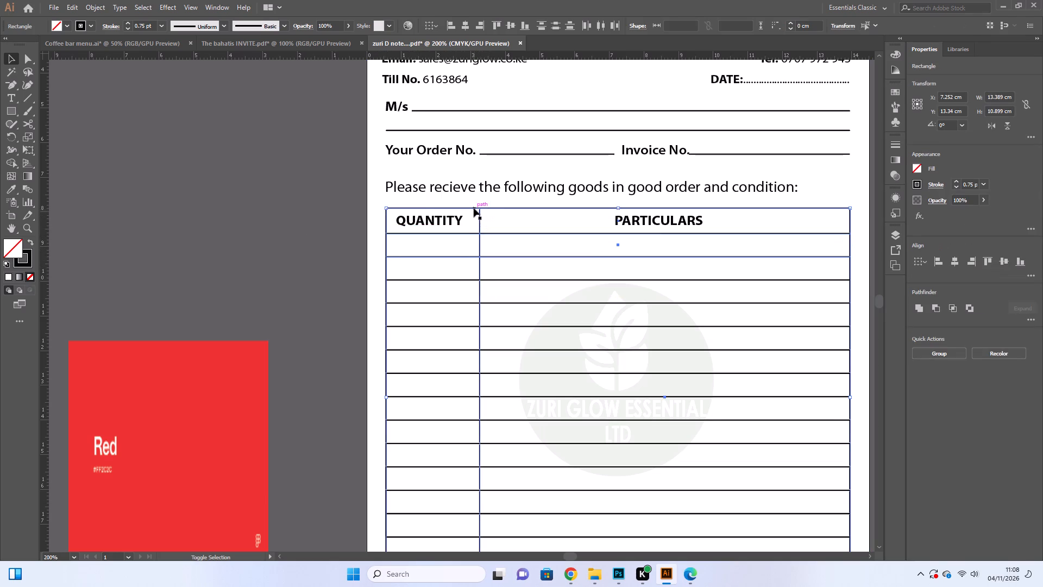
left_click(474, 208, "shift")
left_click(428, 282, "shift")
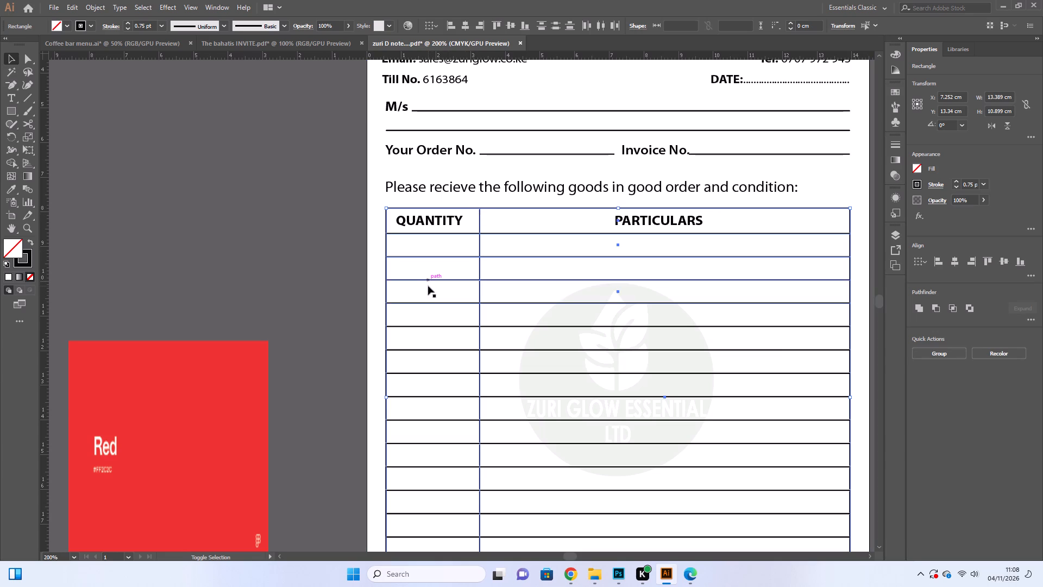
left_click(425, 304, "shift")
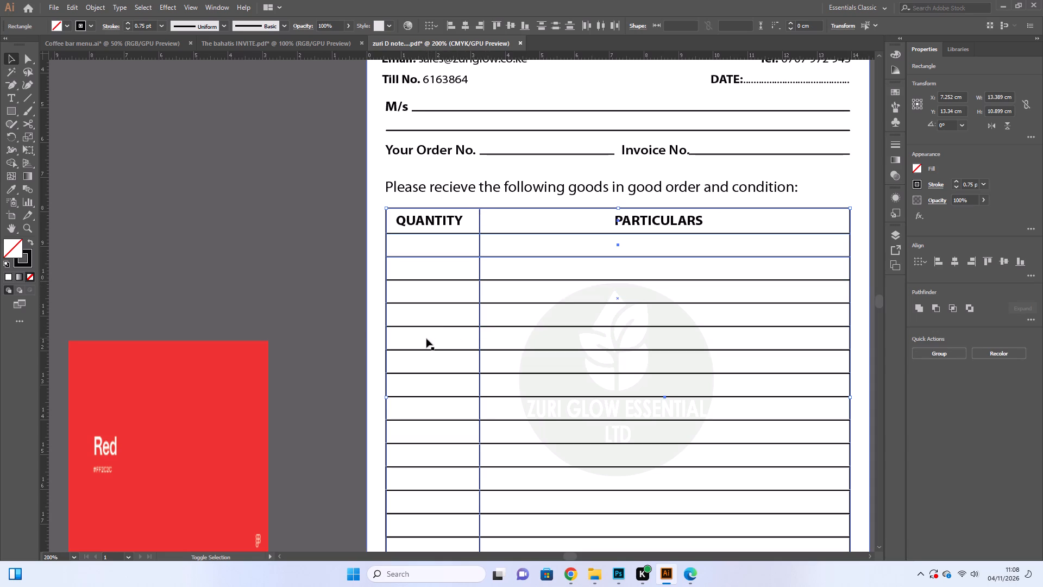
left_click(425, 349, "shift")
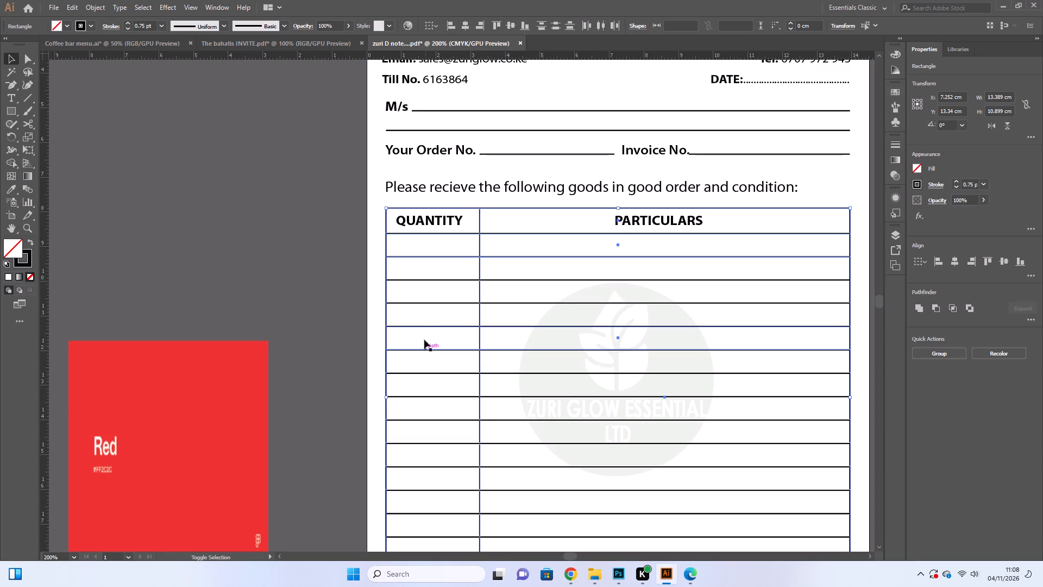
left_click(425, 303, "shift")
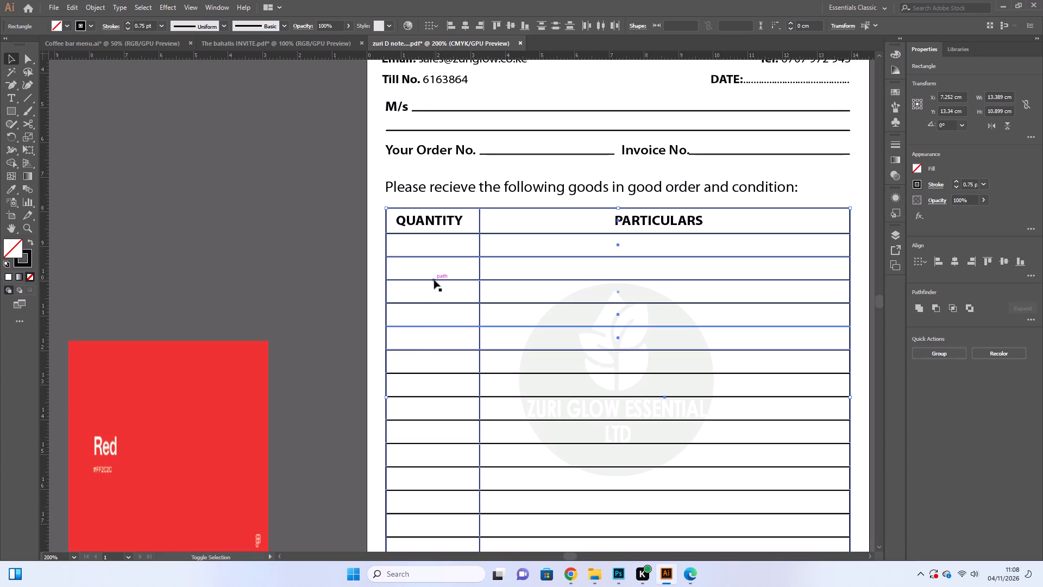
left_click(434, 280, "shift")
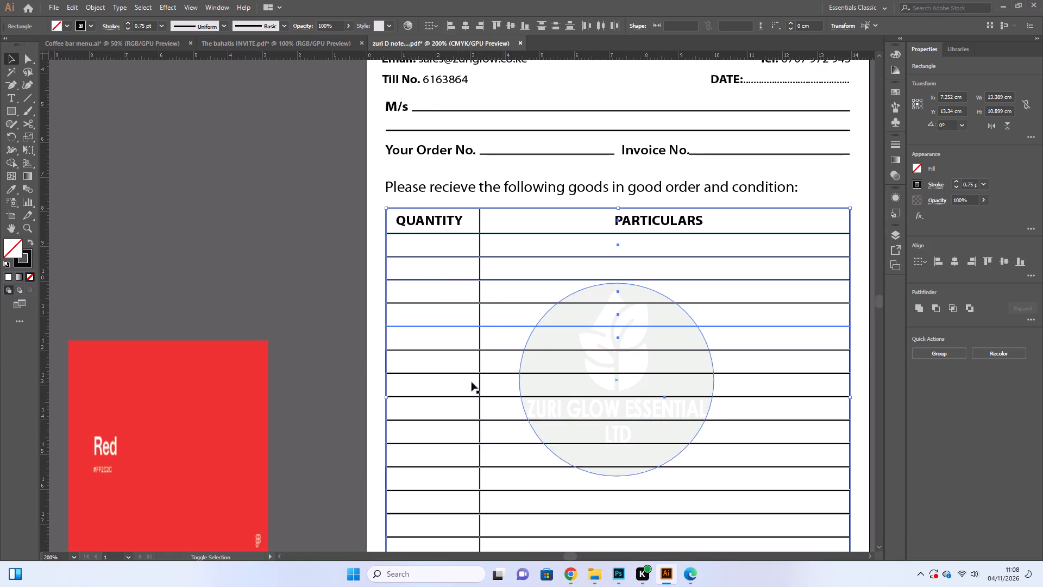
left_click(442, 375, "shift")
left_click(444, 420, "shift")
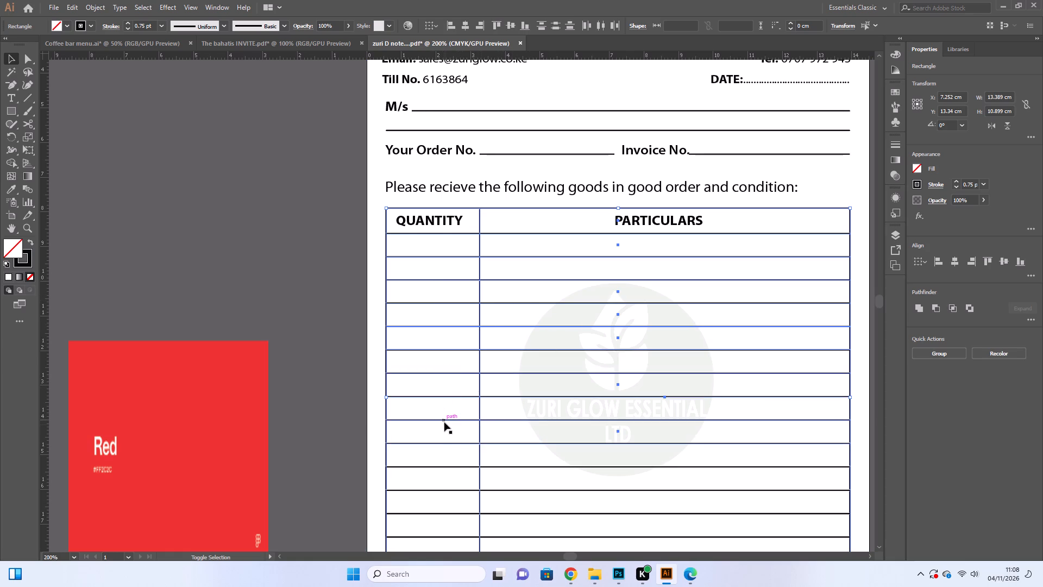
left_click(447, 469, "shift")
scroll(469, 405, "down", 7)
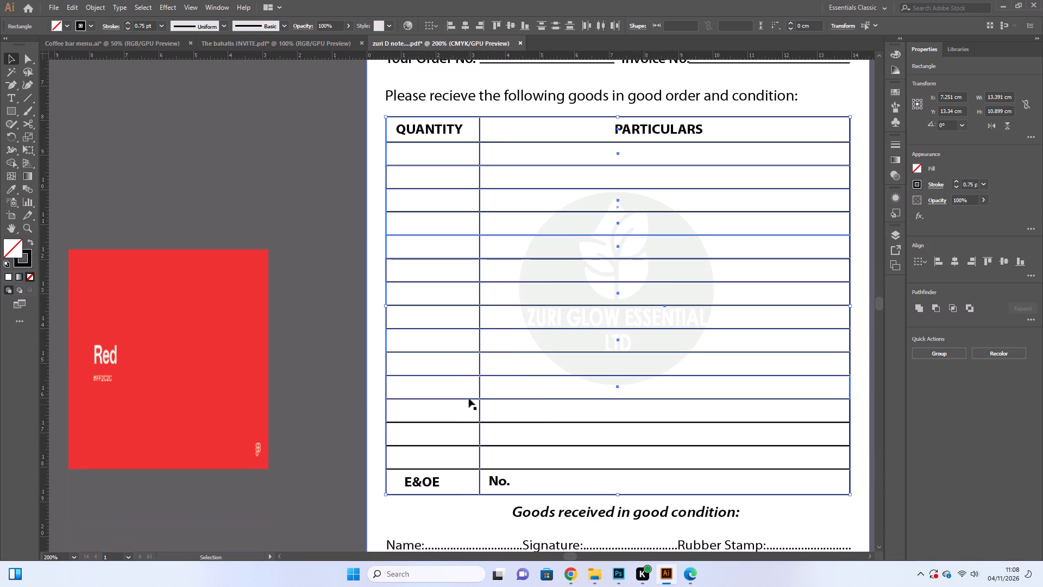
left_click(449, 423, "shift")
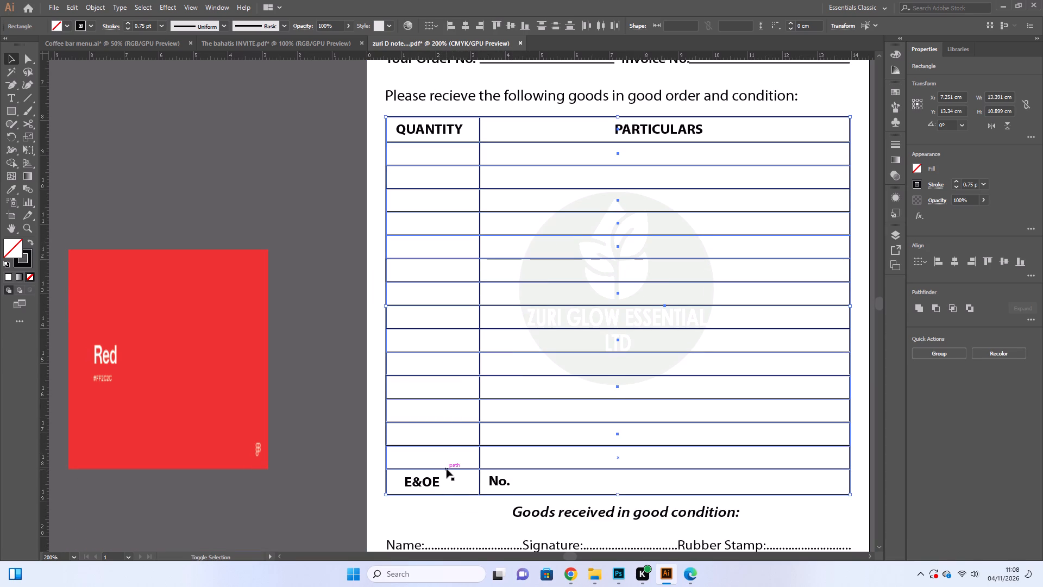
left_click(447, 469, "shift")
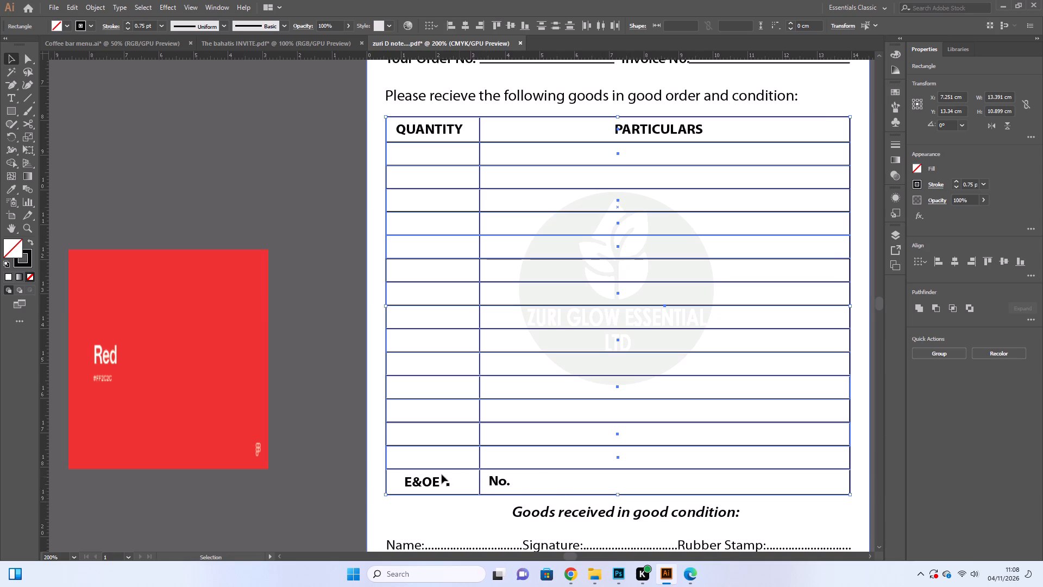
scroll(554, 452, "up", 5)
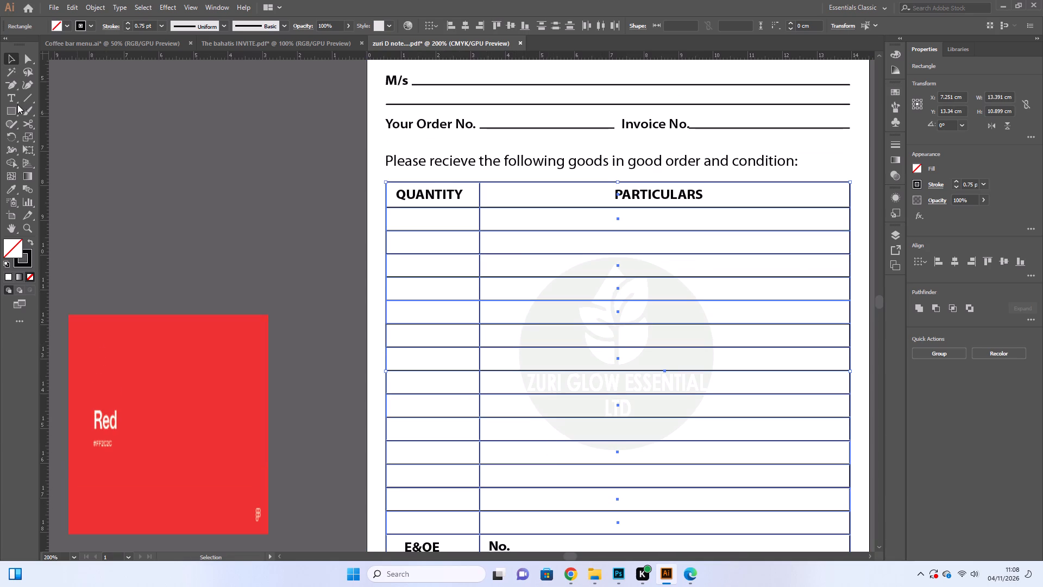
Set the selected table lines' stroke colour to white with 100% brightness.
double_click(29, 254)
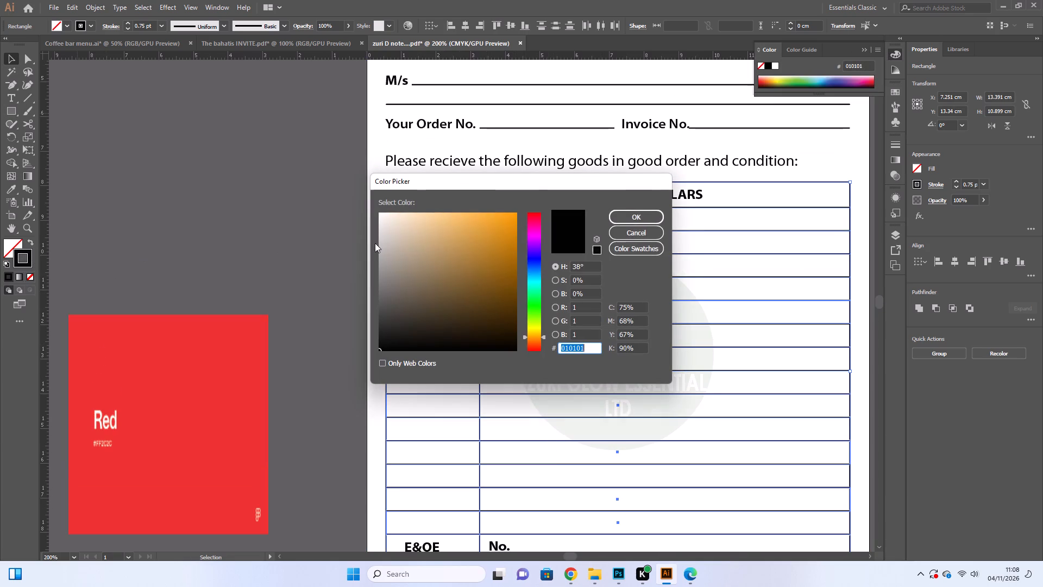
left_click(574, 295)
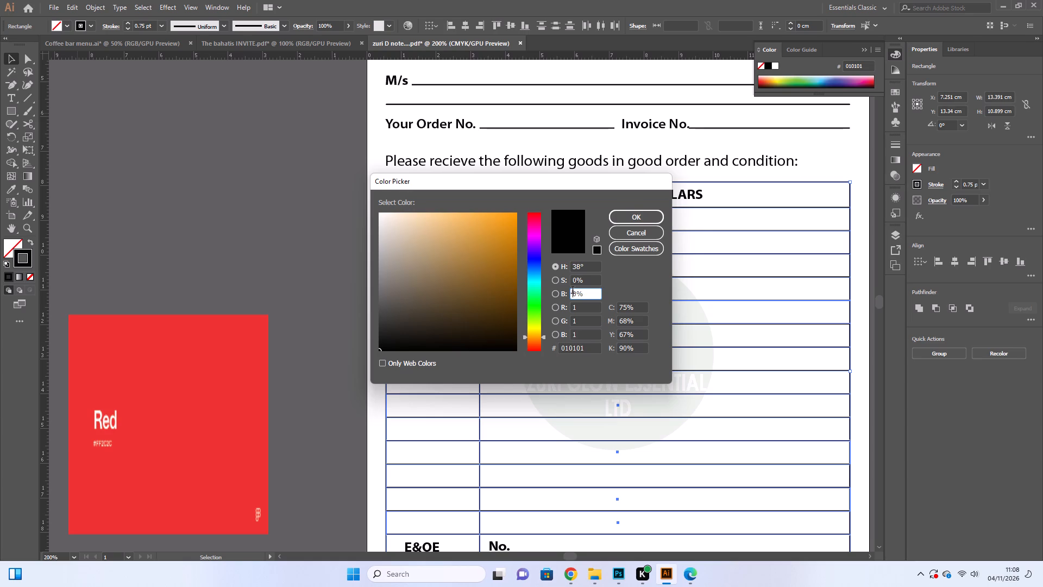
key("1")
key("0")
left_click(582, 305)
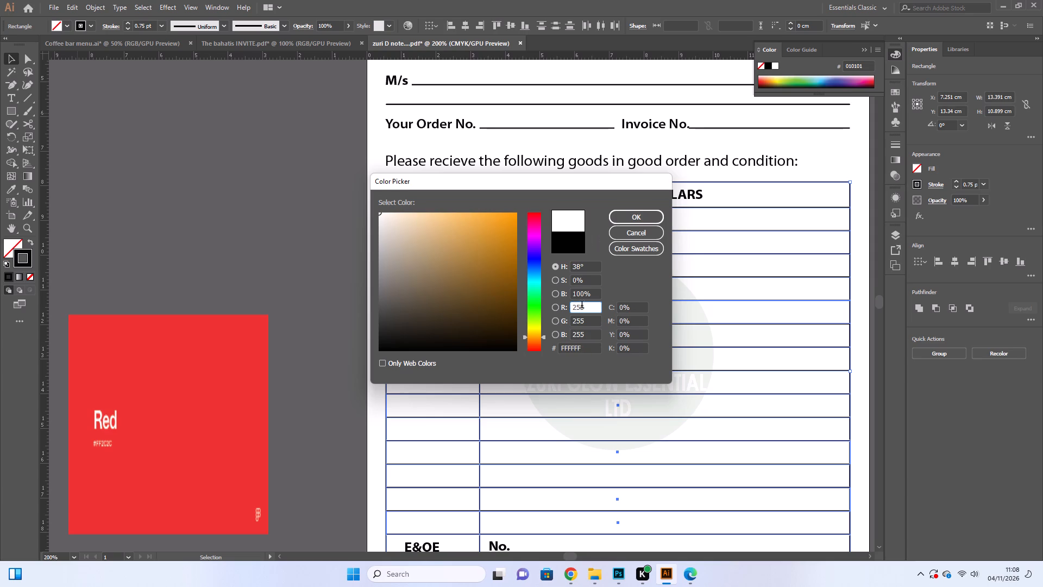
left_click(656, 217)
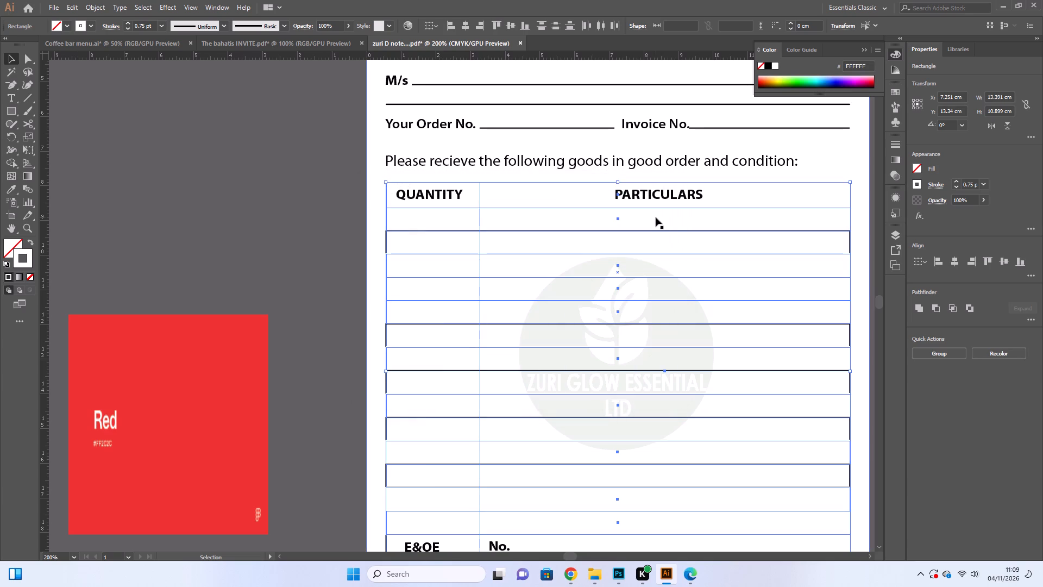
Set the selected table lines' stroke colour to red FC081A and deselect them.
double_click(29, 258)
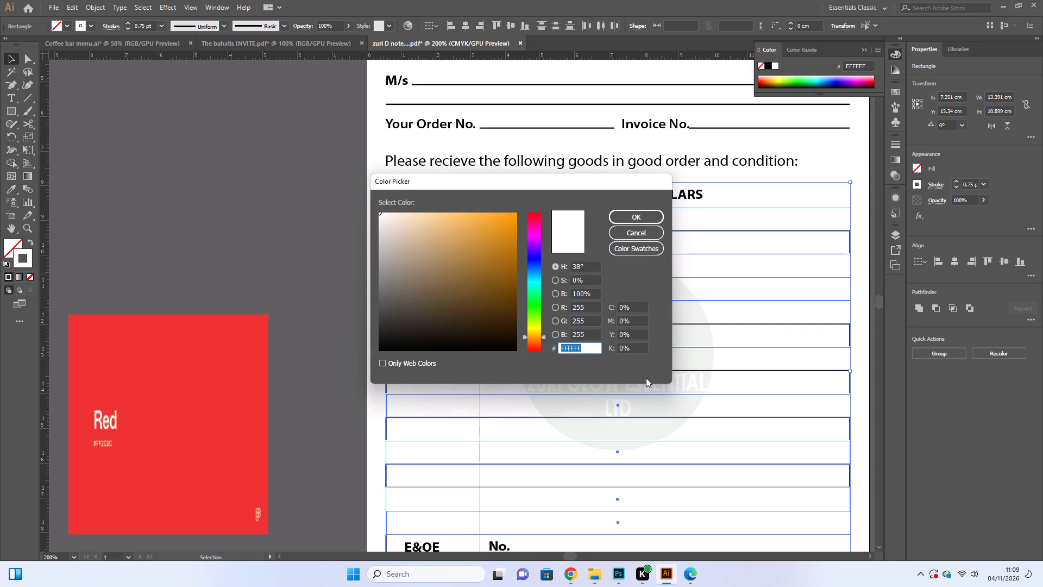
left_click(534, 214)
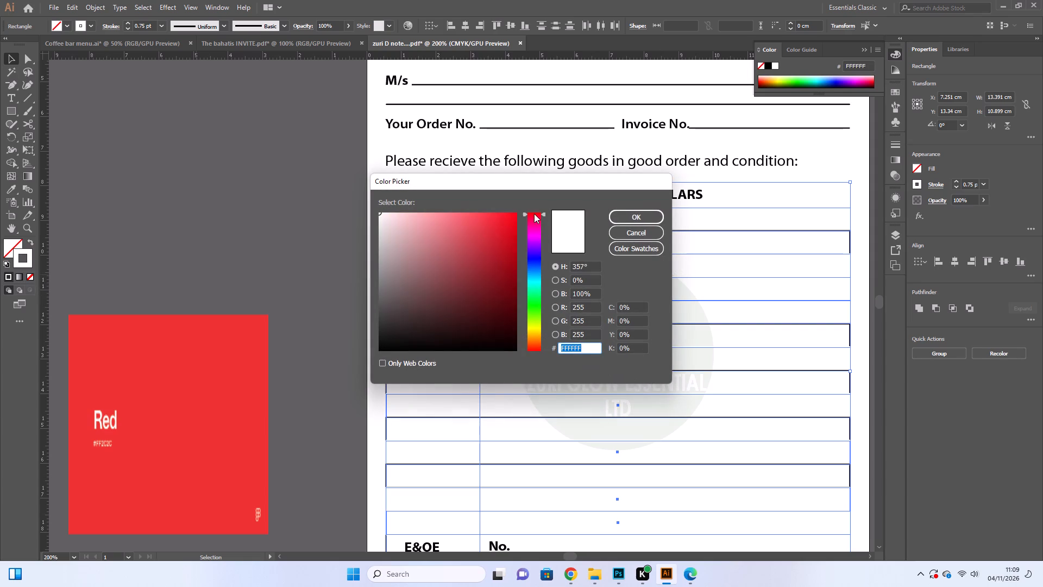
left_click(514, 214)
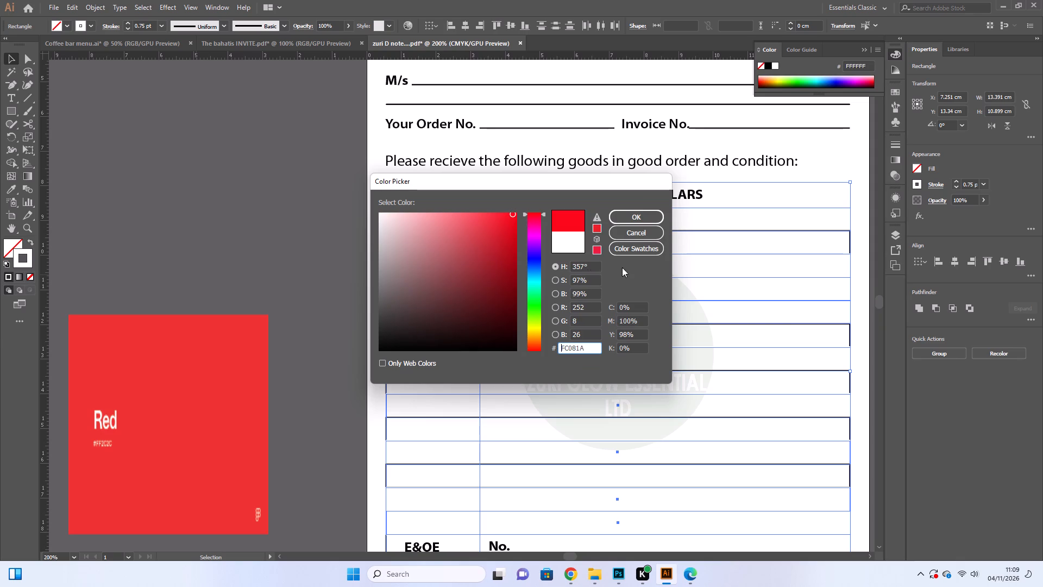
left_click(650, 216)
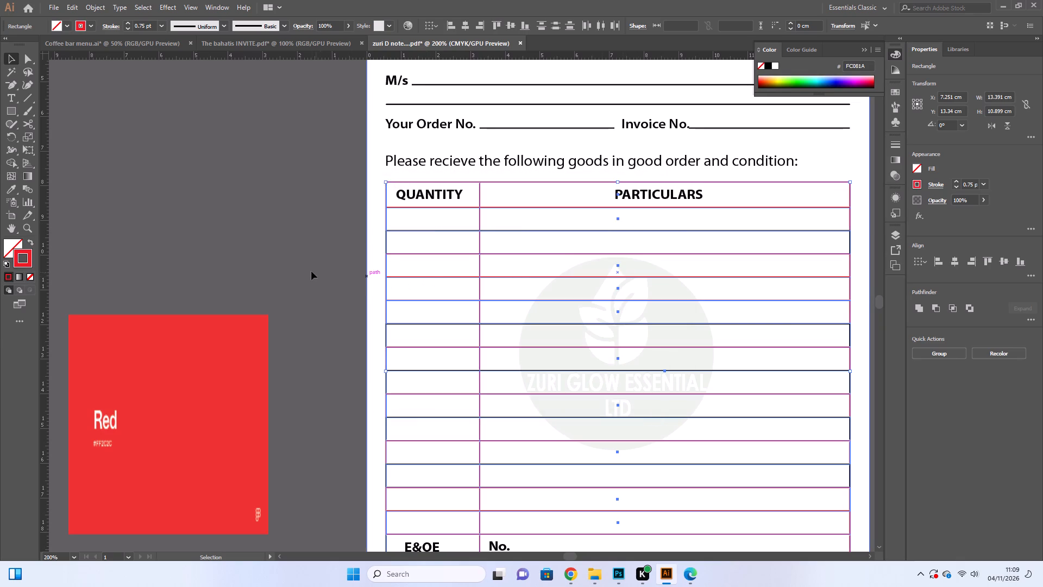
left_click(273, 248)
Select the remaining black table rows and lines, and match them to the red stroke by sampling a recoloured row with the Eyedropper.
left_click(502, 232)
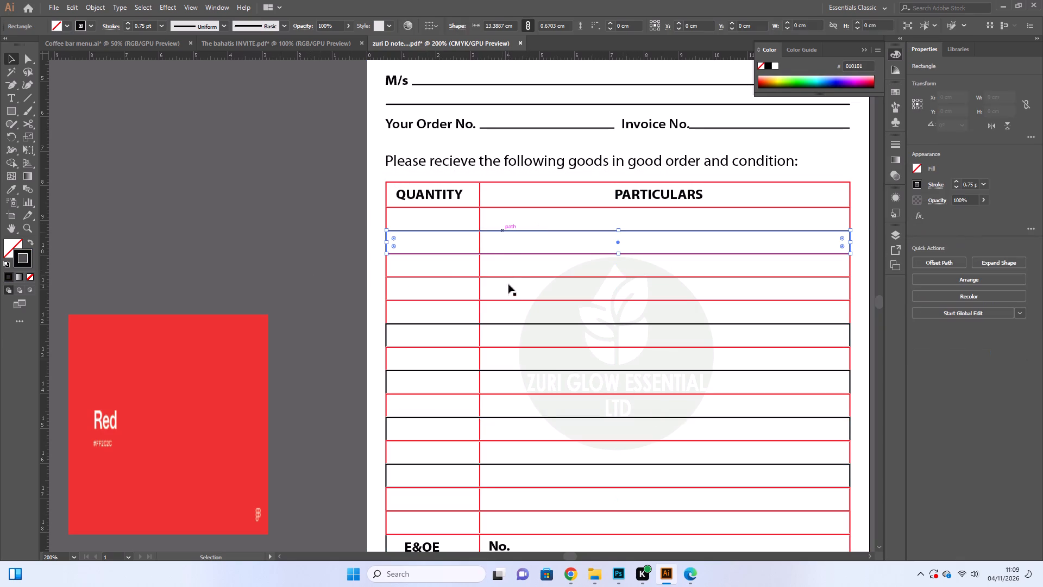
left_click(470, 324, "shift")
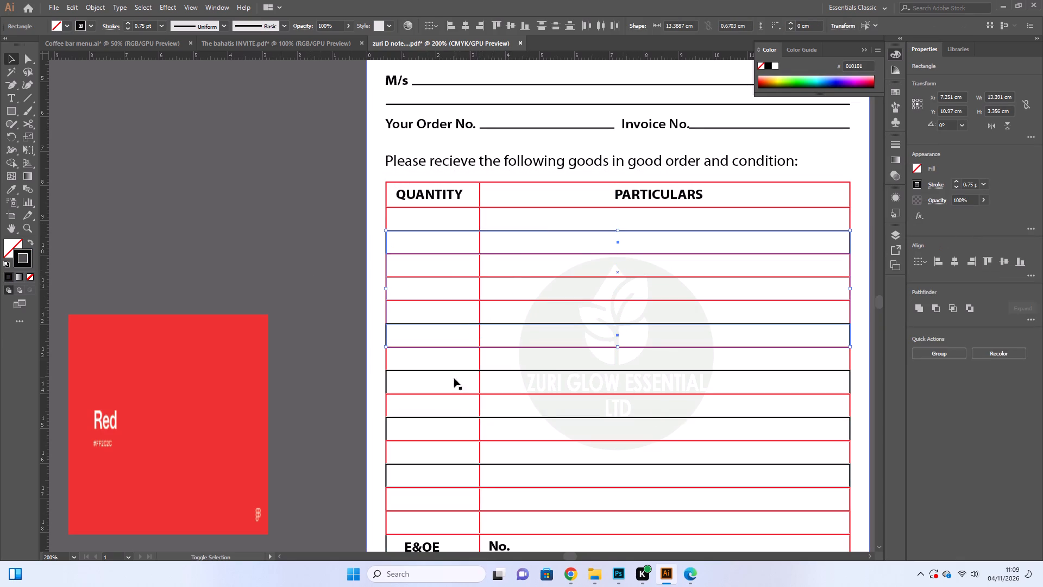
left_click(452, 369, "shift")
left_click(449, 371, "shift")
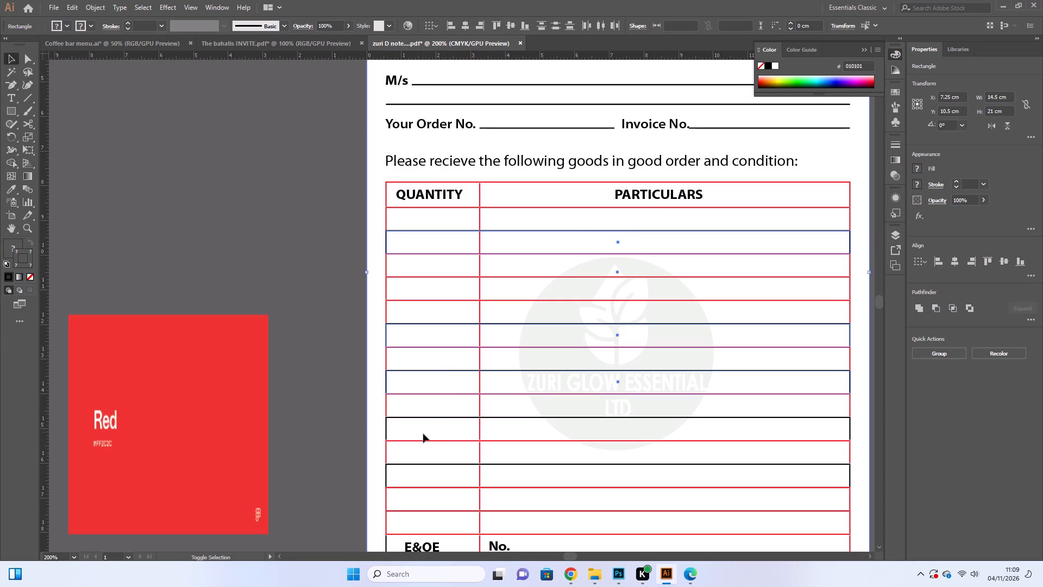
left_click(418, 418, "shift")
left_click(407, 466, "shift")
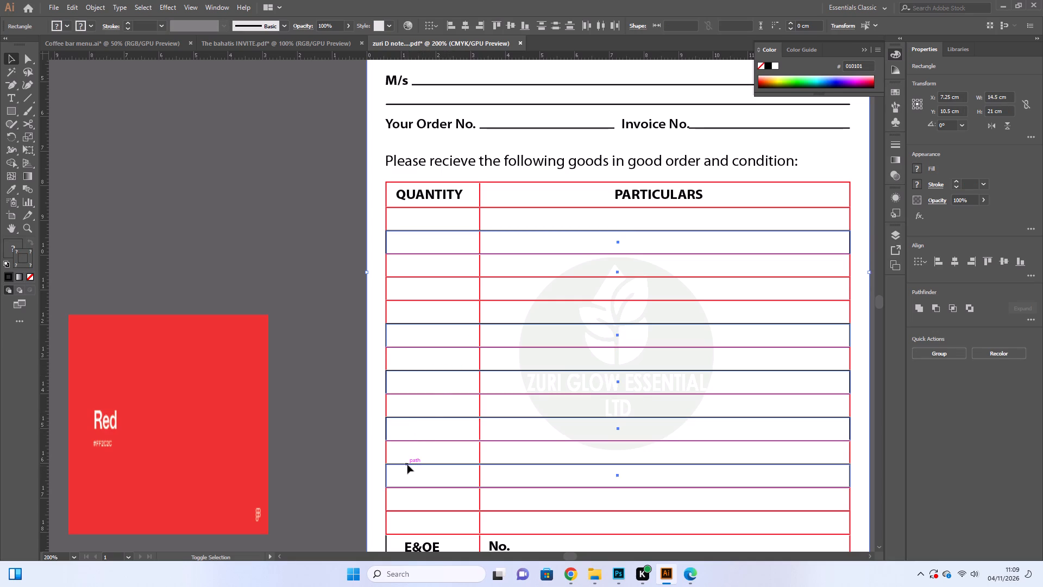
scroll(418, 441, "down", 5)
left_click(402, 494, "shift")
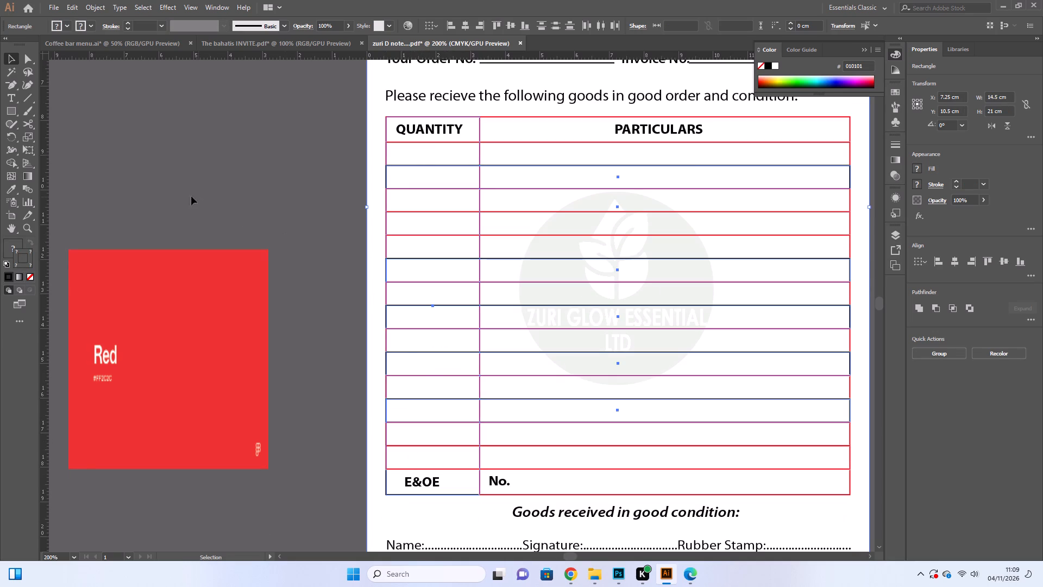
left_click(8, 191)
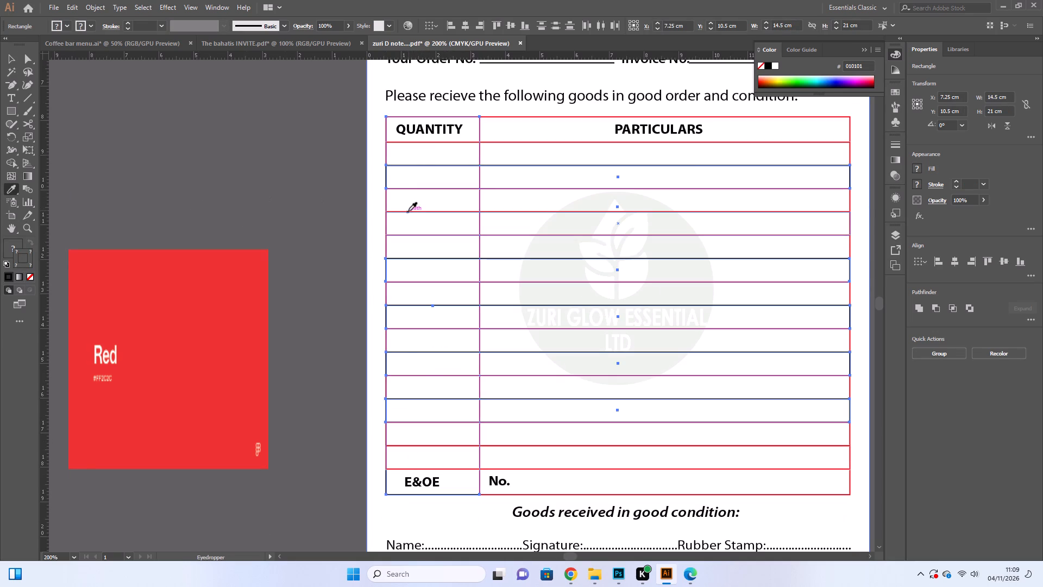
left_click(409, 210)
left_click(10, 55)
left_click(272, 155)
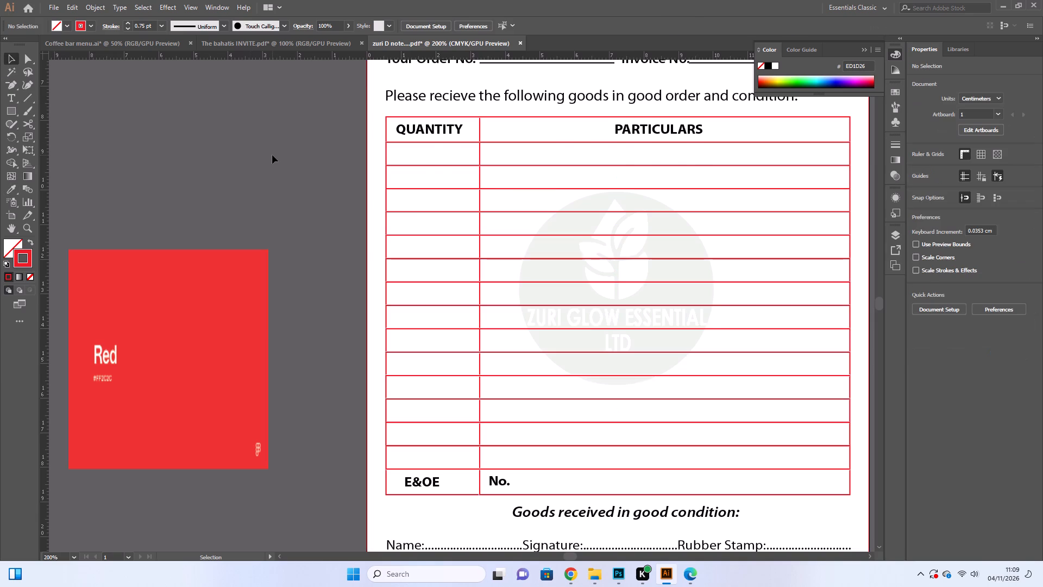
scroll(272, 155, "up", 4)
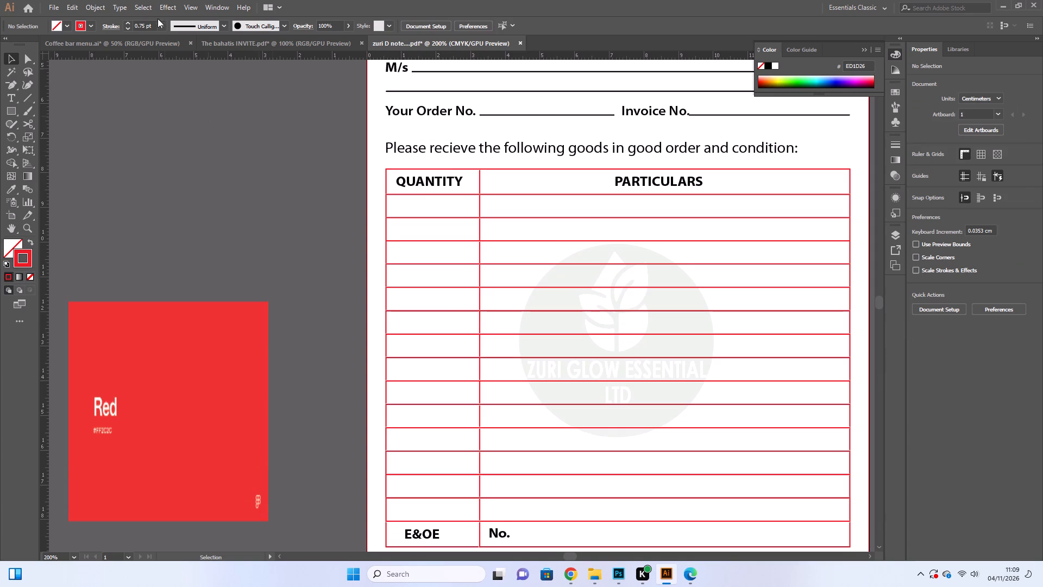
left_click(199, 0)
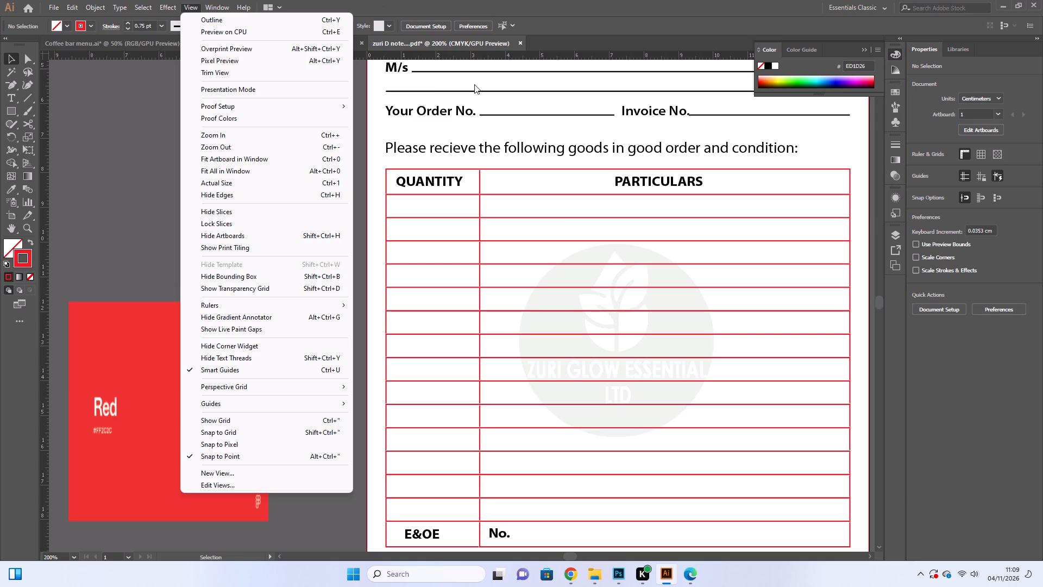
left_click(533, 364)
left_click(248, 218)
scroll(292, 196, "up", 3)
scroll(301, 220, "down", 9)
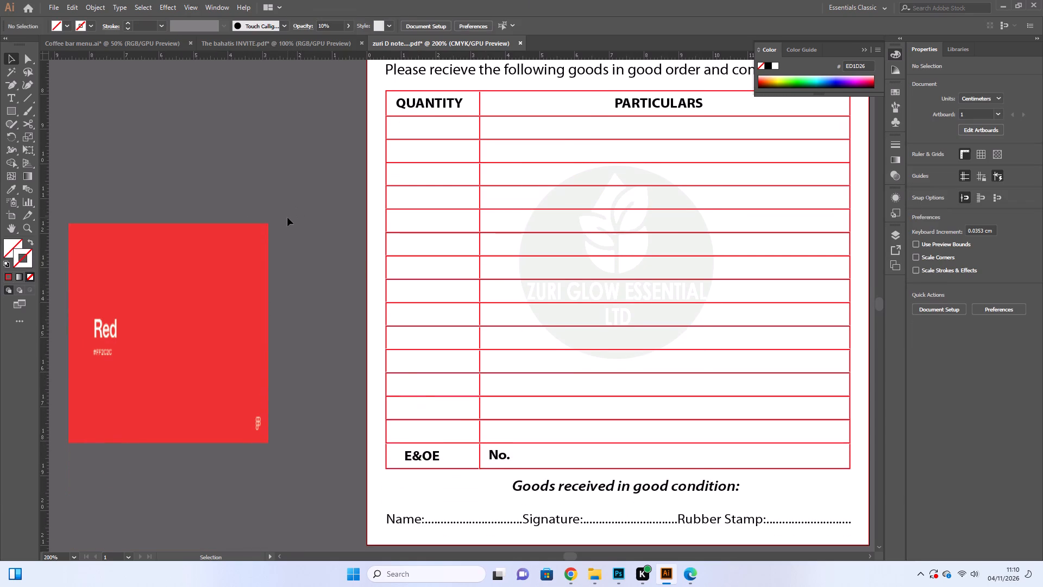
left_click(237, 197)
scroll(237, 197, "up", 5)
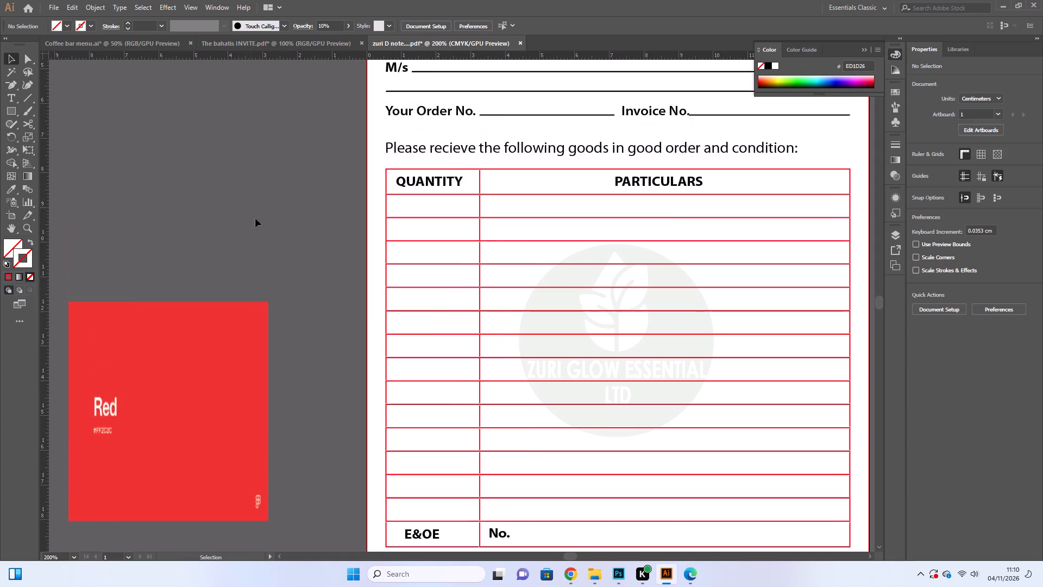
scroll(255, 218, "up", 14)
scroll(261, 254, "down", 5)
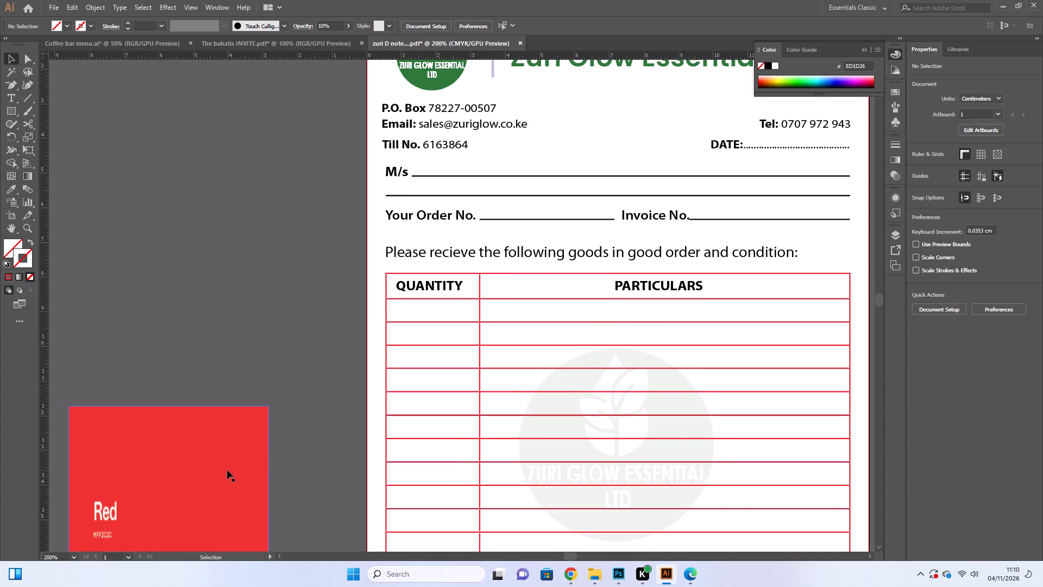
Move the red swatch image up beside the items table's upper rows, to about X -5.25 cm, Y 9.82 cm.
left_click(227, 470)
scroll(228, 464, "down", 6)
scroll(228, 461, "up", 6)
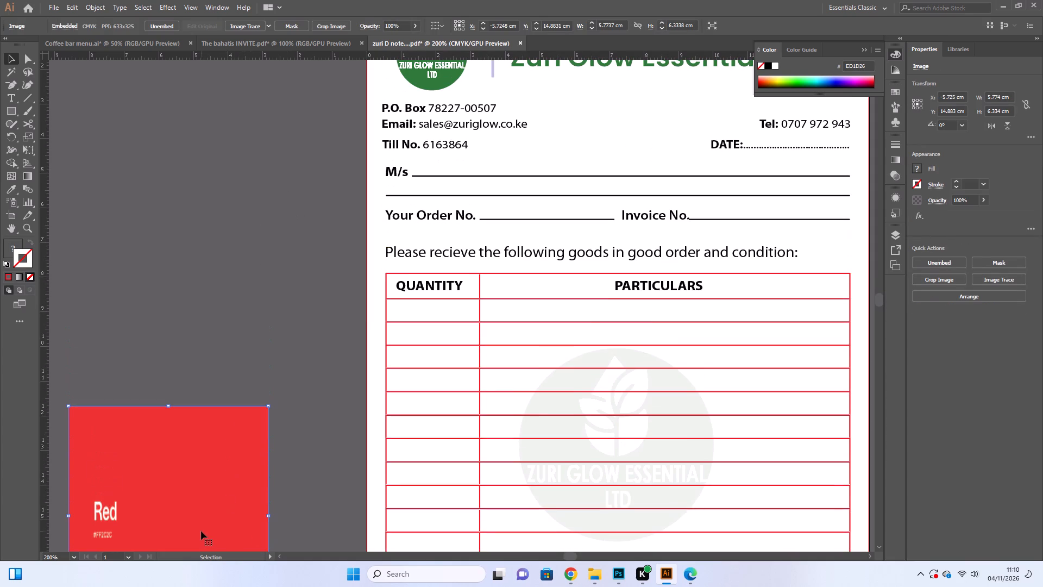
left_click_drag(216, 489, 226, 376)
left_click_drag(230, 404, 236, 340)
scroll(250, 377, "up", 3)
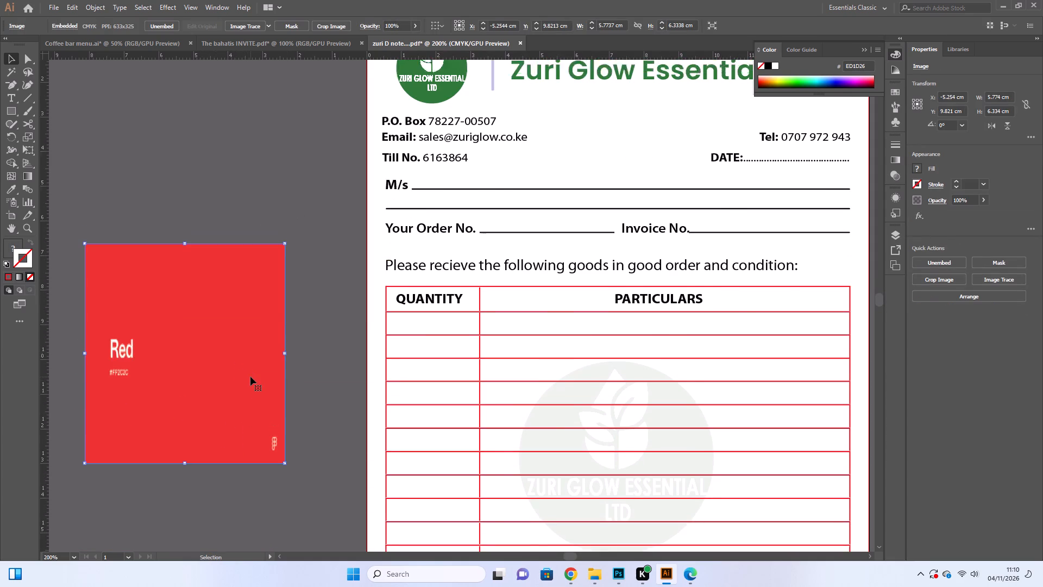
Select the delivery note's header group containing the round logo and the company name.
scroll(250, 377, "up", 8)
scroll(252, 382, "down", 5)
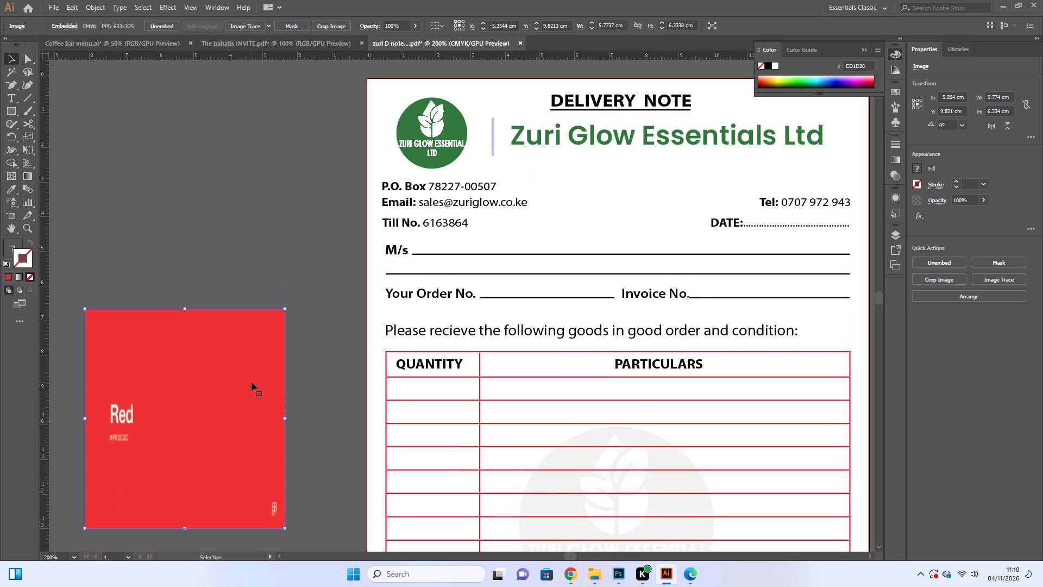
scroll(252, 382, "down", 4)
left_click(574, 91)
scroll(140, 227, "up", 4)
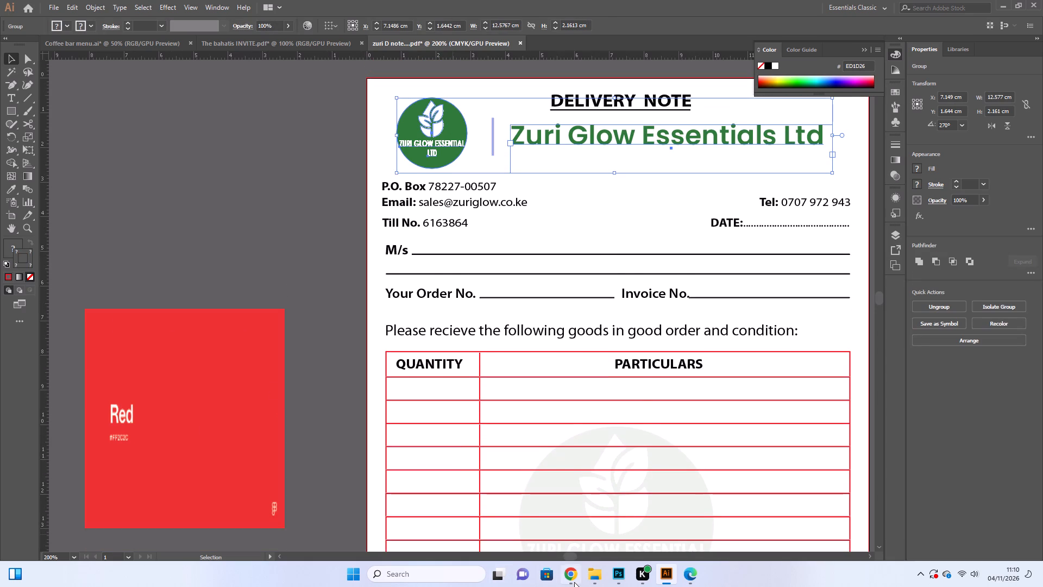
Switch to Chrome, return from the Figma red page to the Google results, and search for "butchery logo" instead.
left_click(582, 524)
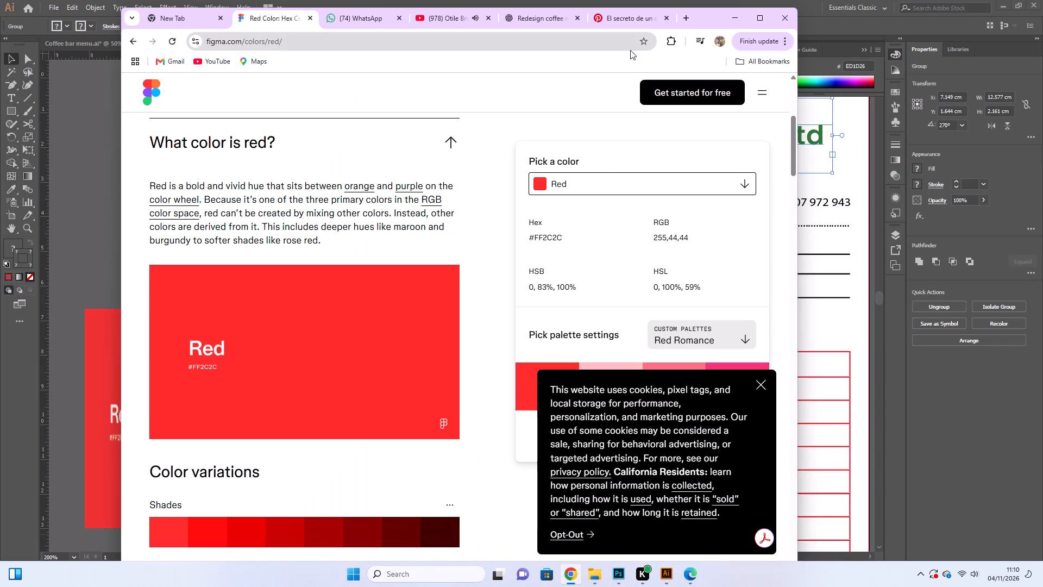
scroll(294, 181, "up", 20)
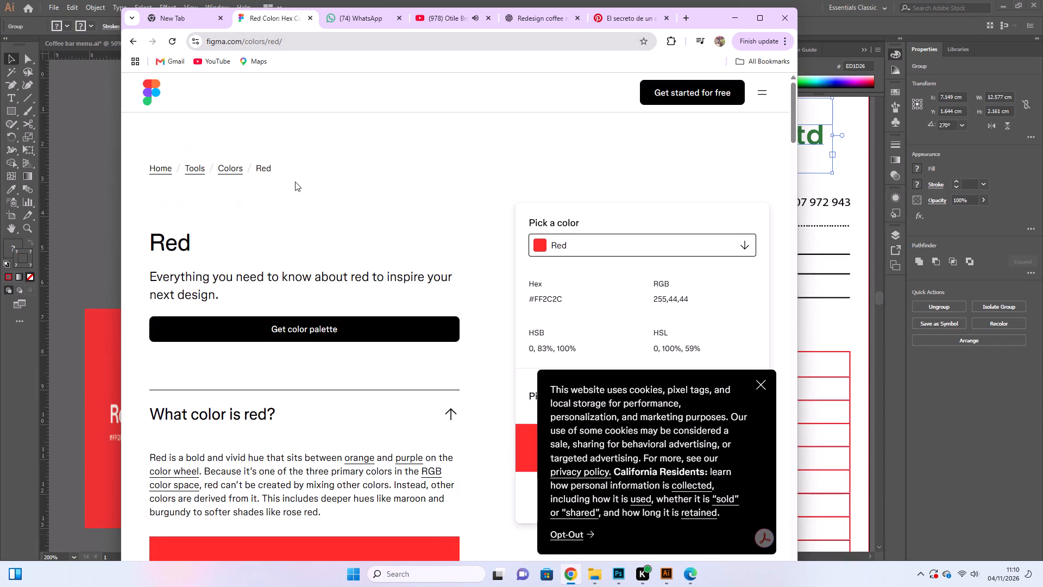
left_click(128, 41)
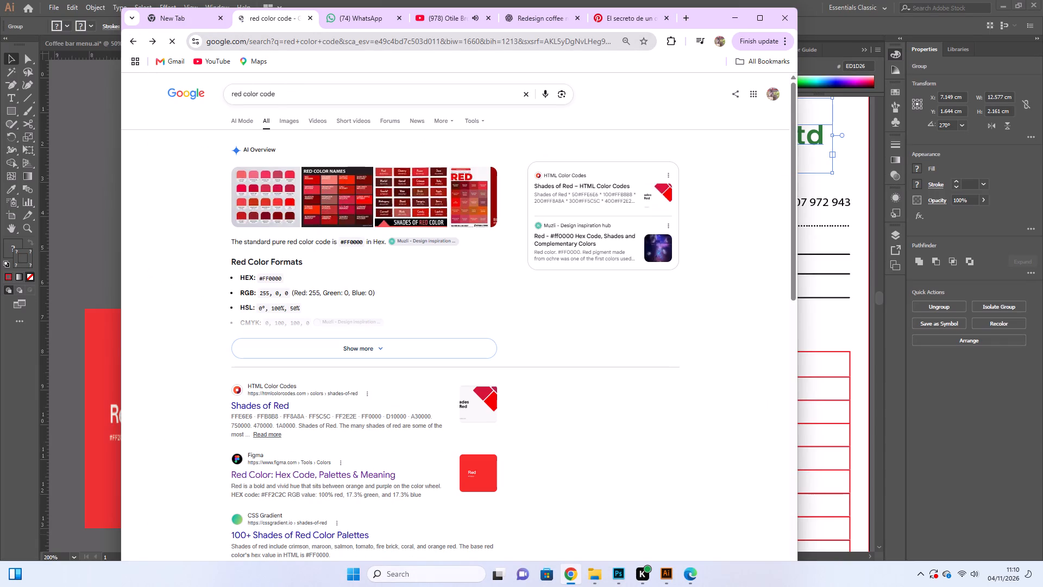
left_click_drag(287, 93, 210, 99)
key("BackSpace")
type("butchery logo")
key("Return")
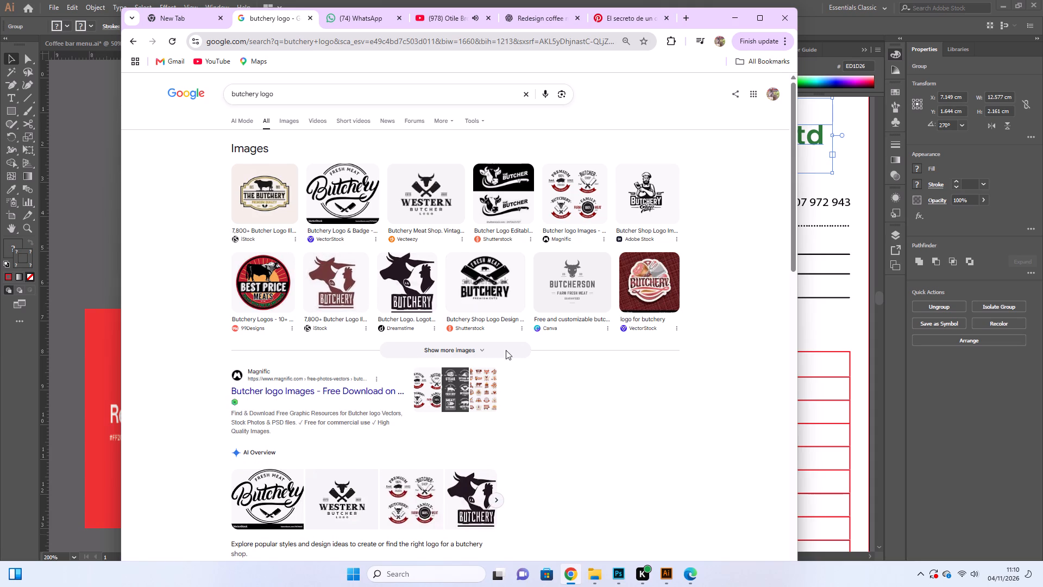
Preview the Fresh Meat Butchery logo with crossed cleavers and open its Shutterstock page to examine the design.
left_click(493, 283)
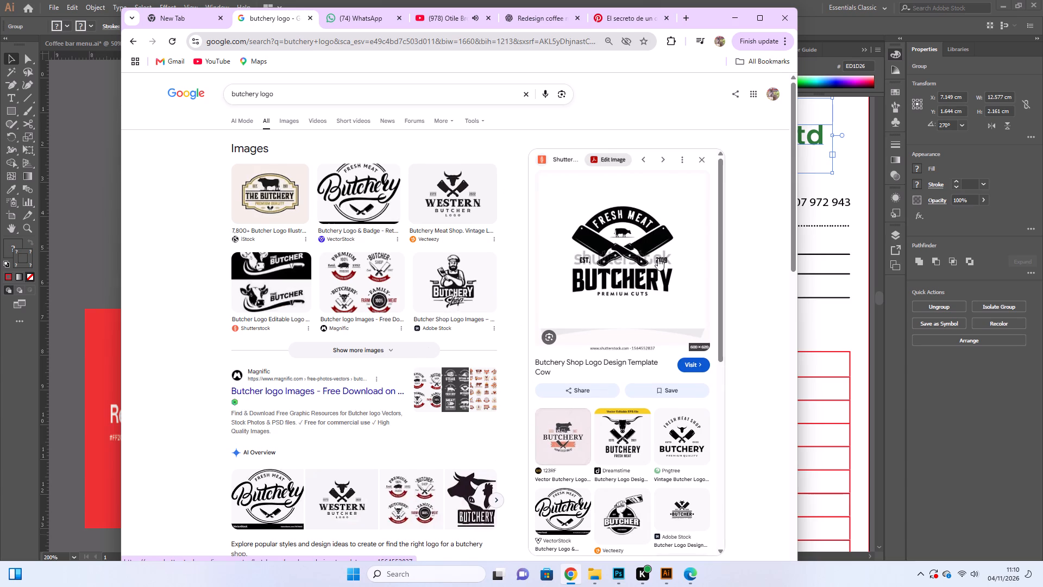
right_click(639, 253)
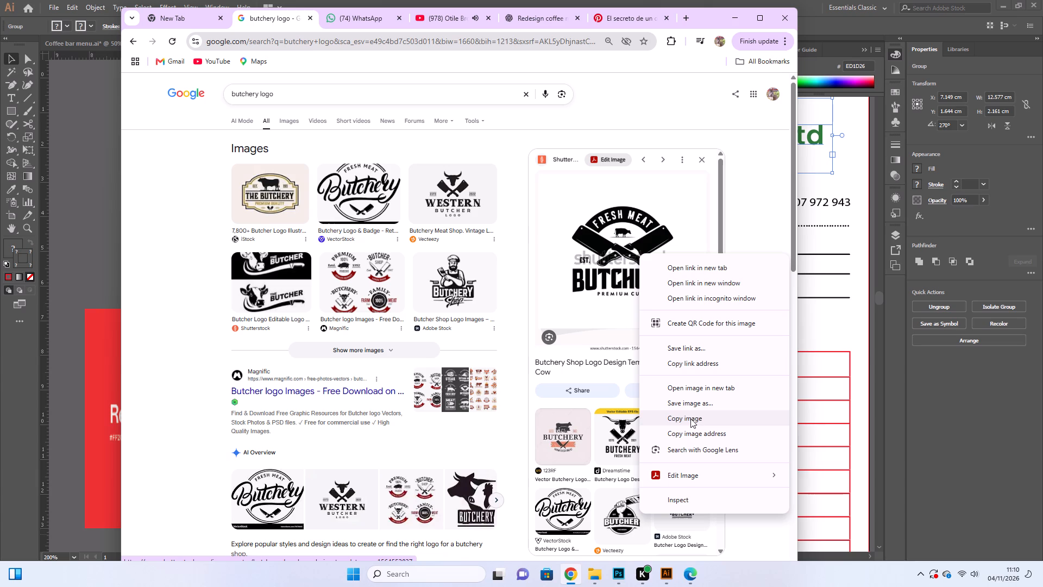
left_click(658, 199)
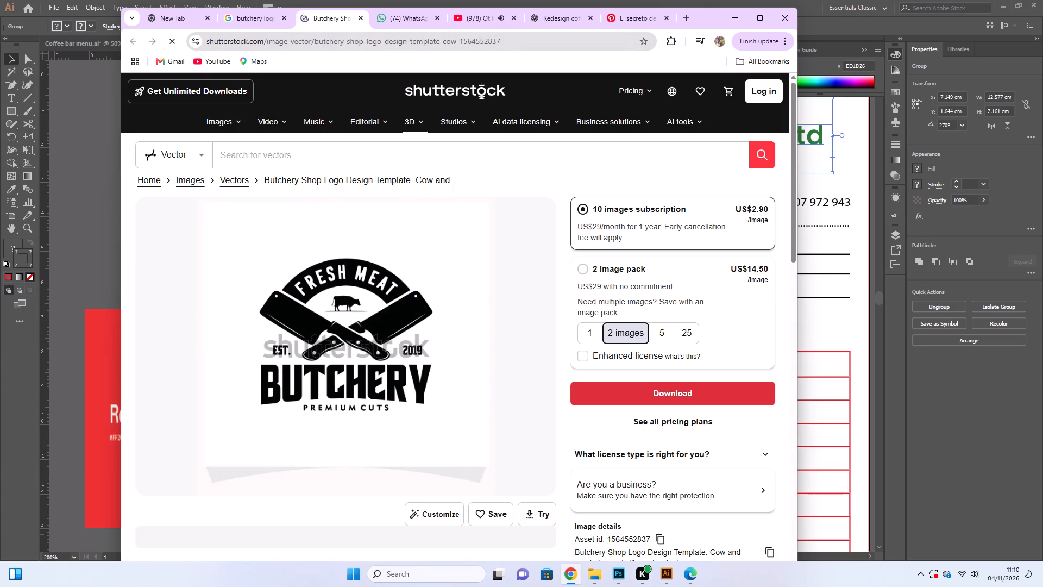
scroll(443, 295, "down", 1)
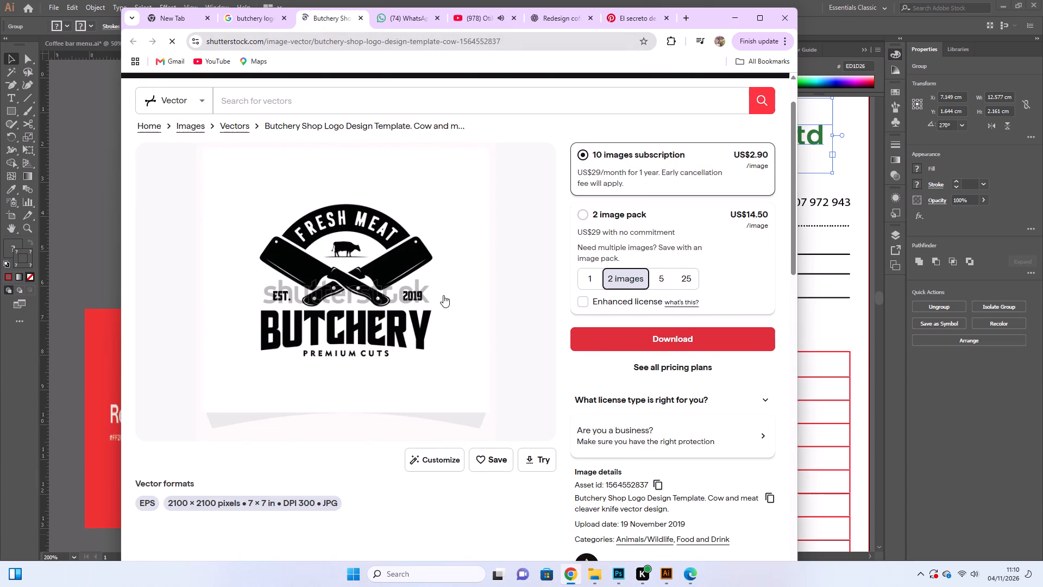
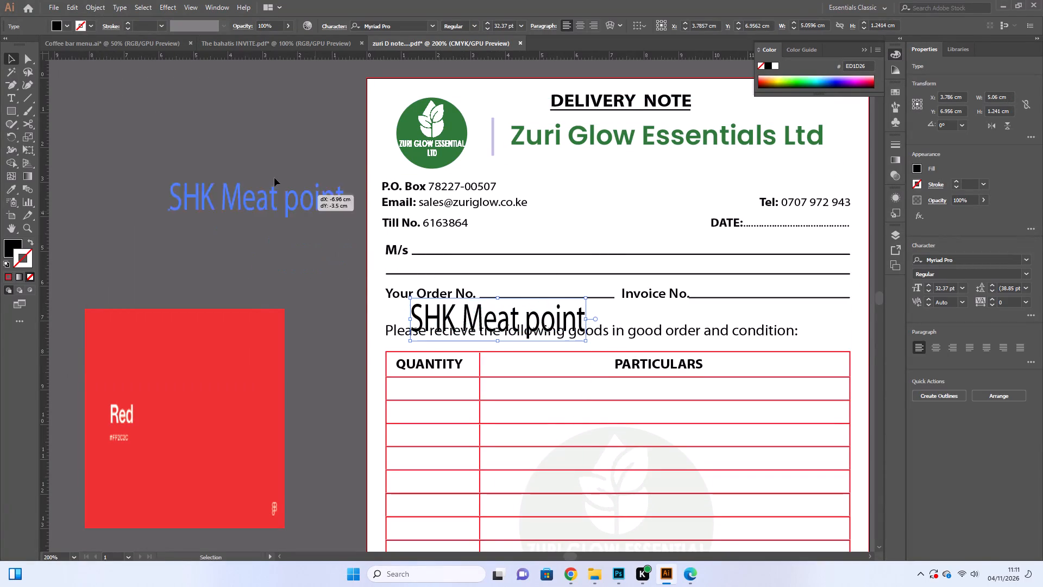
Move the black "SHK Meat point" text off the page onto the pasteboard, to about X -3.85 cm, Y 2.9 cm.
left_click_drag(274, 178, 273, 177)
Replace the company name "Zuri Glow Essentials Ltd" in the delivery note header with "SHK Meat Point".
left_click(11, 103)
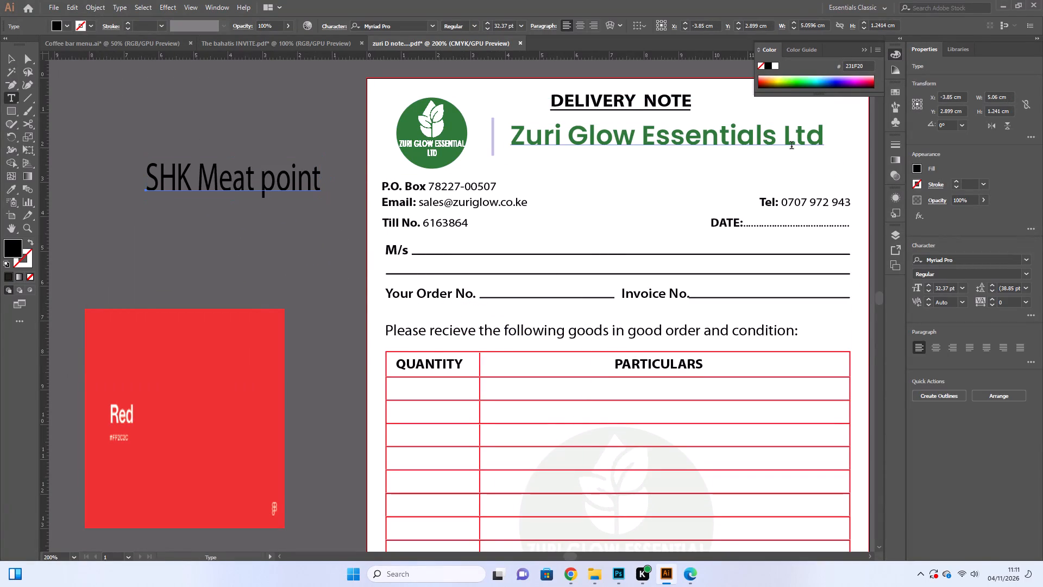
left_click(821, 136)
key("BackSpace")
key("BackSpace")
key("BackSpace")
key("BackSpace")
key("BackSpace")
key("BackSpace")
key("BackSpace")
key("BackSpace")
key("BackSpace")
key("BackSpace")
key("BackSpace")
key("BackSpace")
key("BackSpace")
key("BackSpace")
key("BackSpace")
key("BackSpace")
key("BackSpace")
key("BackSpace")
key("BackSpace")
key("BackSpace")
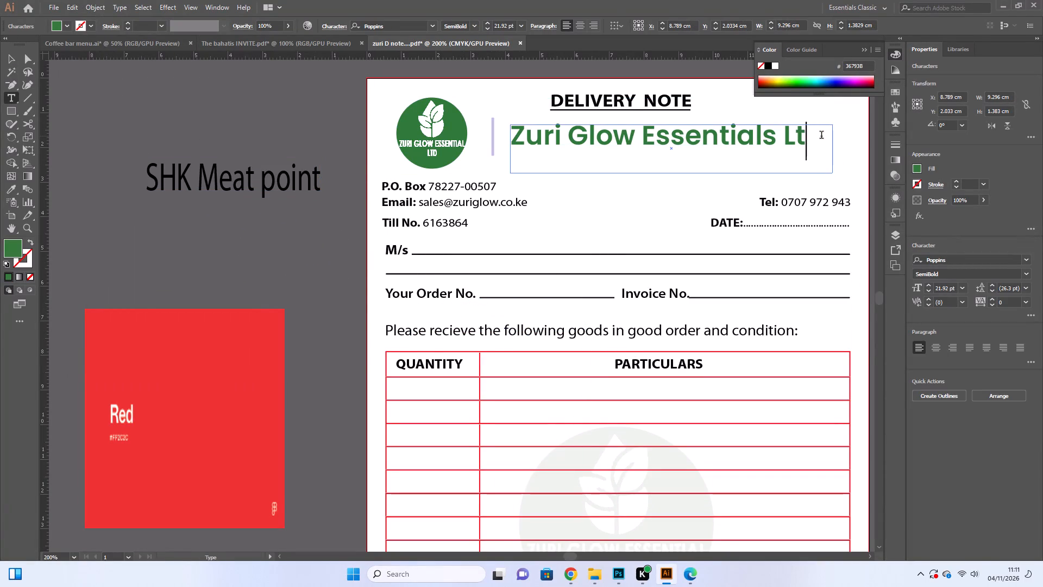
key("s")
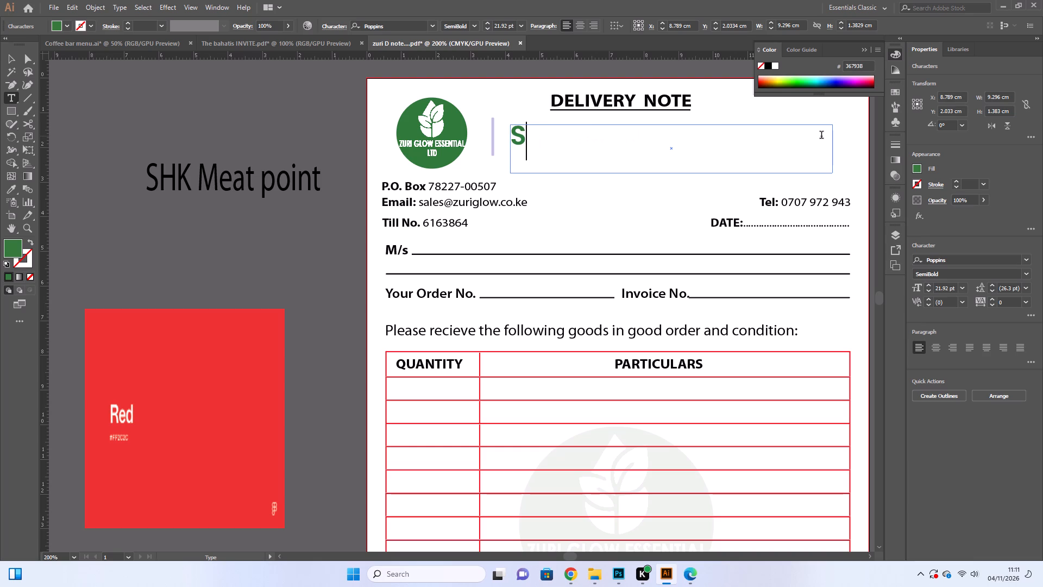
key("h")
key("BackSpace")
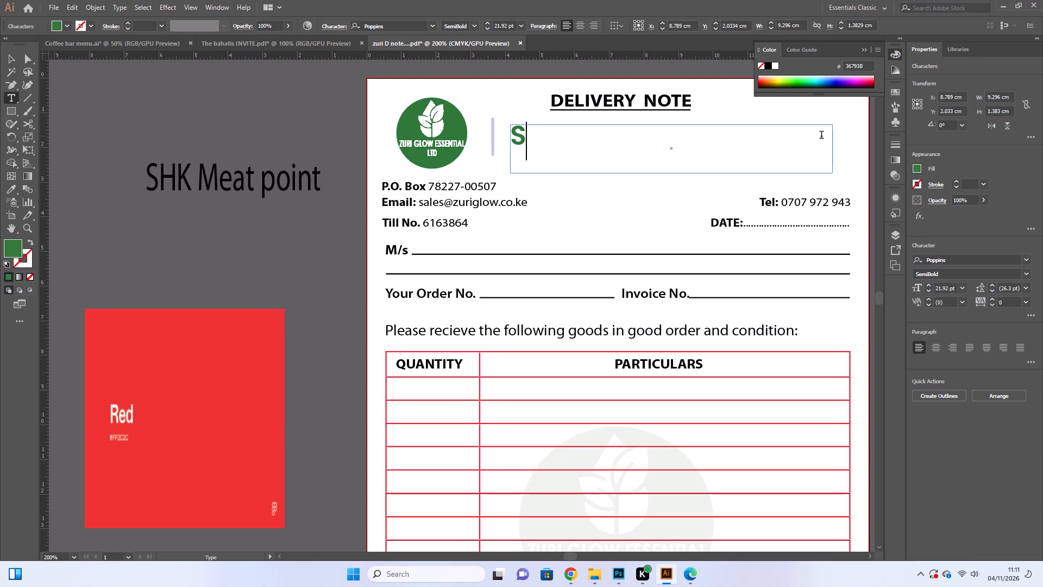
type("HK")
key("space")
type("ME")
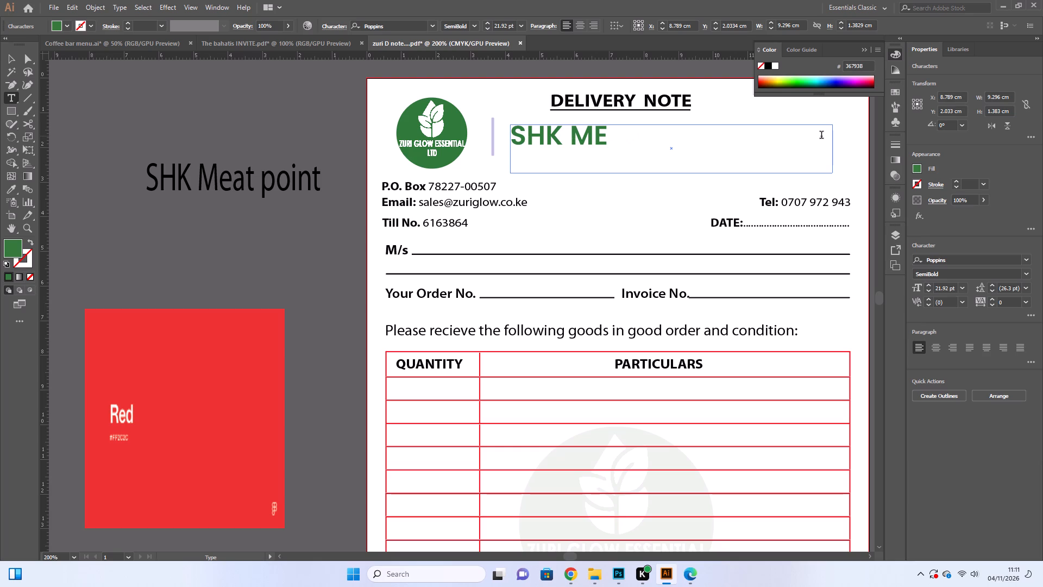
type("AT")
key("BackSpace")
key("BackSpace")
key("BackSpace")
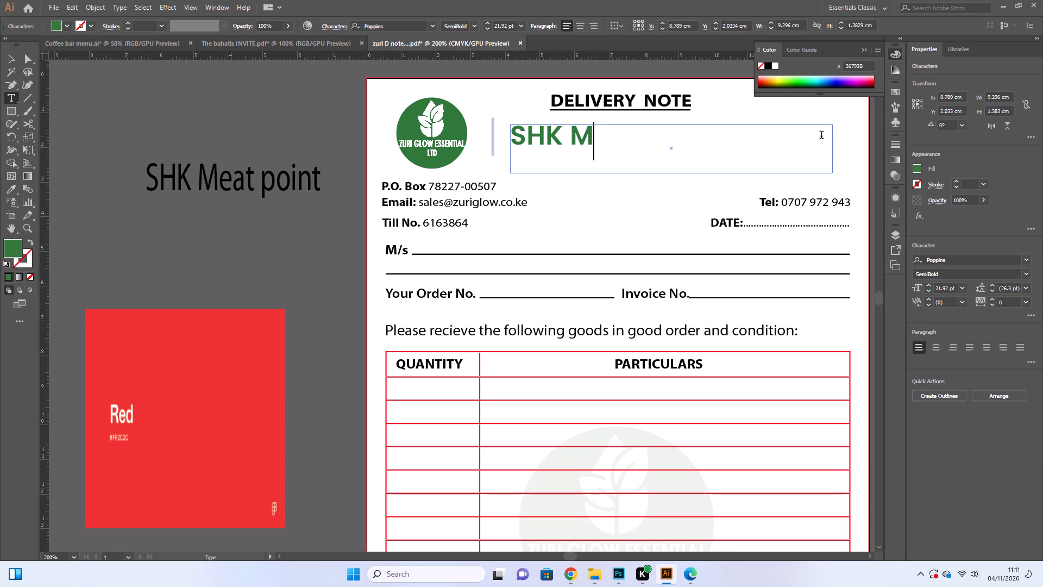
key("a")
key("BackSpace")
type("eat")
key("space")
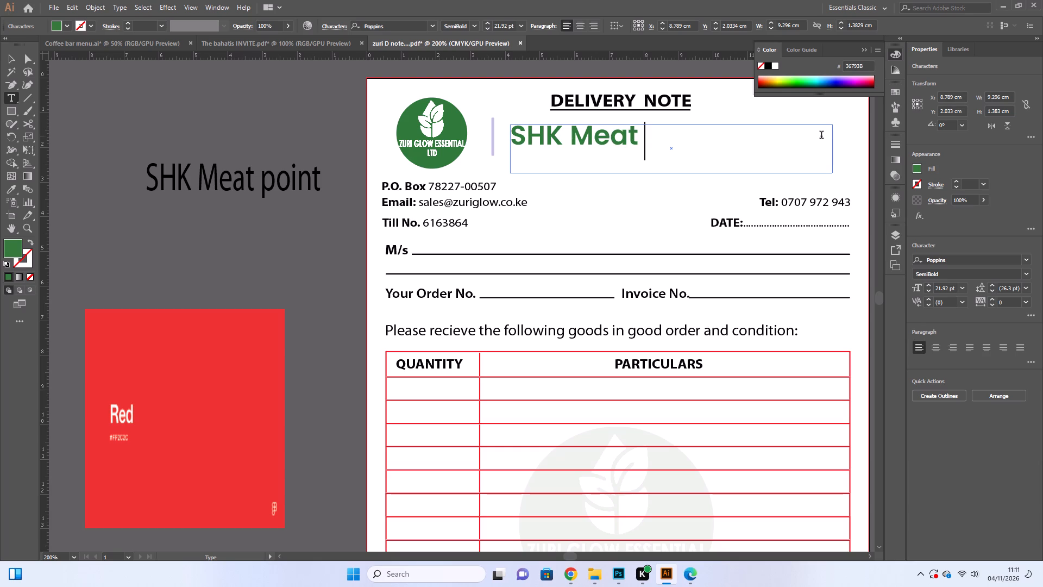
type("int")
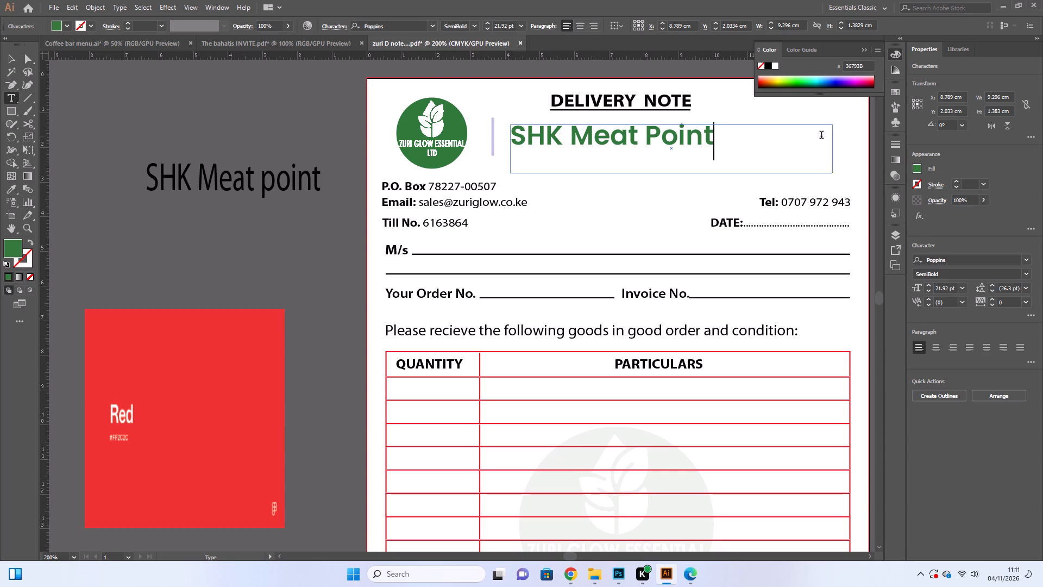
Shift the new company name text frame horizontally away from the divider line, to about X 9.34 cm.
left_click(28, 57)
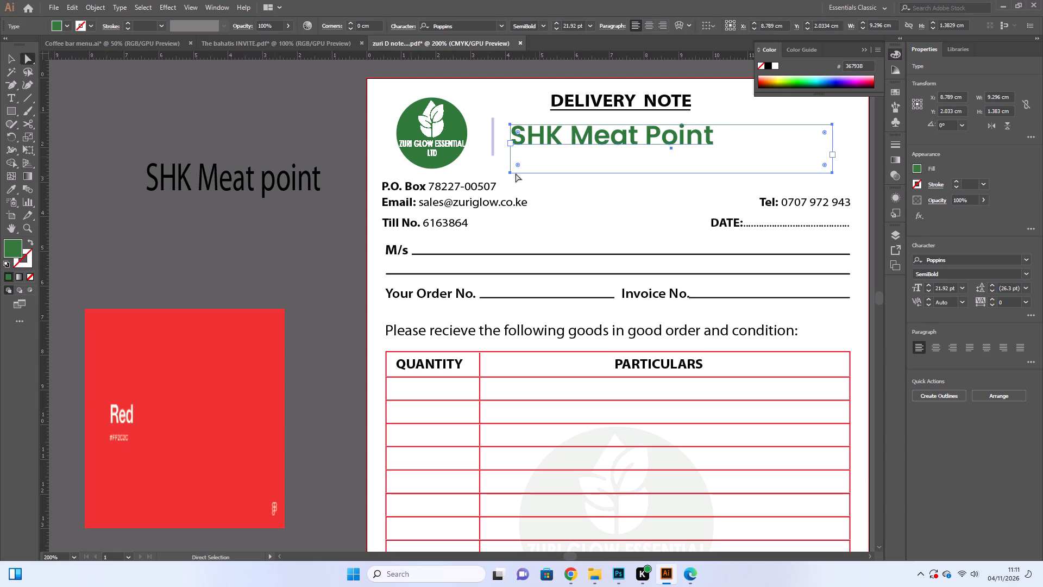
left_click_drag(661, 139, 675, 140)
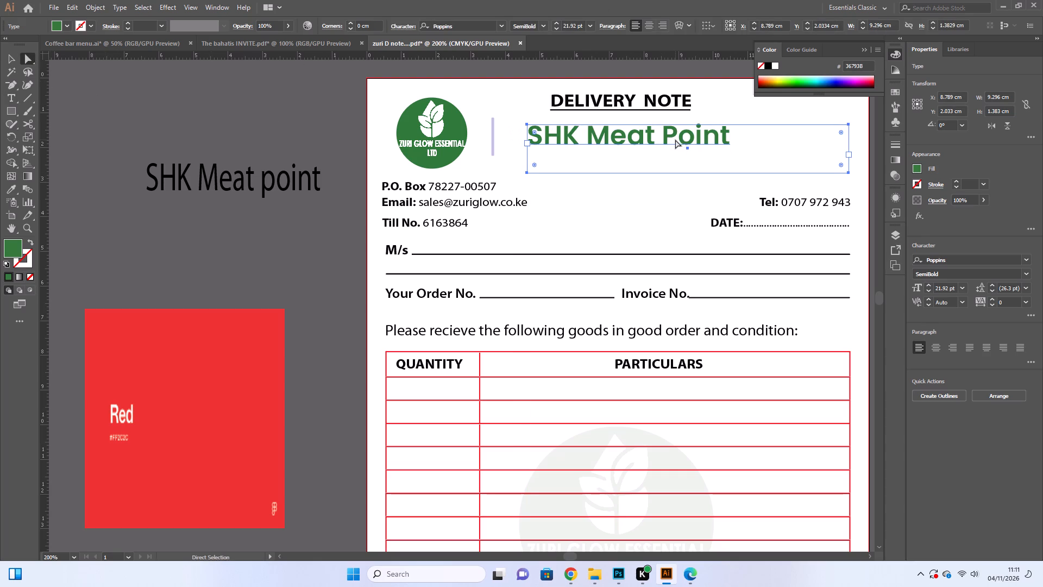
left_click(668, 132)
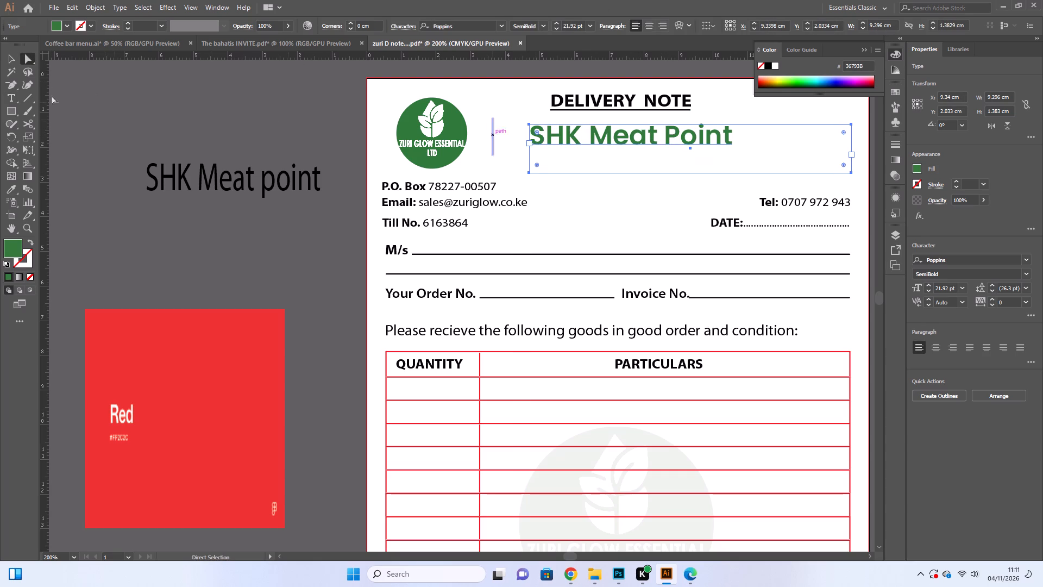
Recolour the header company name with the red EE3532 sampled from the swatch image, and deselect it.
left_click(10, 189)
left_click(227, 360)
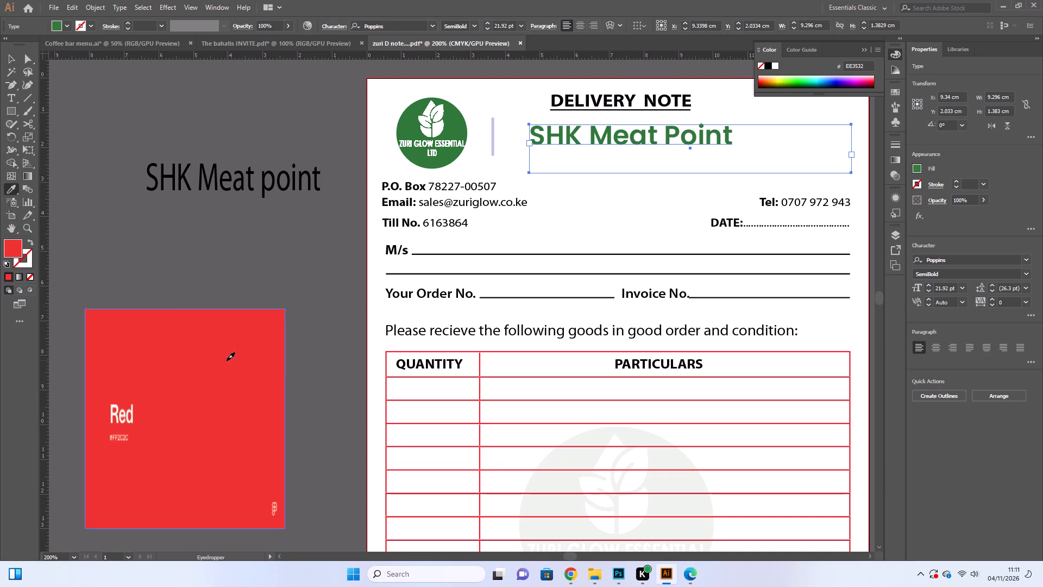
left_click(11, 51)
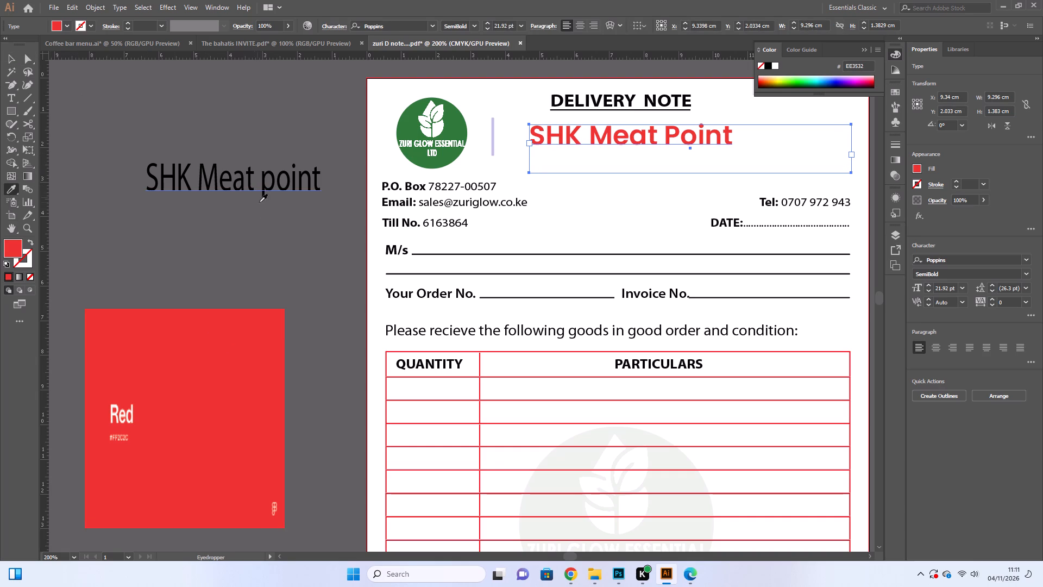
left_click(259, 241)
left_click(198, 362)
left_click(12, 61)
left_click(249, 266)
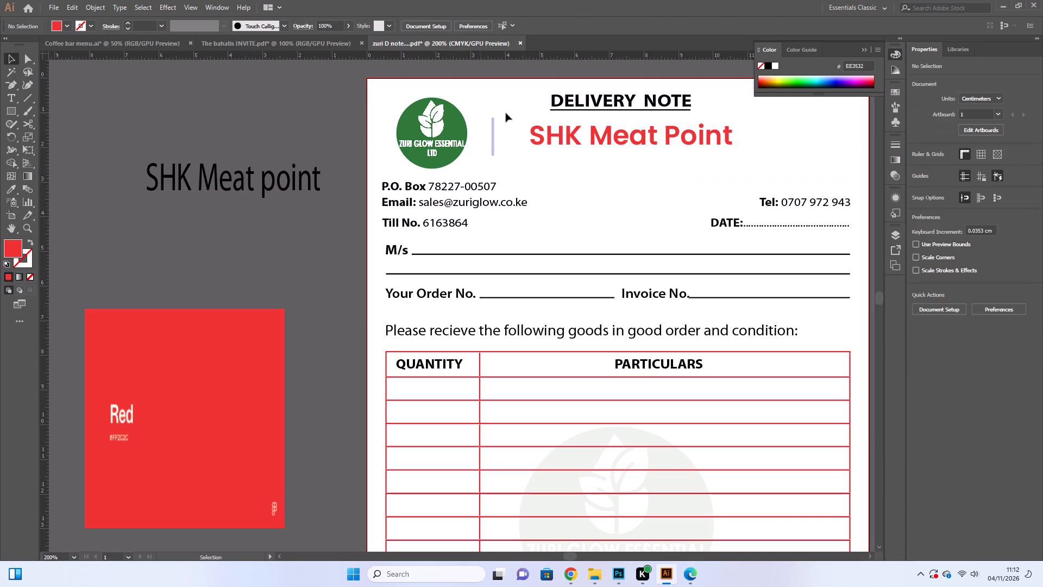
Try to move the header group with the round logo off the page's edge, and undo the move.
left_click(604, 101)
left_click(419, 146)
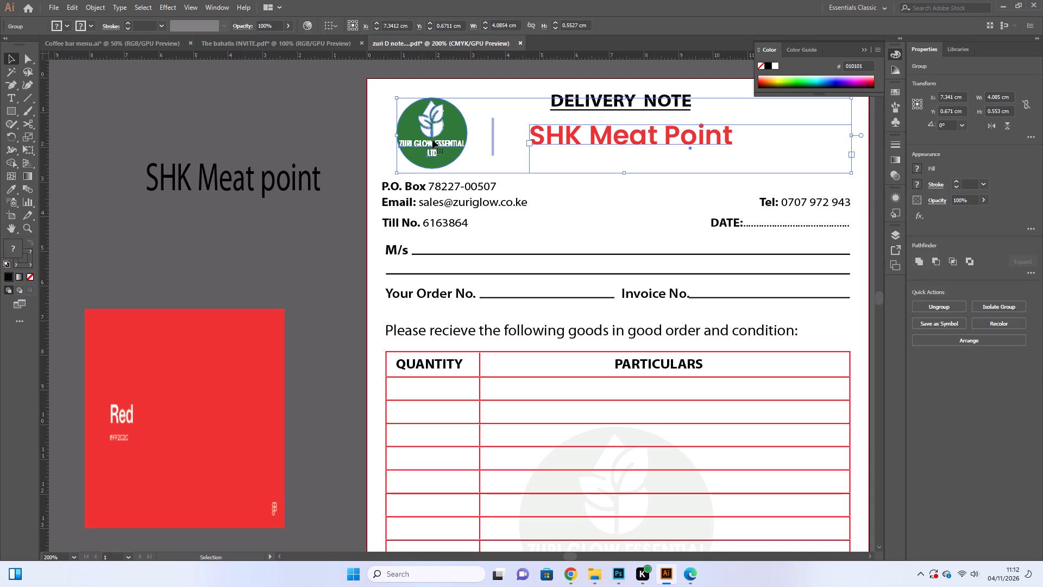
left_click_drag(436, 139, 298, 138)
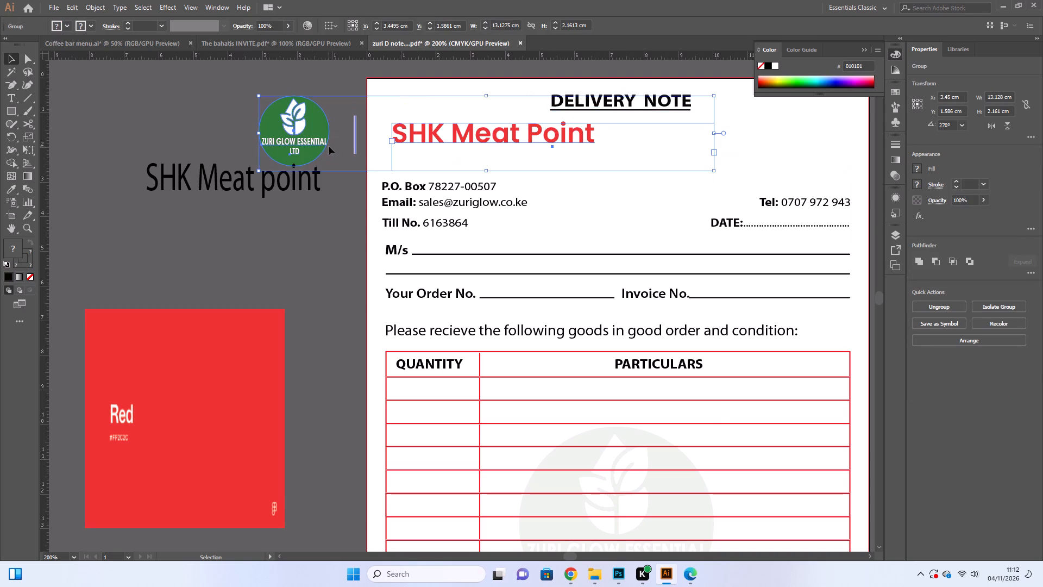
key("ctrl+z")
Ungroup the header and delete the round green logo and the vertical divider line beside the company name.
left_click(285, 108)
left_click(412, 133)
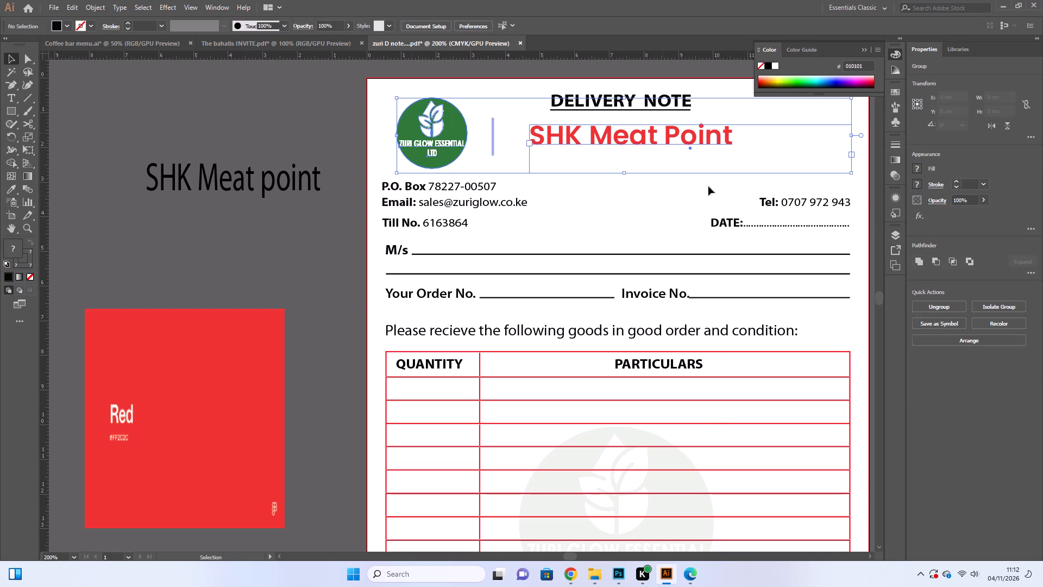
left_click(952, 308)
left_click(311, 95)
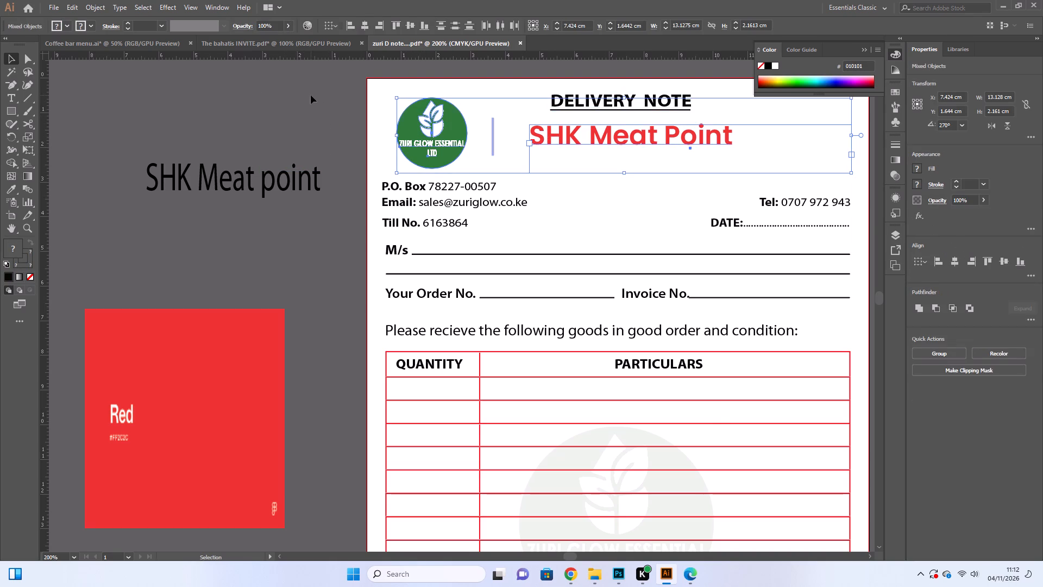
left_click(443, 134)
key("BackSpace")
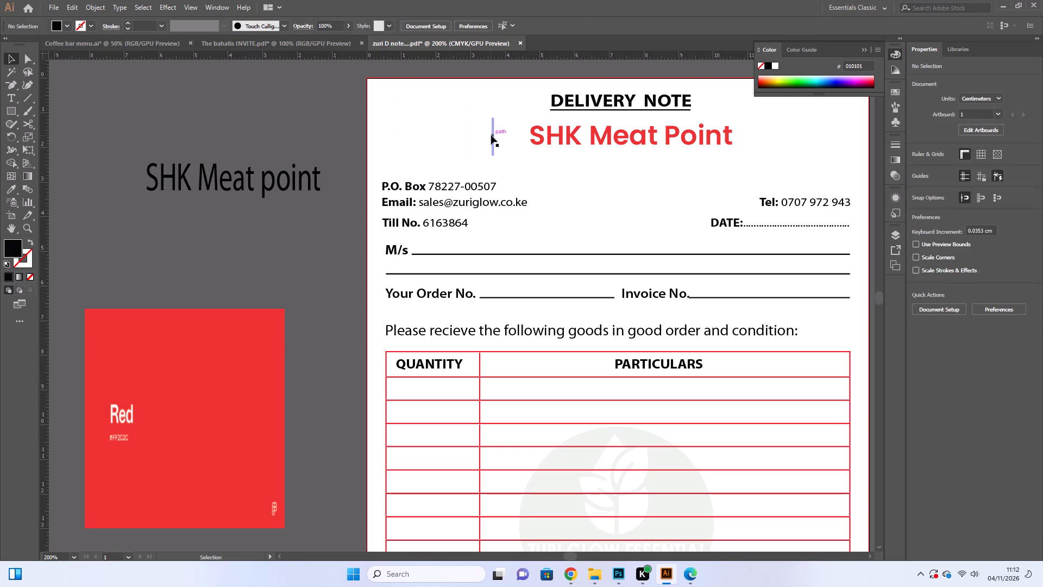
left_click(491, 135)
key("BackSpace")
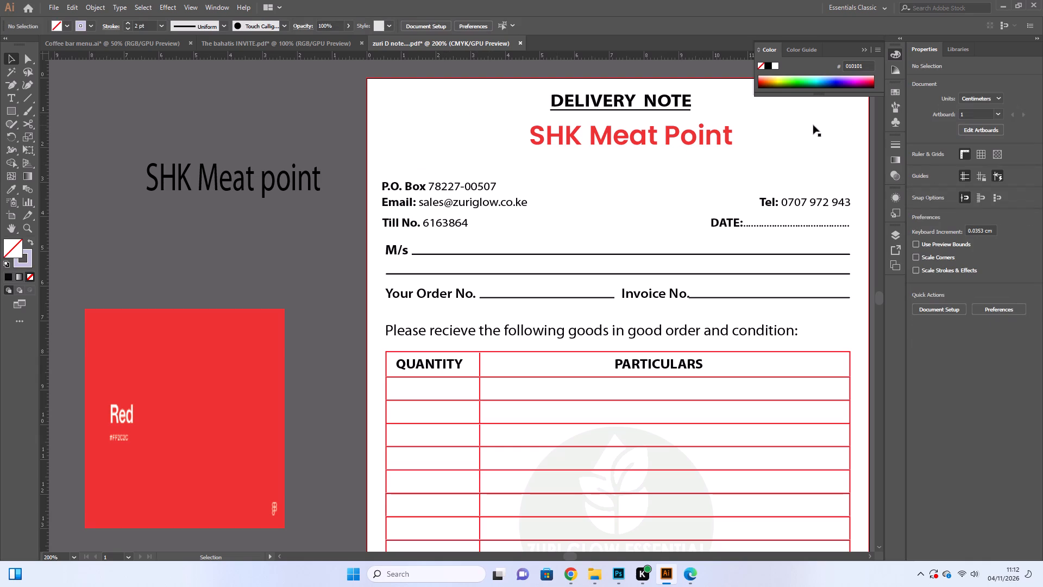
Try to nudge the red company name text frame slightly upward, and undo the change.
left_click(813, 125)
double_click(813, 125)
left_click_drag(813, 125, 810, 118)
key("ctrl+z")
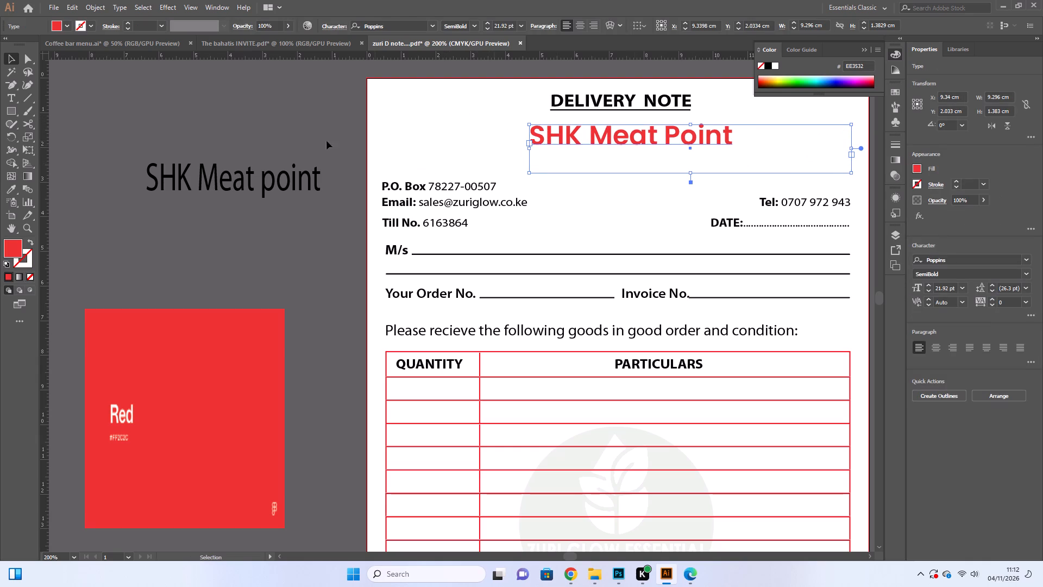
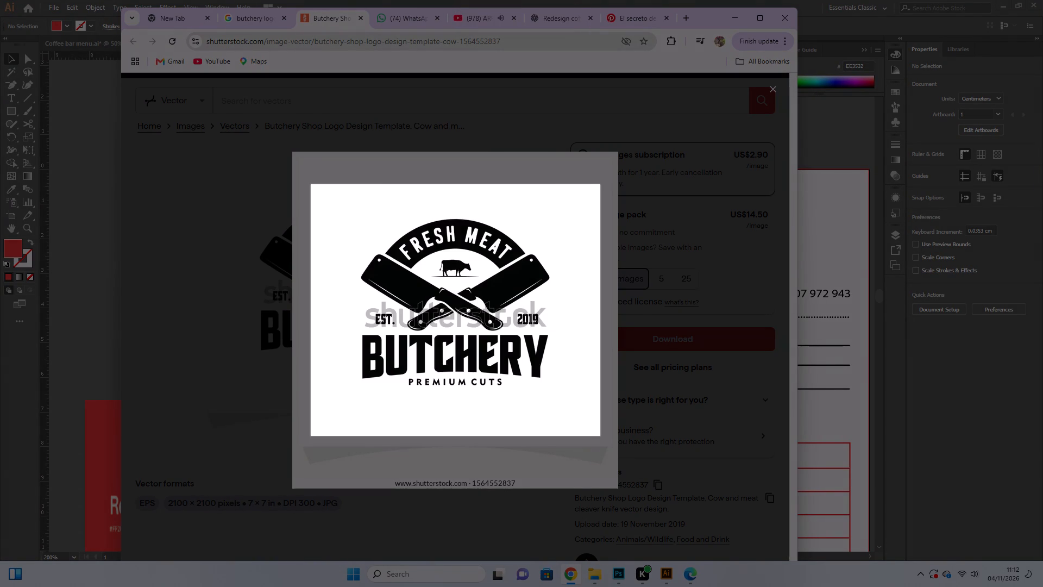
Capture the Fresh Meat Butchery logo from the stock-image preview and paste it into the delivery note document.
left_click_drag(602, 437, 596, 405)
left_click(743, 12)
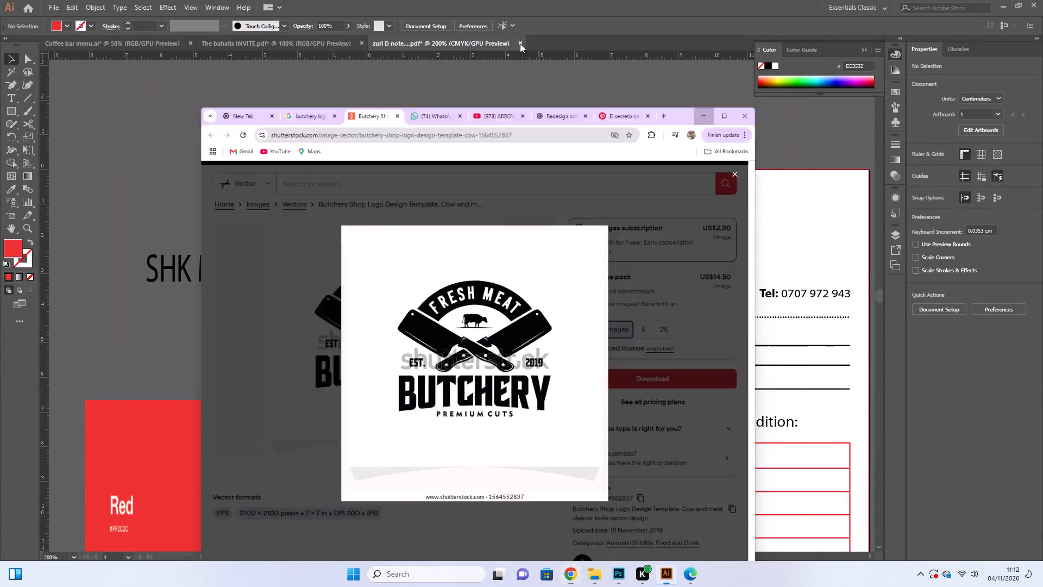
left_click(67, 8)
left_click(88, 70)
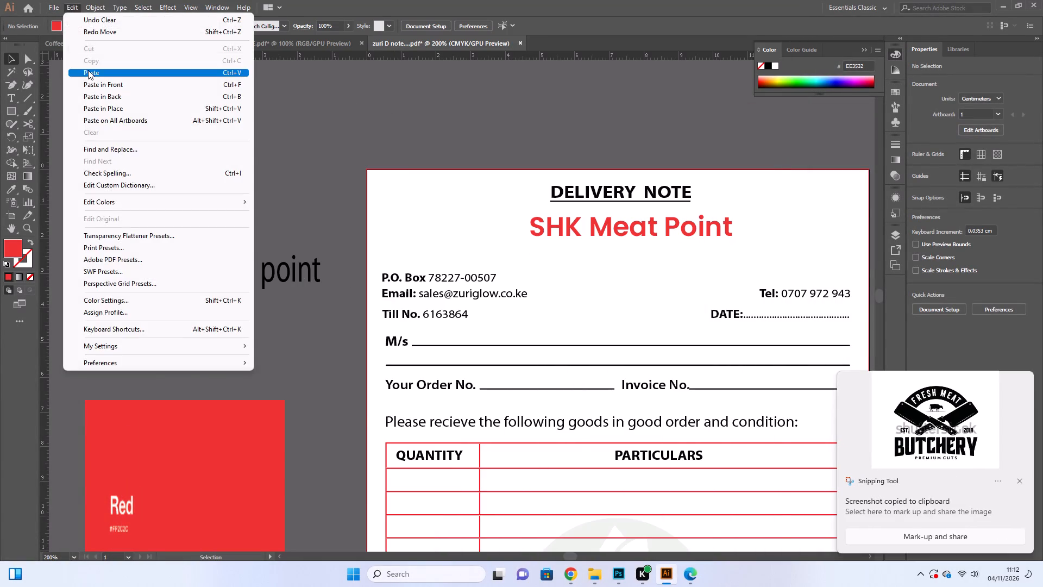
Move the pasted logo image off the delivery note onto the empty pasteboard above it, and dismiss the screenshot notification.
scroll(464, 324, "up", 5)
left_click_drag(565, 422, 263, 226)
left_click_drag(306, 312, 284, 240)
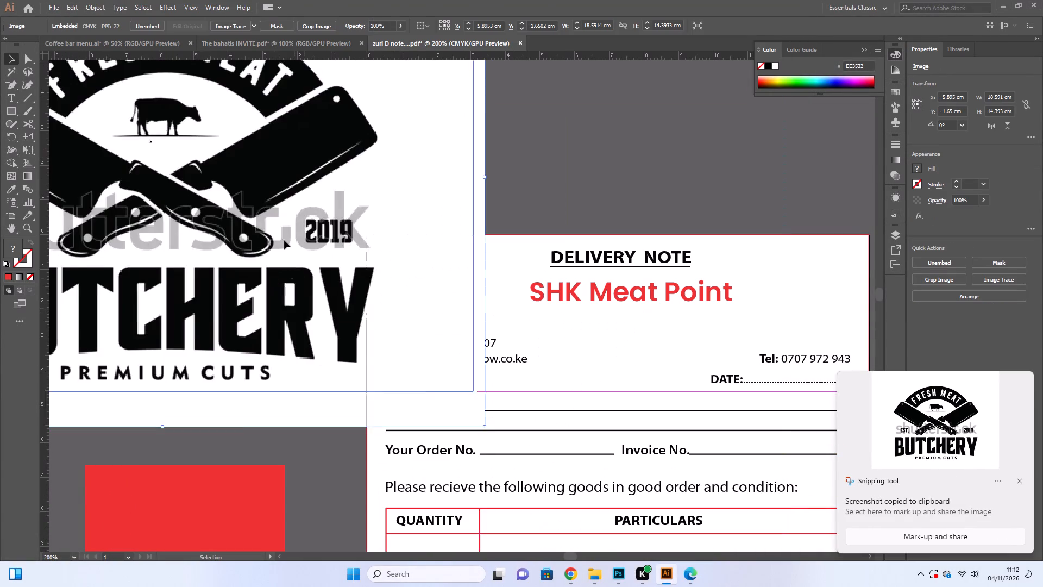
left_click_drag(284, 240, 266, 180)
left_click_drag(270, 208, 313, 126)
scroll(432, 243, "up", 11)
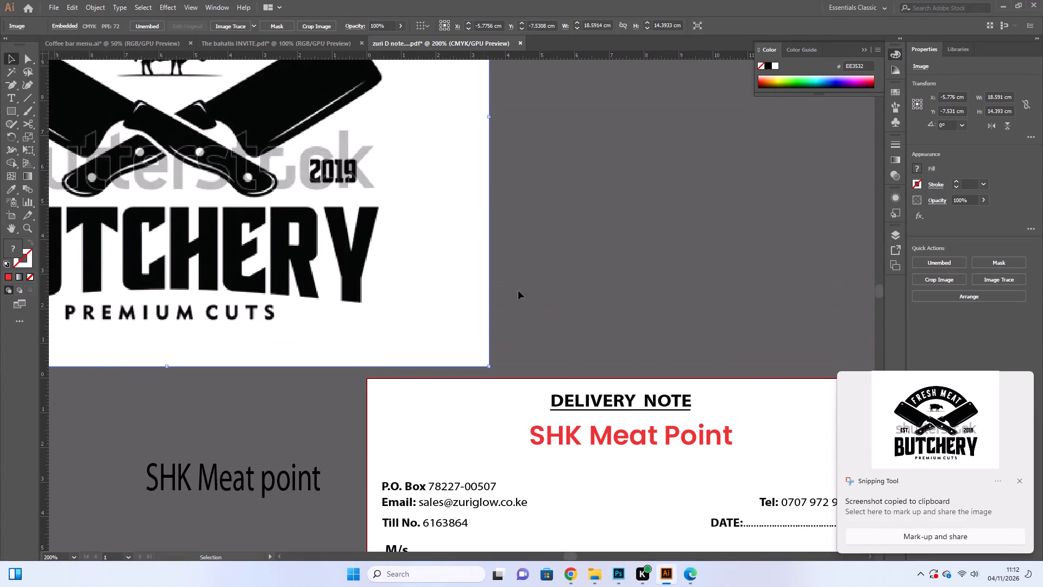
left_click(1019, 478)
left_click(287, 157)
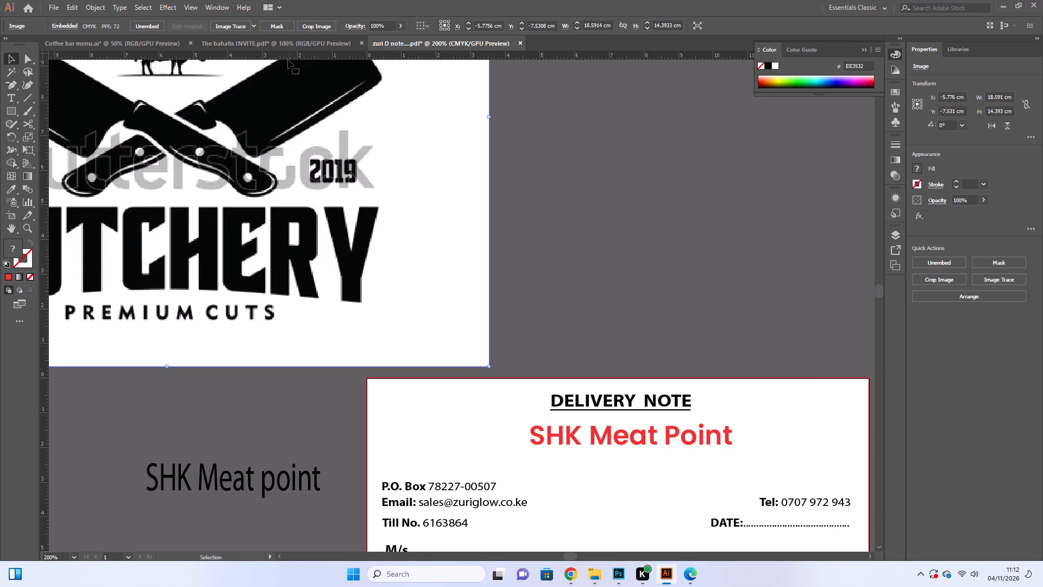
Trace the logo image with the default Image Trace settings, expand the tracing into paths and deselect it.
left_click(223, 28)
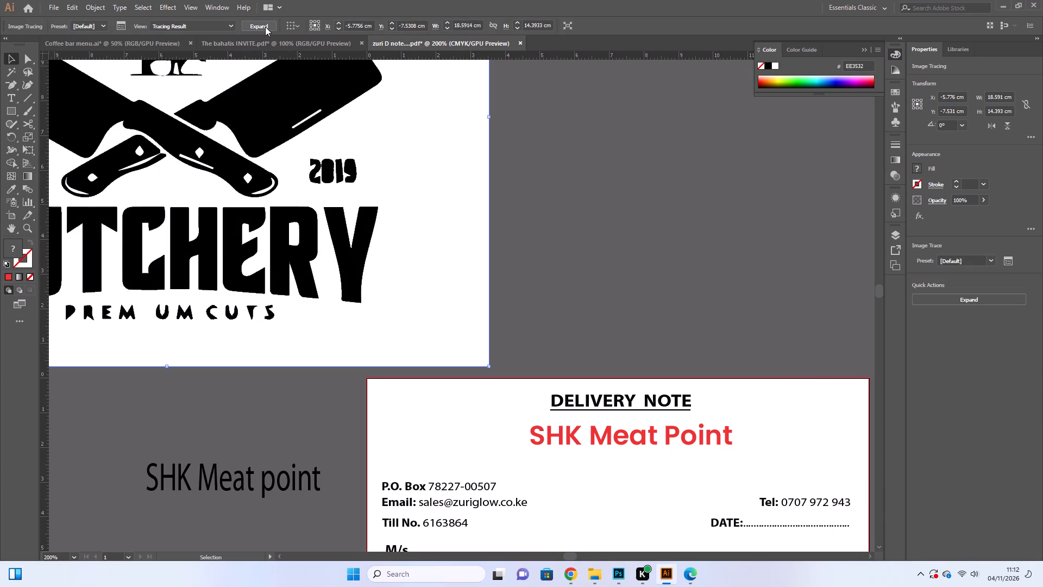
left_click(261, 25)
double_click(542, 195)
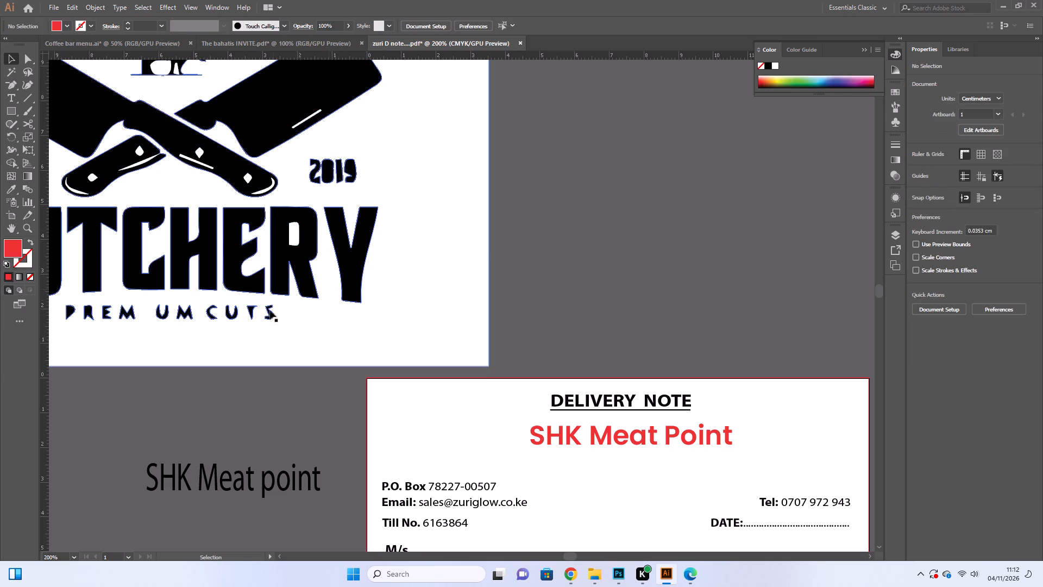
Isolate the traced logo group, pull the white background shape away from the artwork and delete it.
key("ctrl+minus")
key("ctrl+minus")
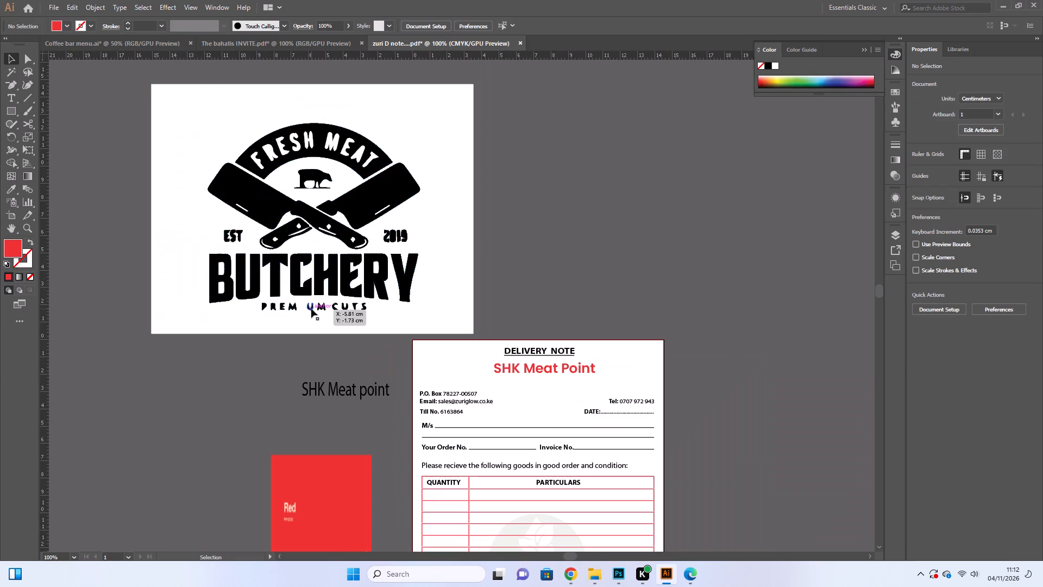
double_click(485, 214)
double_click(452, 248)
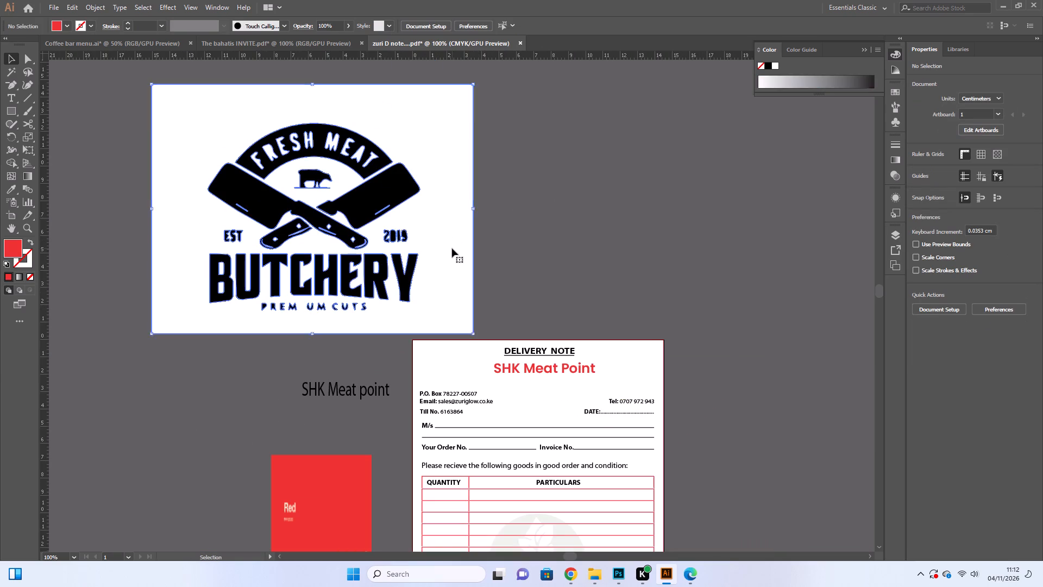
left_click_drag(454, 259, 227, 210)
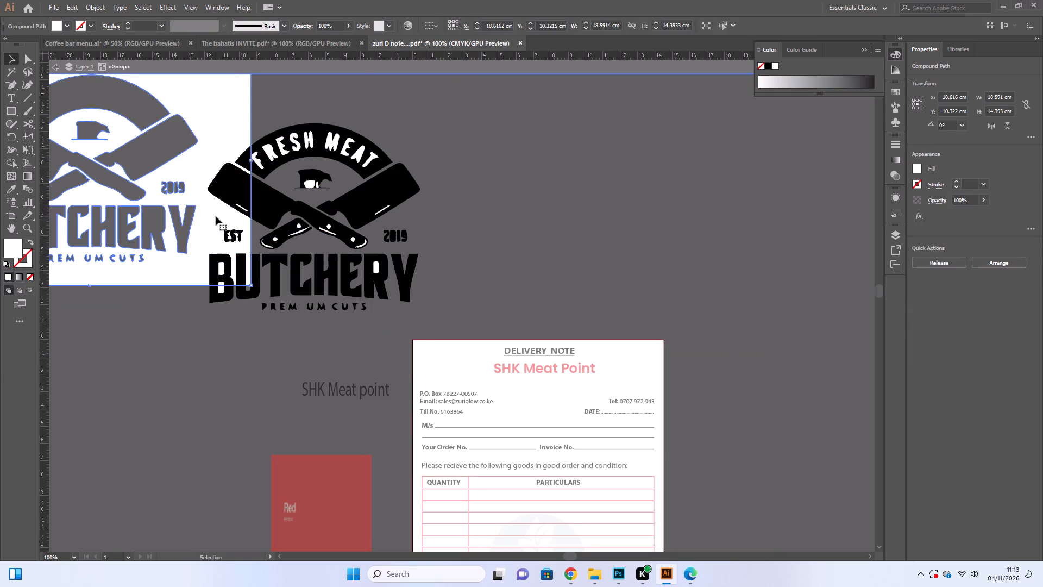
left_click_drag(216, 216, 135, 204)
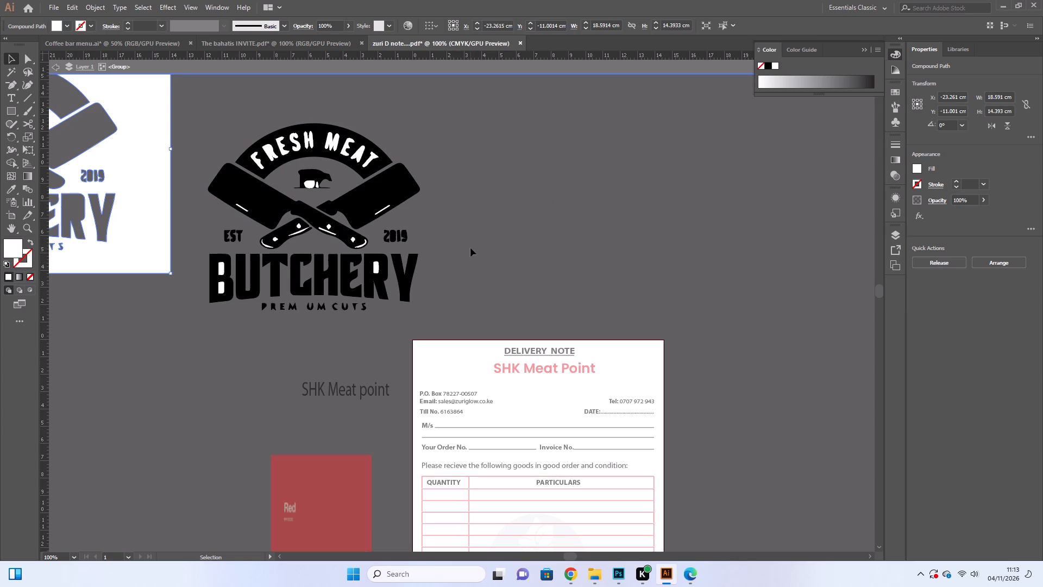
key("BackSpace")
Delete the white shapes filling the holes of the letters B and R in BUTCHERY.
left_click(221, 266)
key("BackSpace")
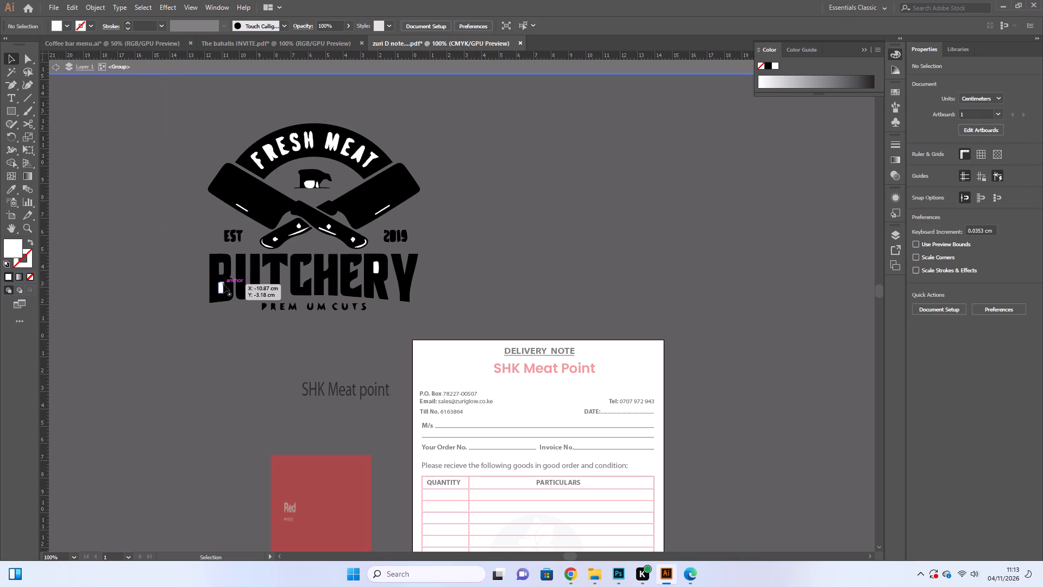
left_click(223, 285)
key("BackSpace")
left_click(374, 268)
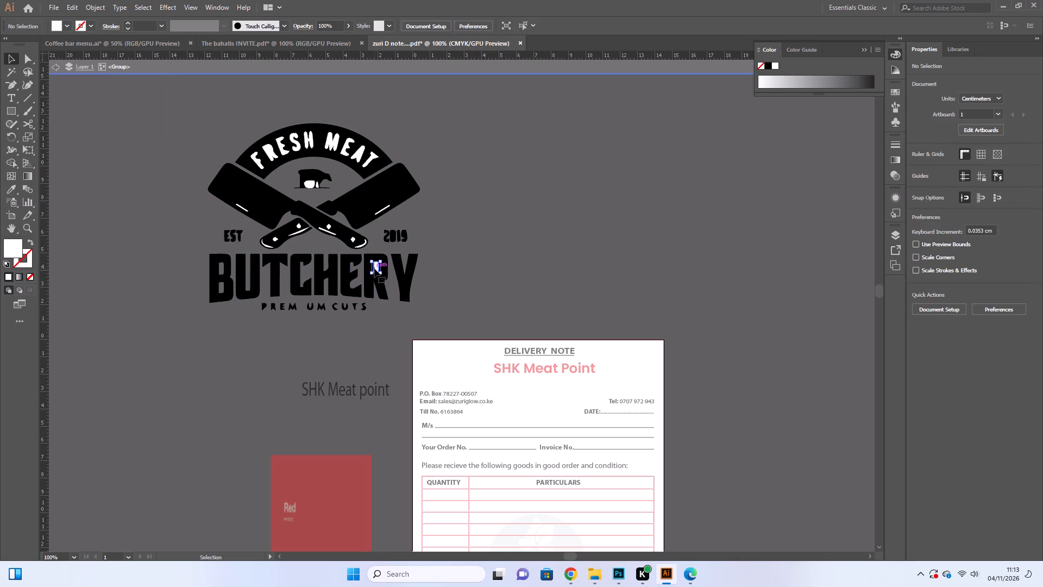
key("BackSpace")
Delete the EST and 2019 lettering on either side of the crossed cleavers.
left_click_drag(192, 225, 241, 241)
key("BackSpace")
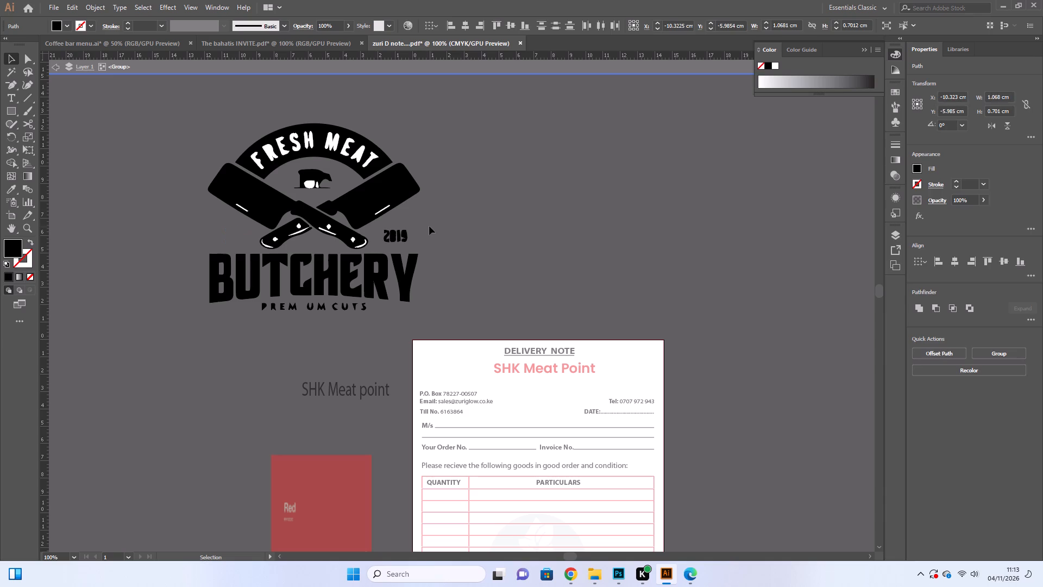
left_click_drag(427, 225, 378, 246)
key("BackSpace")
Delete the white shapes between the legs of the cow in the logo.
left_click(310, 186)
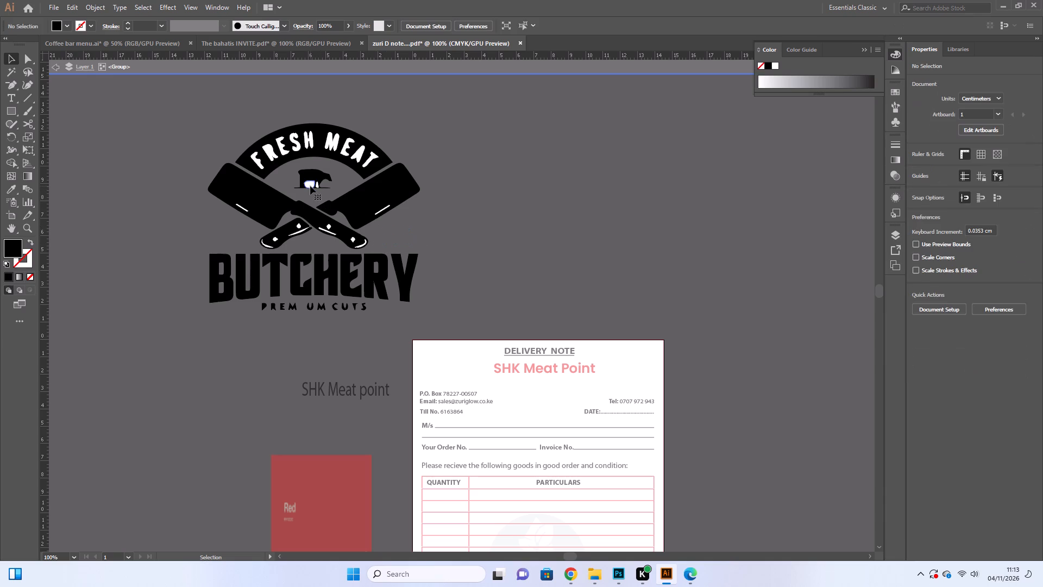
key("BackSpace")
left_click(318, 186)
key("BackSpace")
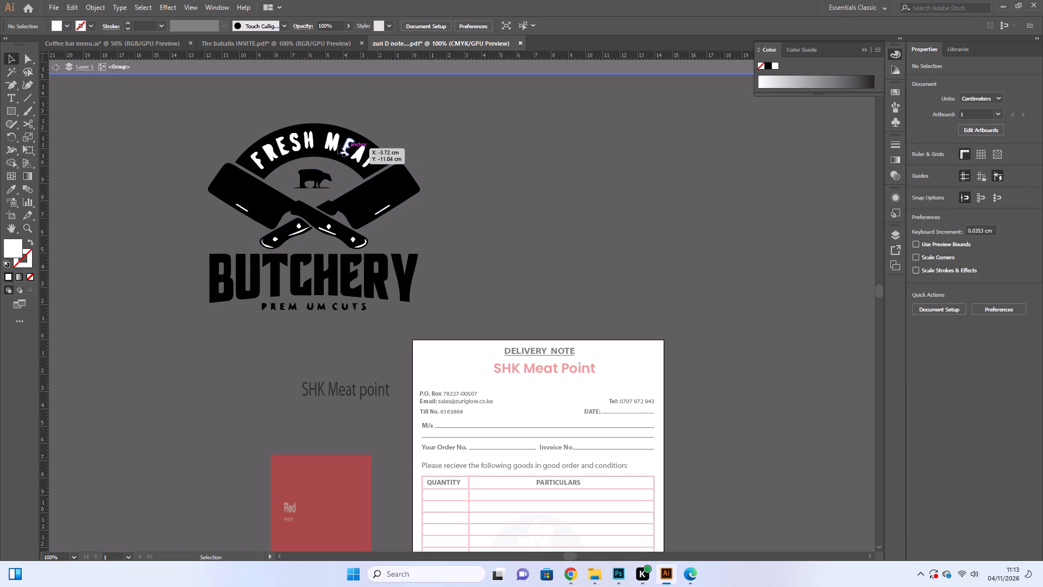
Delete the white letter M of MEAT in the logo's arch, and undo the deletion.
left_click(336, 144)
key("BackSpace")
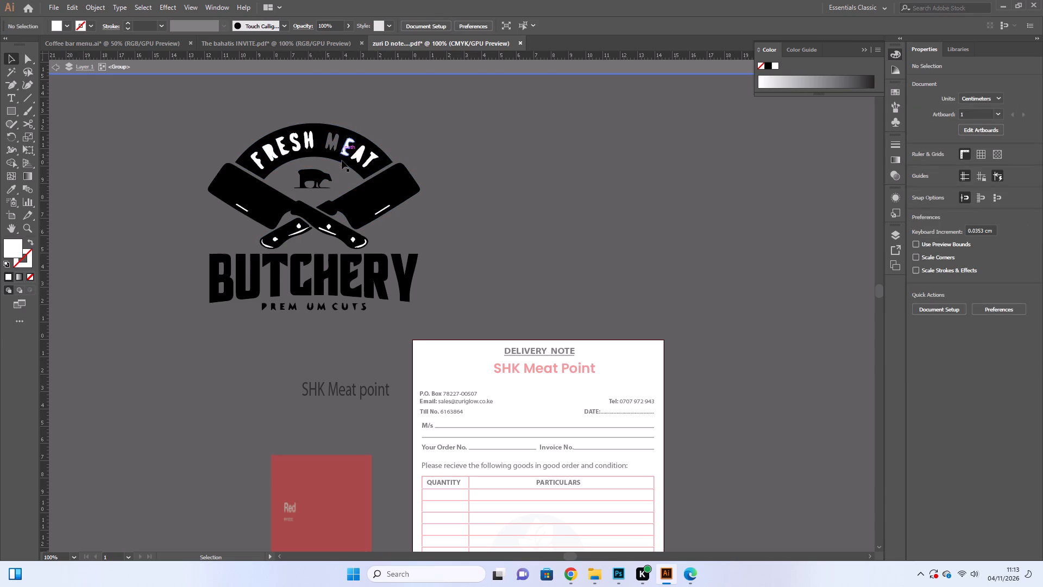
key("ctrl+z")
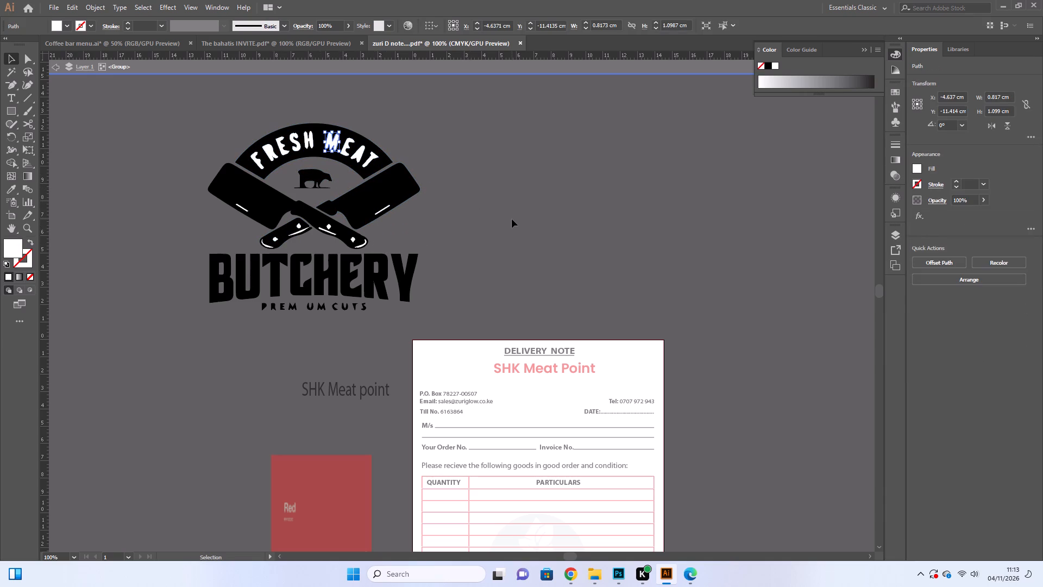
Leave isolation mode, ungroup the whole logo and deselect it.
triple_click(512, 219)
double_click(512, 220)
scroll(471, 202, "up", 5)
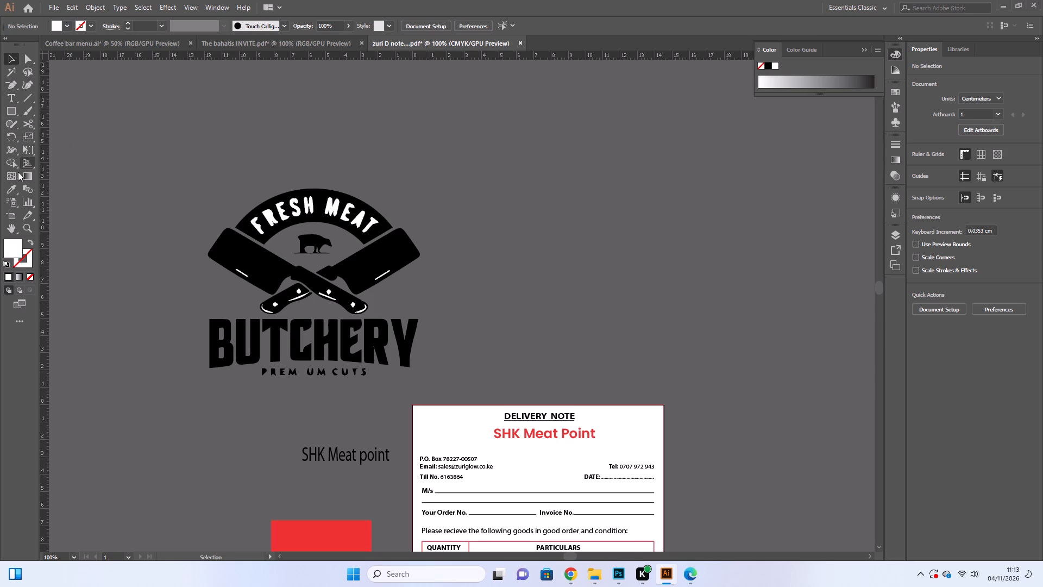
left_click_drag(248, 174, 381, 227)
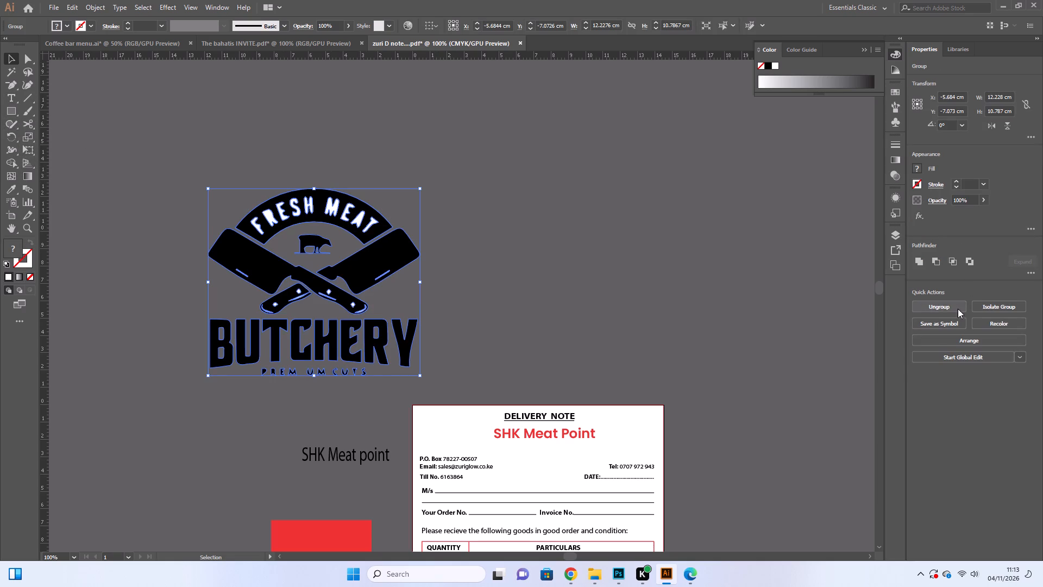
left_click(958, 309)
left_click(679, 232)
Merge the FRESH MEAT letters and the arch behind them into one solid shape with the Shape Builder tool.
left_click_drag(255, 167, 378, 222)
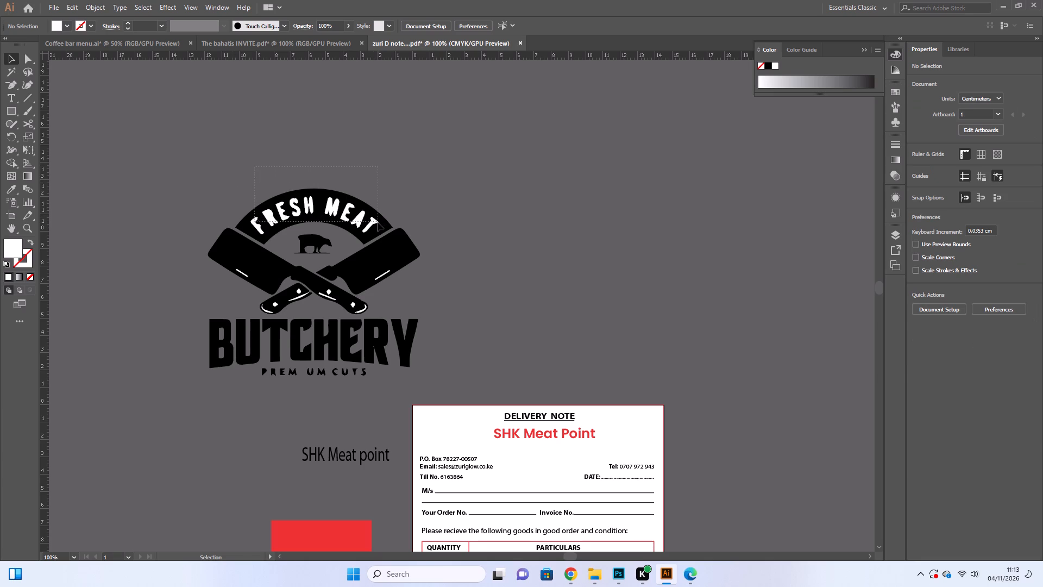
left_click_drag(378, 222, 378, 226)
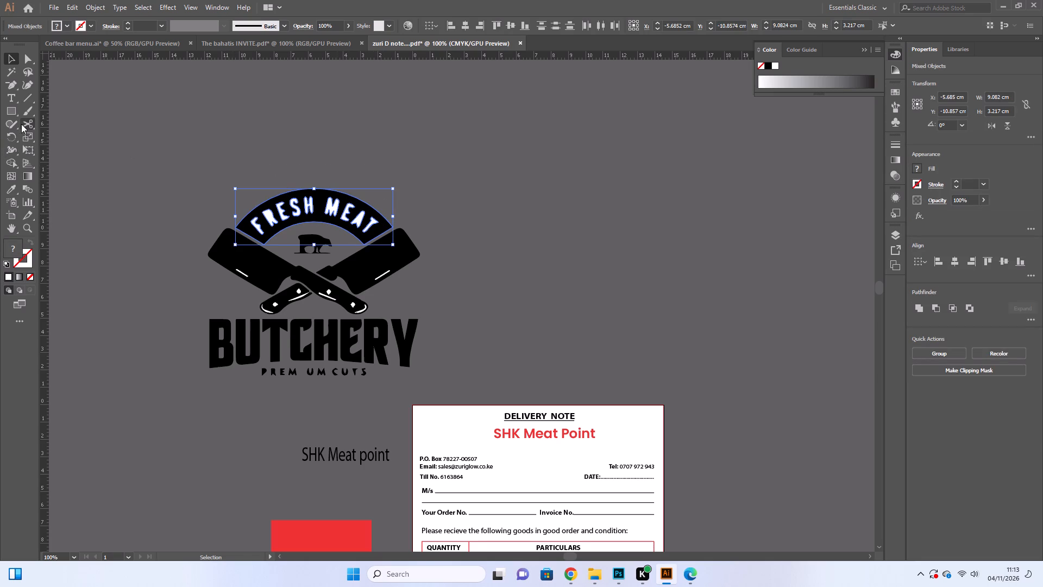
left_click(12, 164)
left_click_drag(247, 227, 268, 219)
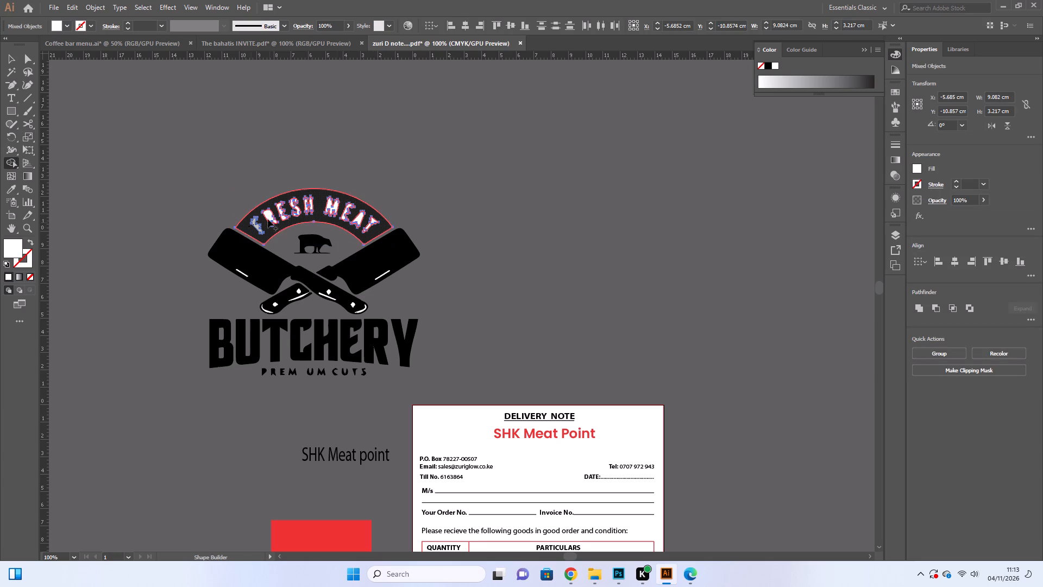
left_click_drag(268, 219, 371, 228)
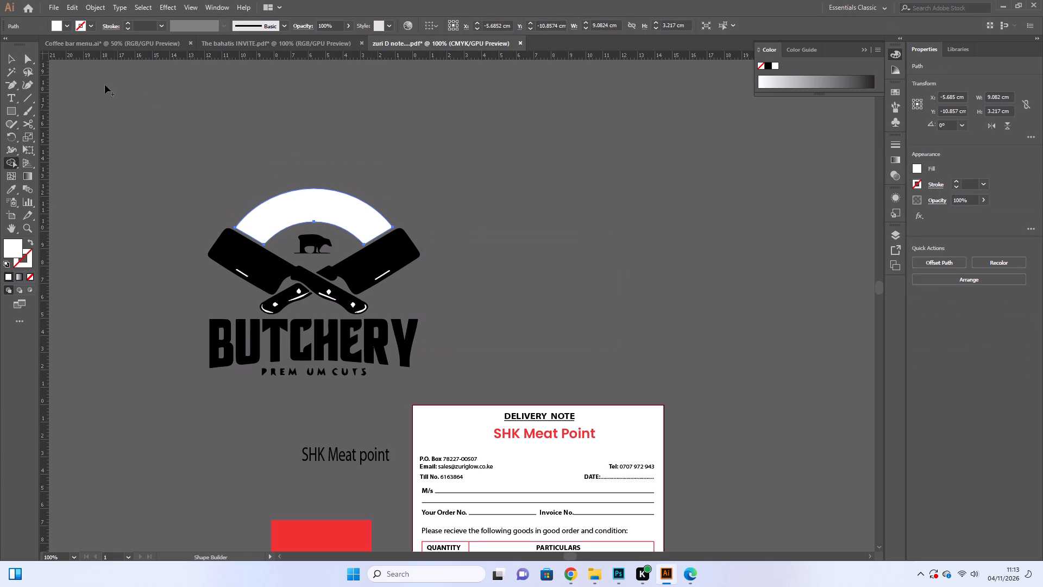
Fill the merged arch with the black sampled from the cleaver, and deselect it.
left_click(9, 59)
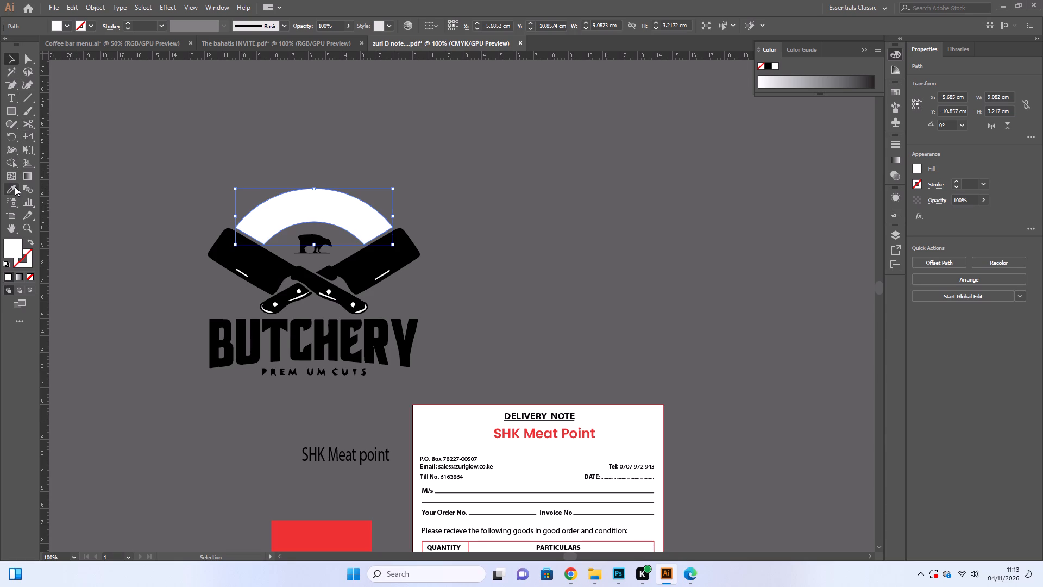
left_click(15, 189)
left_click(267, 267)
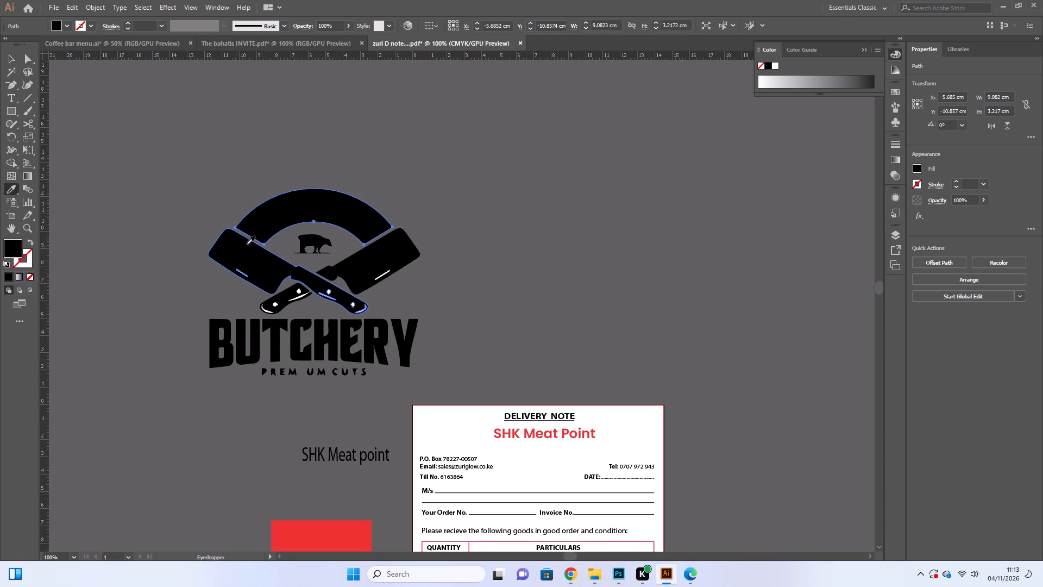
left_click(12, 55)
left_click(229, 123)
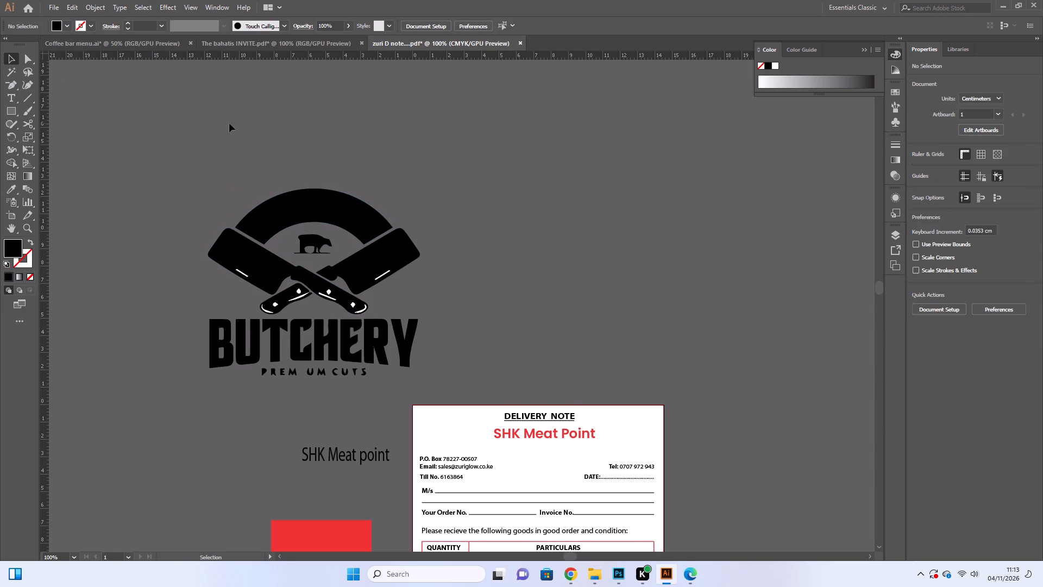
Add a point text reading "FRESH ME" on the empty pasteboard beside the logo's arch, replacing the placeholder text.
scroll(248, 143, "down", 3)
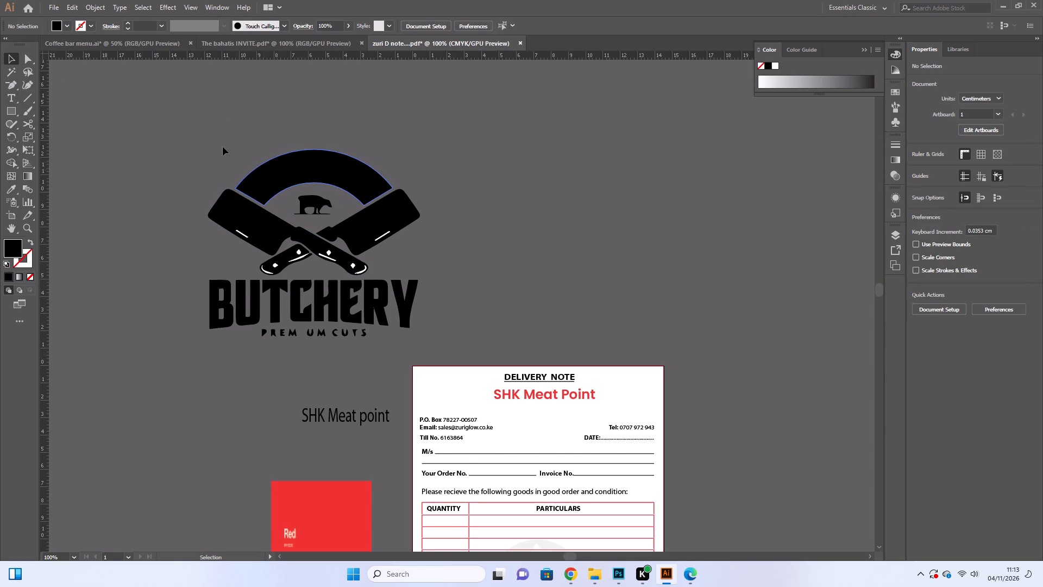
left_click(8, 97)
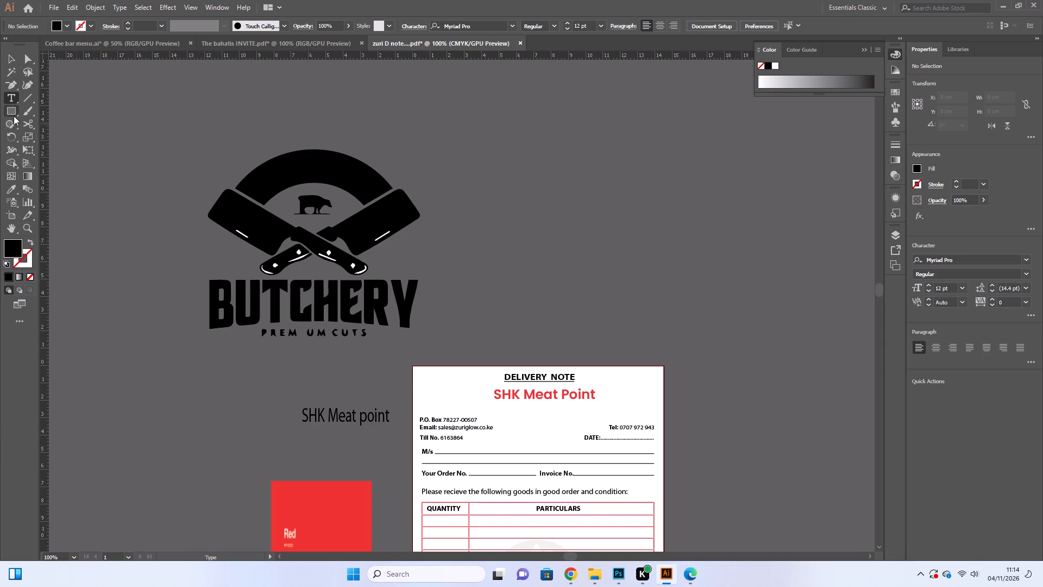
left_click(160, 152)
key("BackSpace")
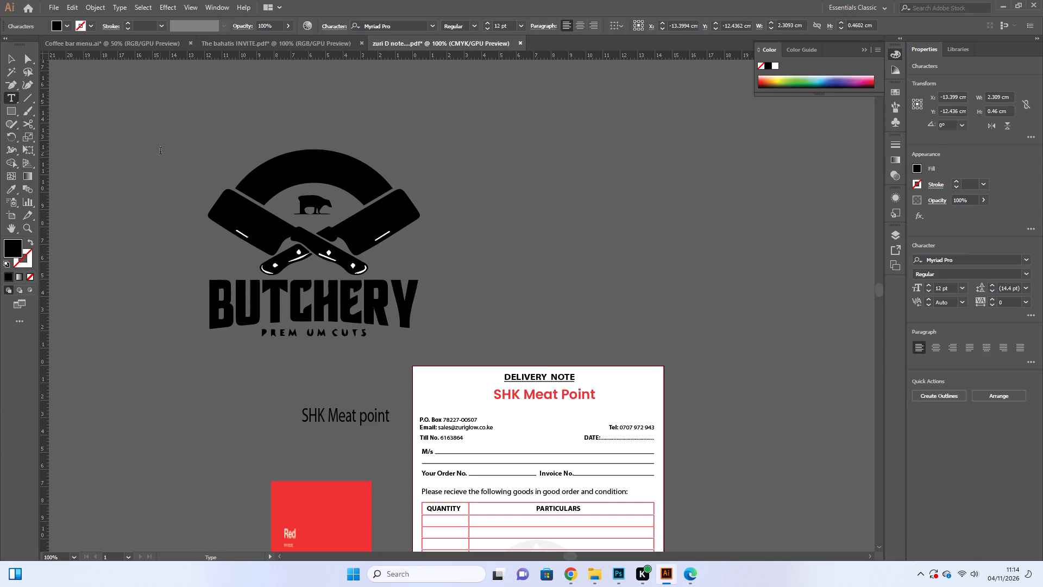
key("BackSpace")
key("BackSpace")
key("BackSpace")
key("BackSpace")
key("BackSpace")
type("FR")
type("ES")
type("H")
key("space")
type("ME")
left_click(11, 58)
Draw an ellipse about 6.8 by 5.2 cm inside the logo's arch, tilt it slightly, and move it to the empty pasteboard beside the logo.
right_click(7, 110)
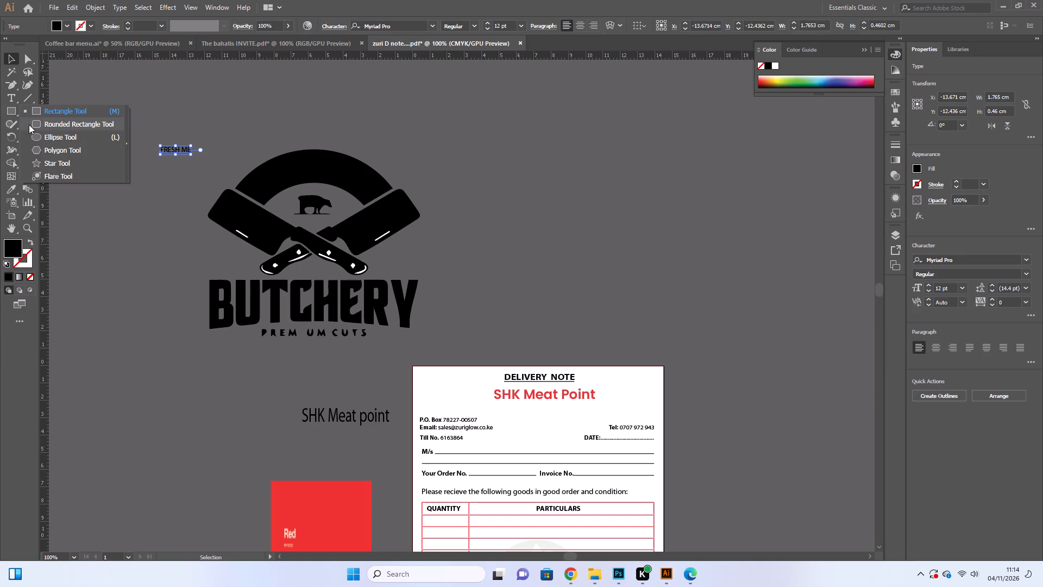
left_click(30, 132)
left_click_drag(257, 178, 383, 263)
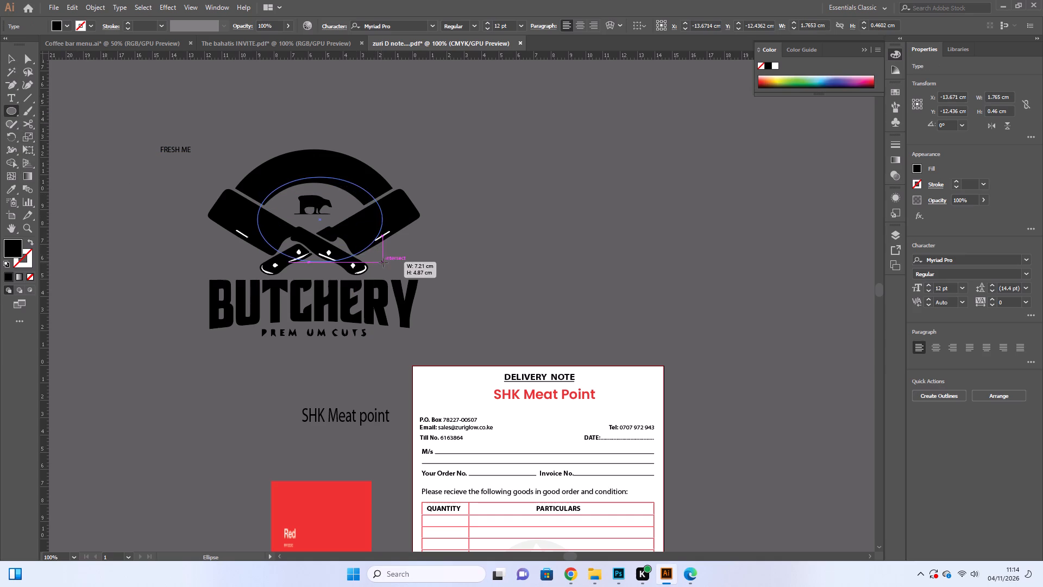
left_click_drag(383, 263, 375, 267)
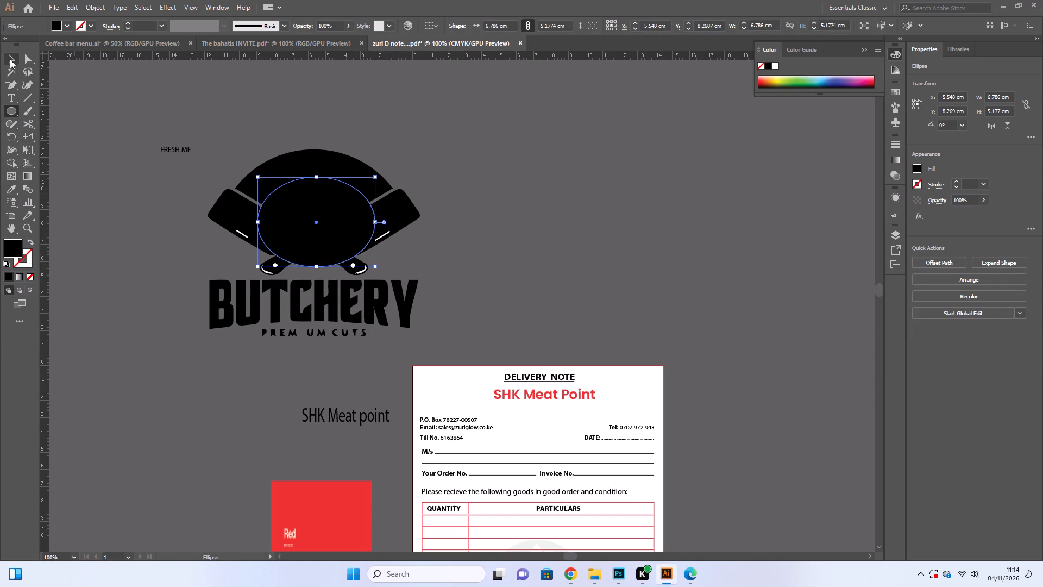
left_click(10, 58)
left_click_drag(379, 271, 373, 272)
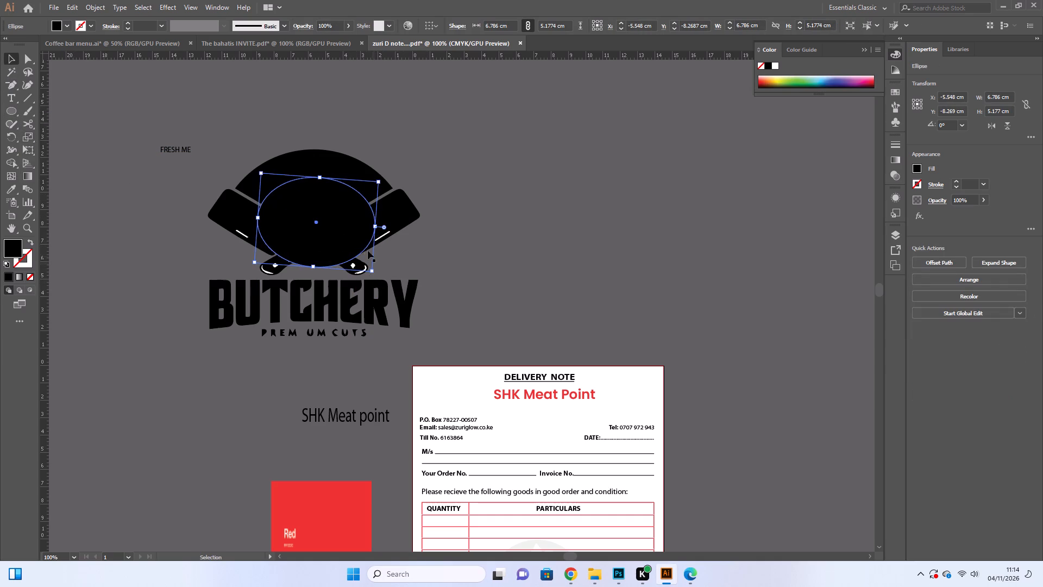
left_click(348, 222)
left_click_drag(347, 223, 553, 200)
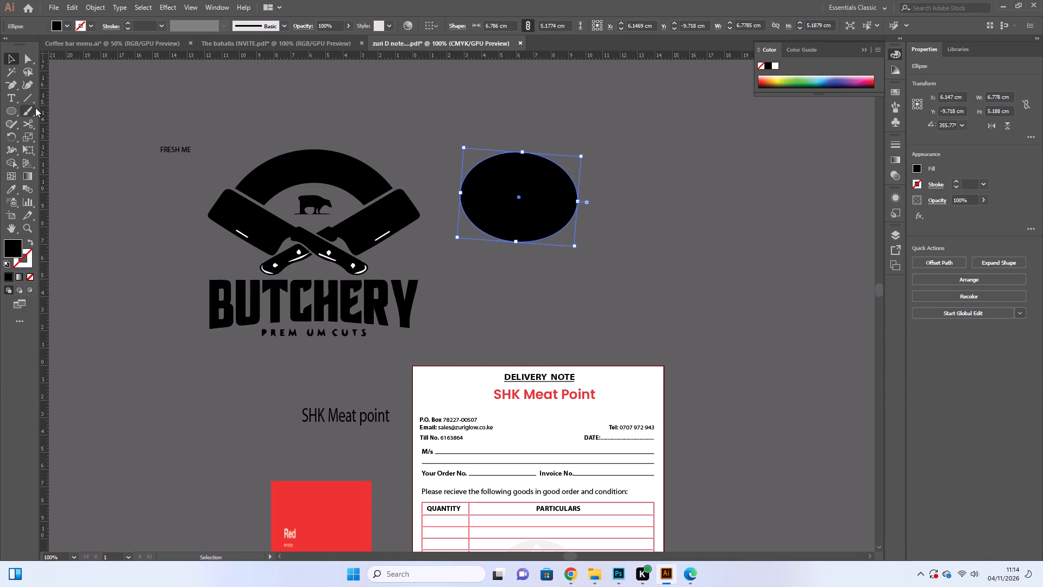
Give the ellipse a 1 pt stroke and no fill, and deselect it.
left_click(954, 180)
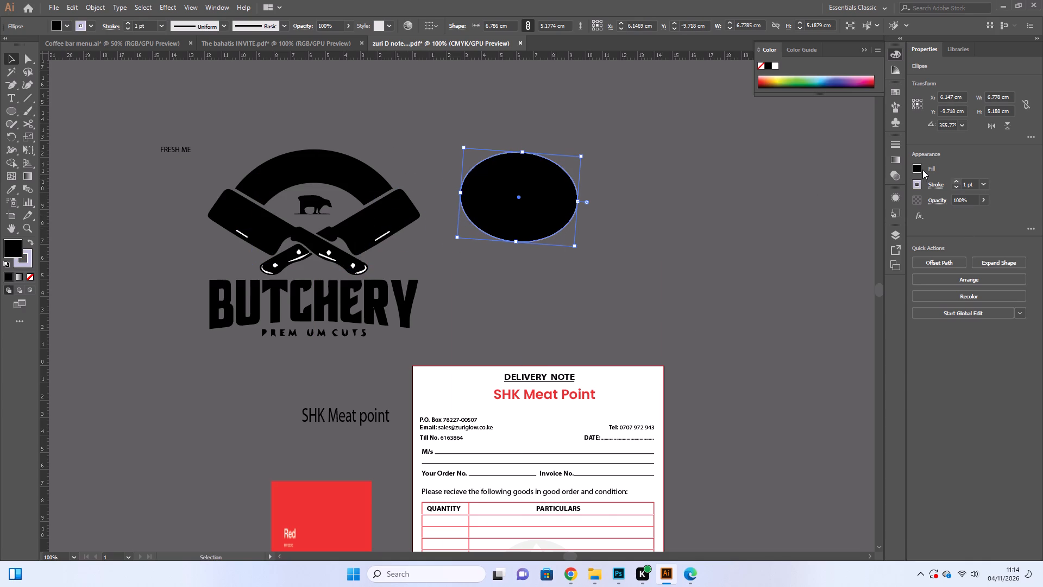
left_click(920, 168)
left_click(796, 261)
double_click(706, 187)
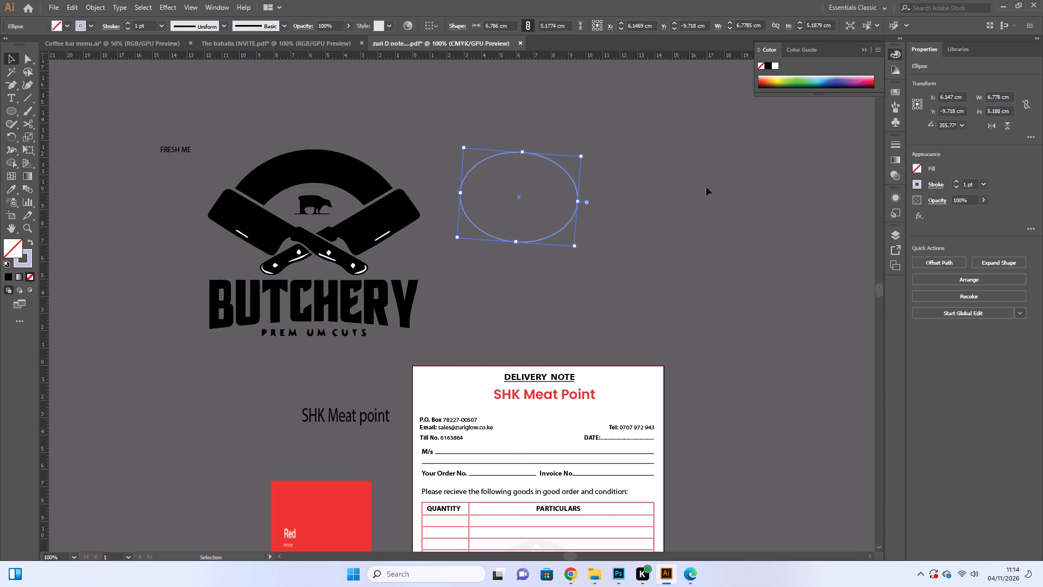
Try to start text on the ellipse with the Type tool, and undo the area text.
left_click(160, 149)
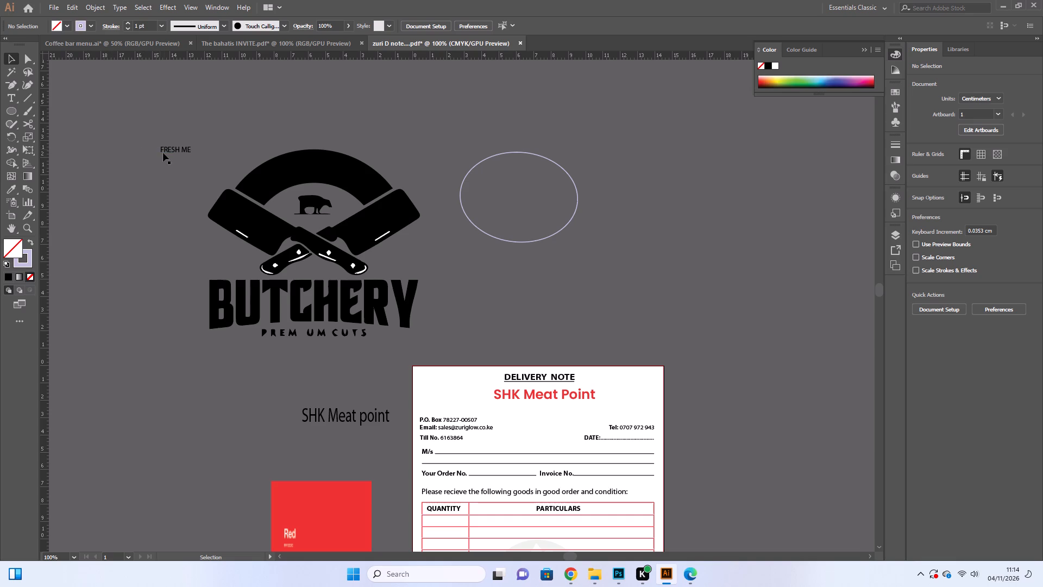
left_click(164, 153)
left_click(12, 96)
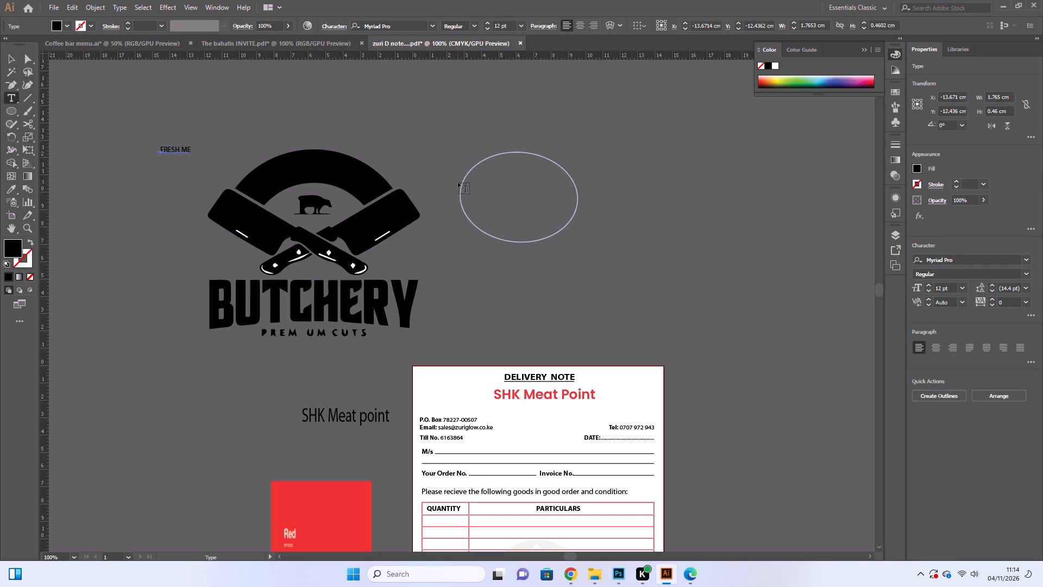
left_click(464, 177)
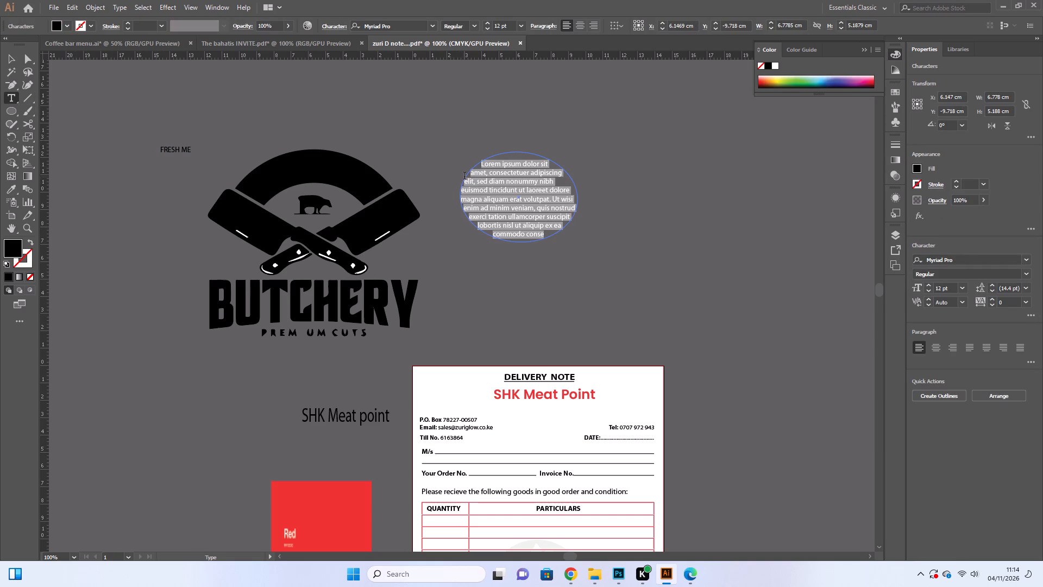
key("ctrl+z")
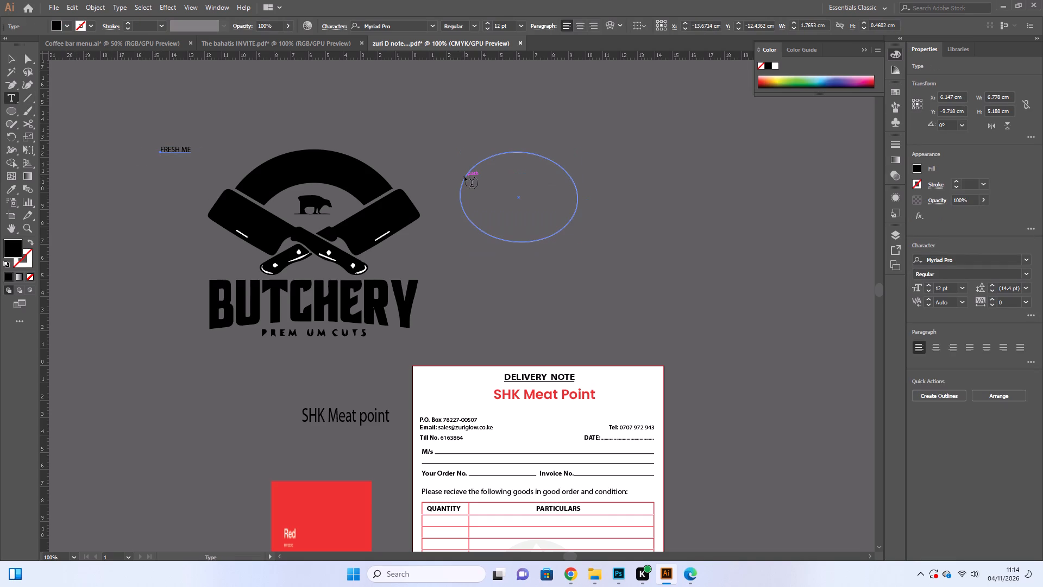
Add the text "FRESH MEAT" along the upper edge of the ellipse with the Type on a Path tool.
right_click(17, 96)
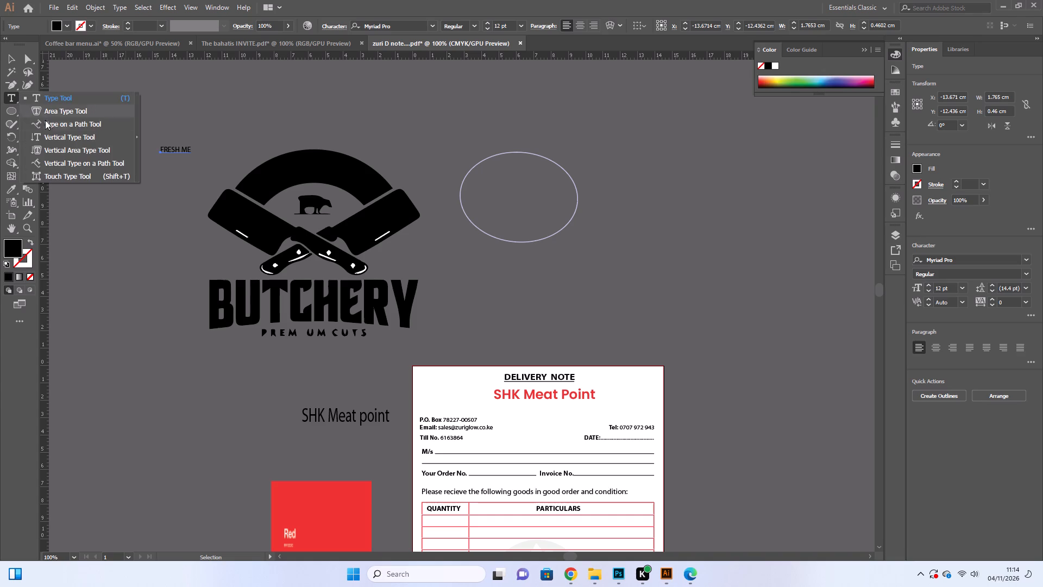
left_click(47, 123)
left_click(468, 171)
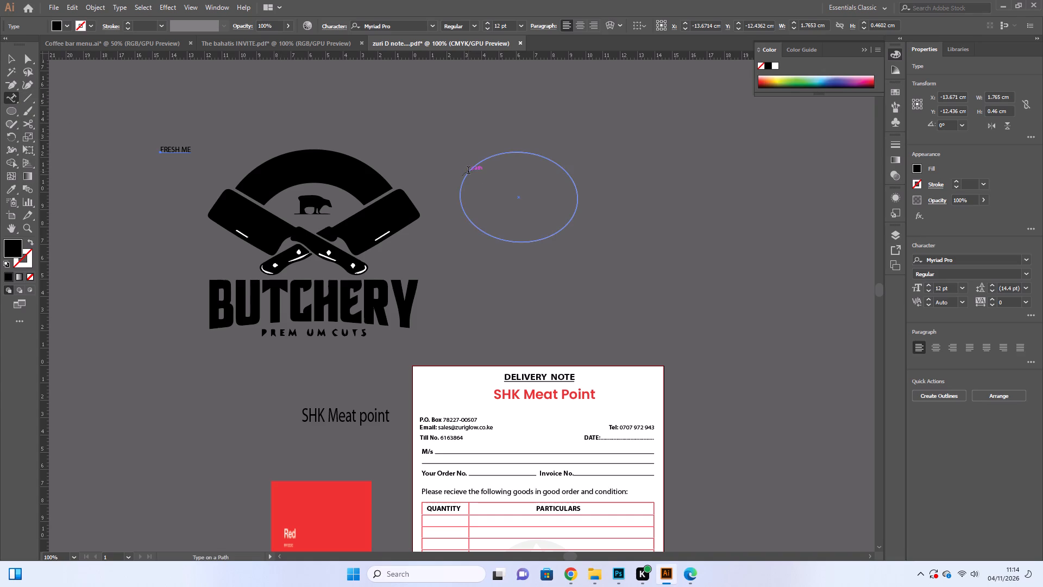
key("BackSpace")
key("BackSpace")
key("BackSpace")
key("BackSpace")
key("BackSpace")
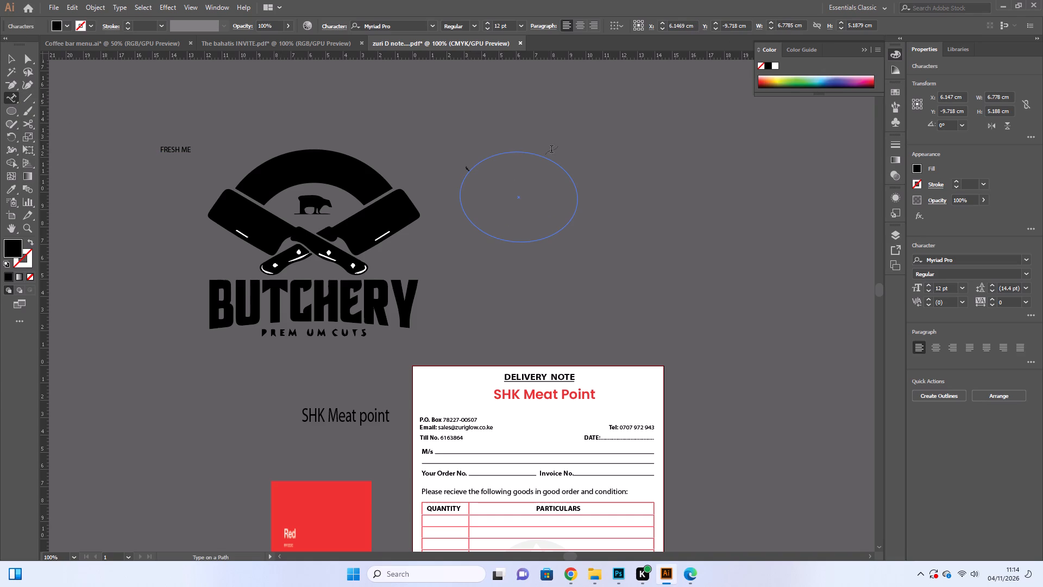
key("f")
type("RE")
key("s")
type("H")
key("space")
type("MEER")
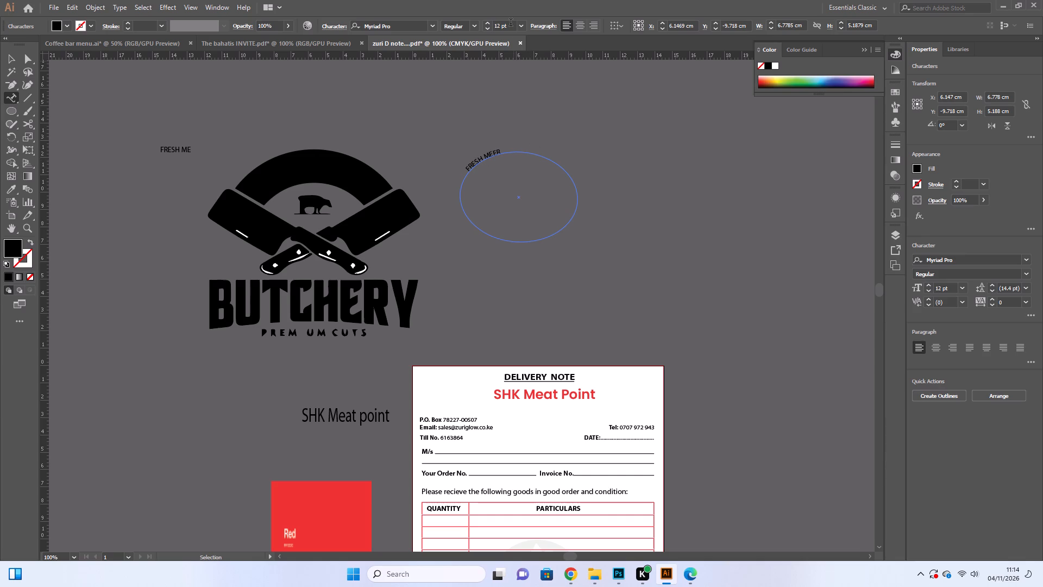
key("BackSpace")
key("BackSpace")
type("AT")
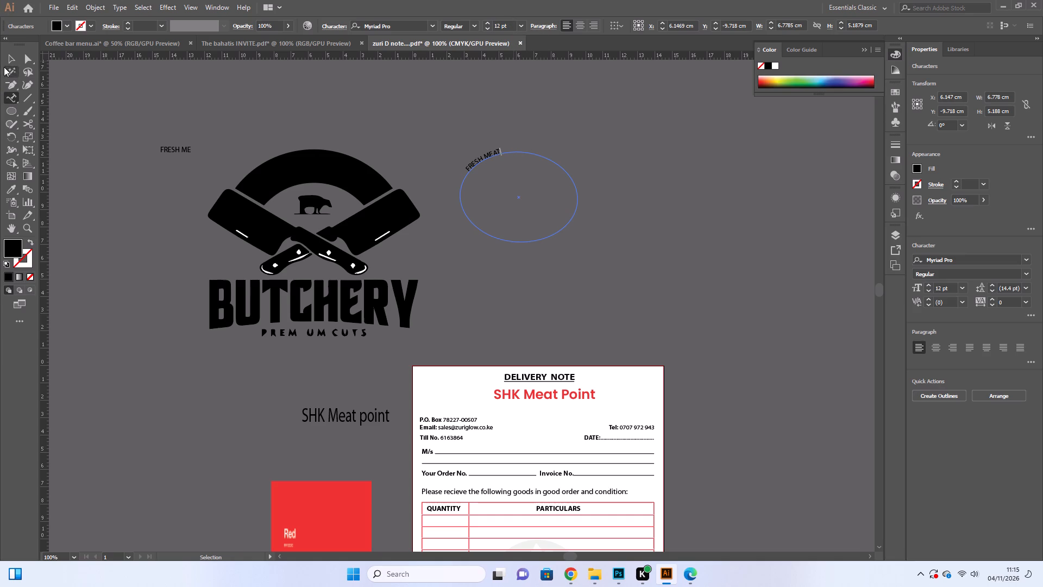
left_click(8, 60)
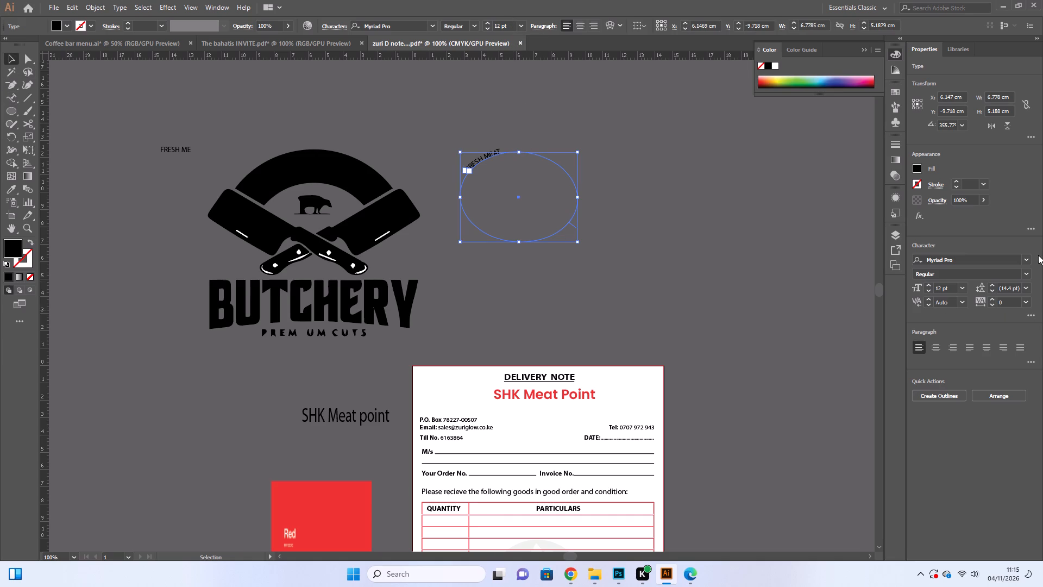
Set the curved FRESH MEAT text in Antonio Bold at 48 pt, and deselect it.
left_click(1028, 258)
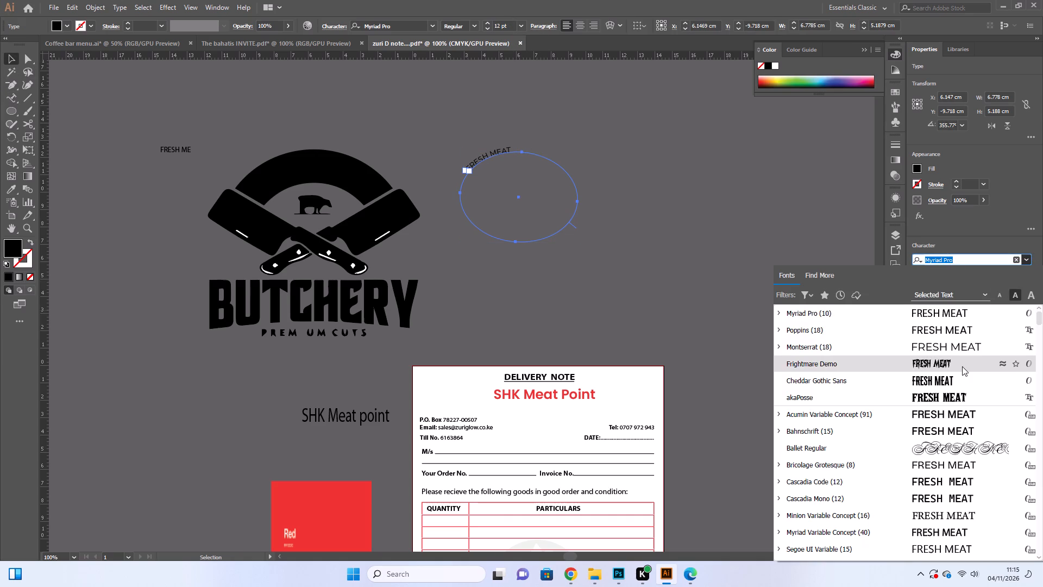
scroll(958, 444, "down", 3)
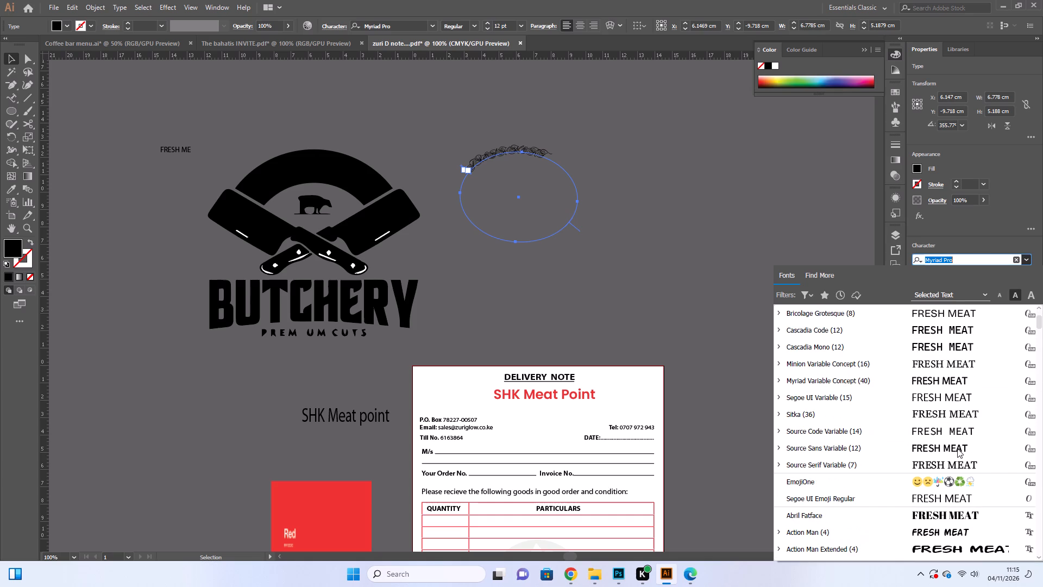
scroll(957, 448, "down", 1)
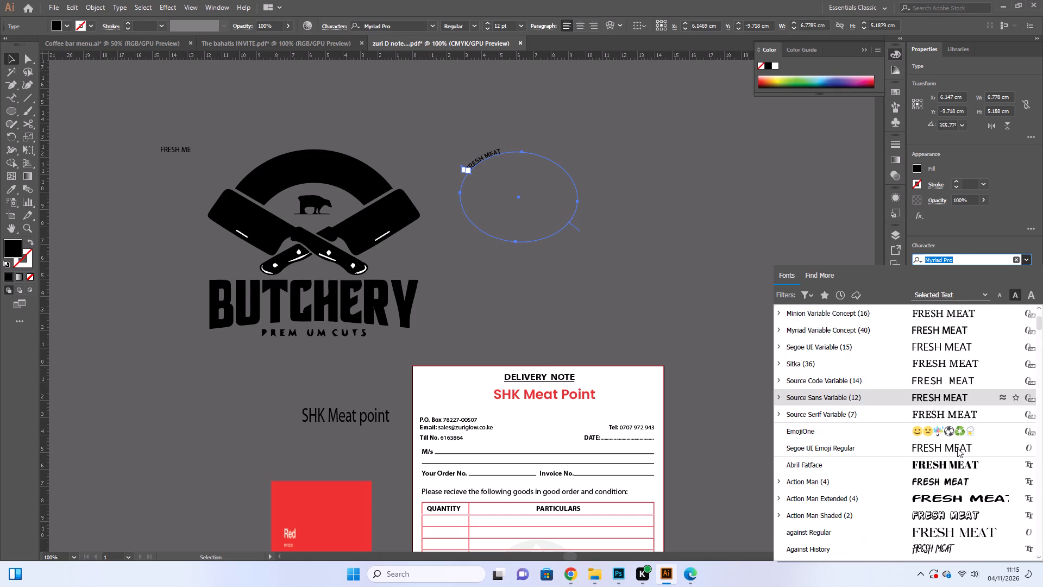
scroll(958, 449, "down", 2)
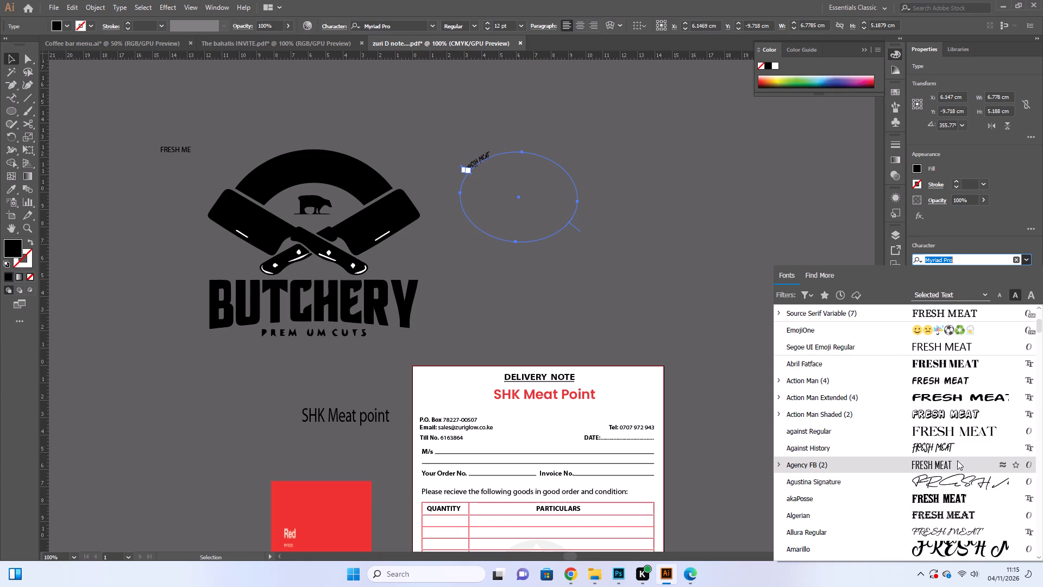
scroll(957, 460, "down", 3)
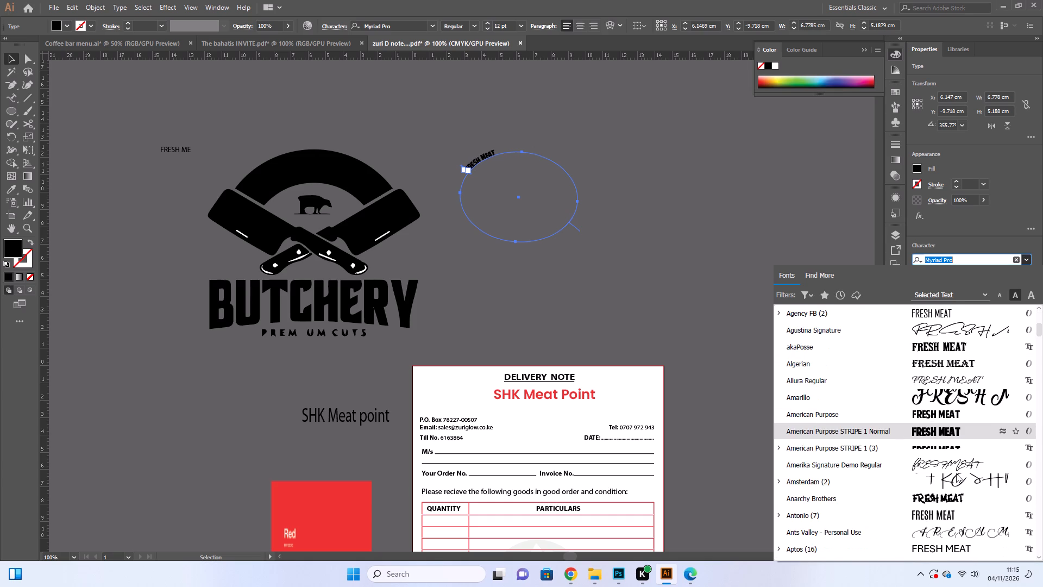
scroll(956, 473, "down", 2)
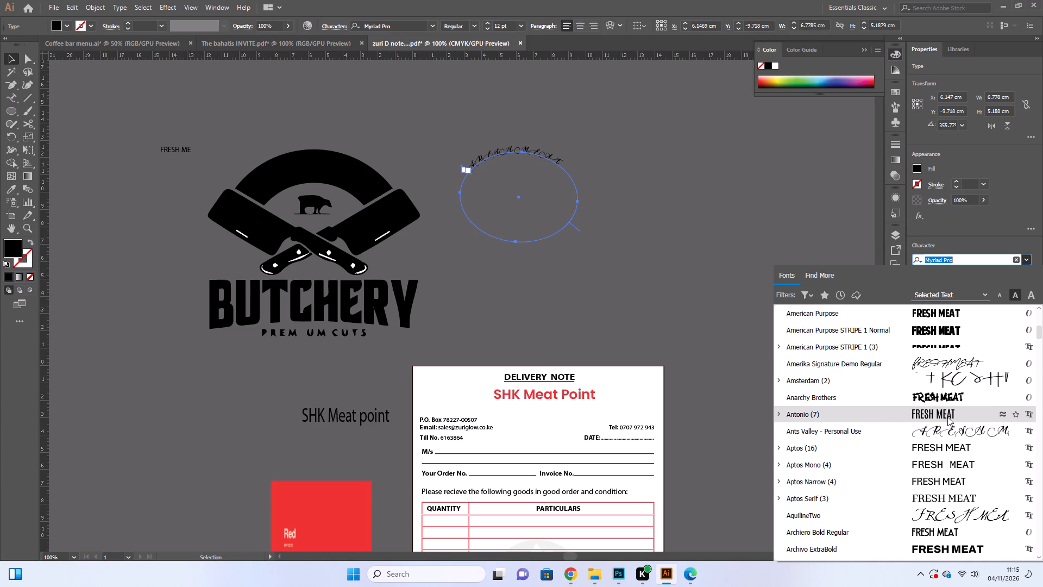
left_click(947, 417)
left_click(1028, 274)
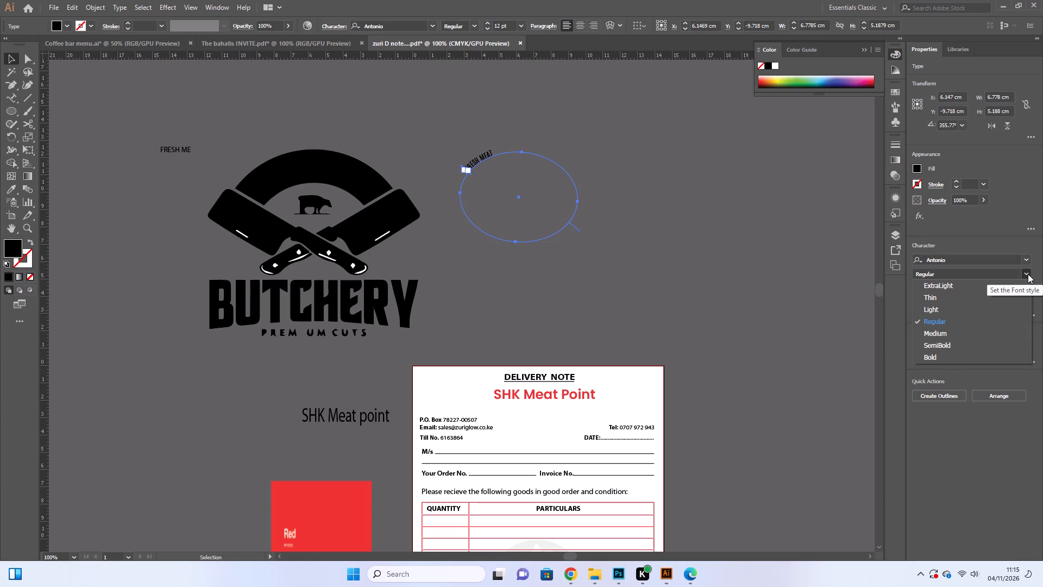
left_click(972, 356)
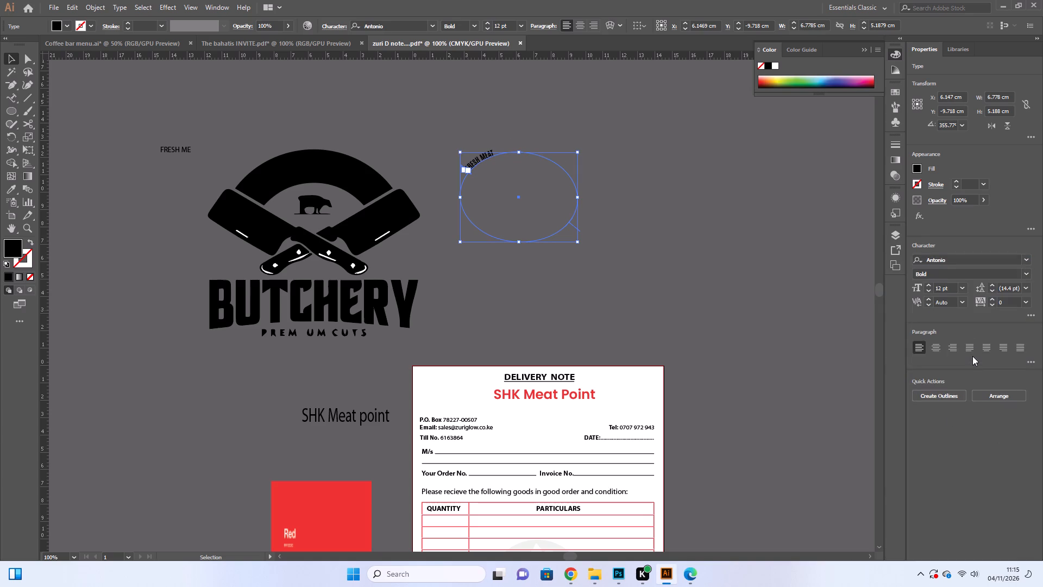
left_click(959, 289)
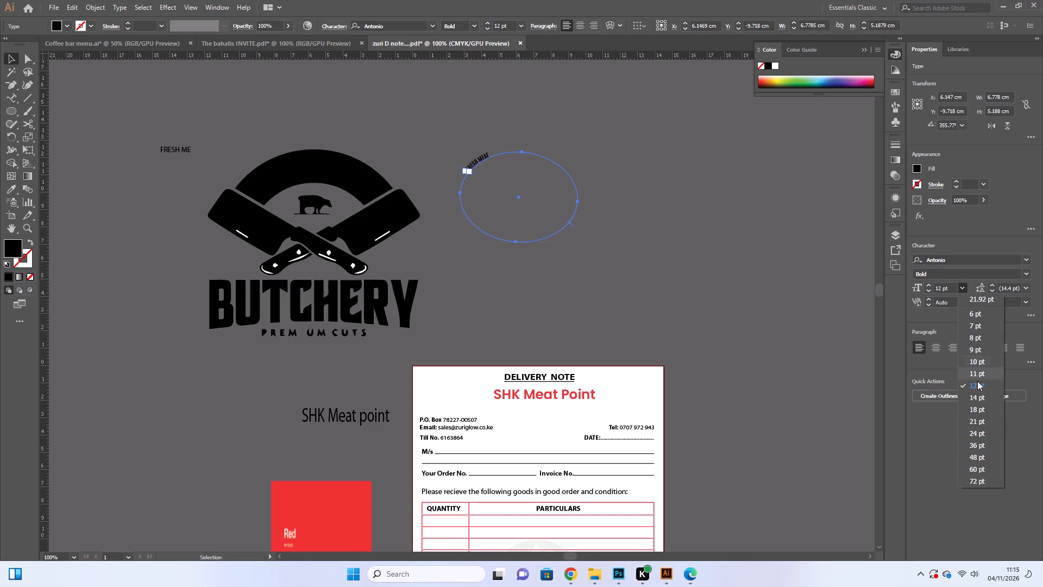
left_click(994, 455)
left_click(826, 320)
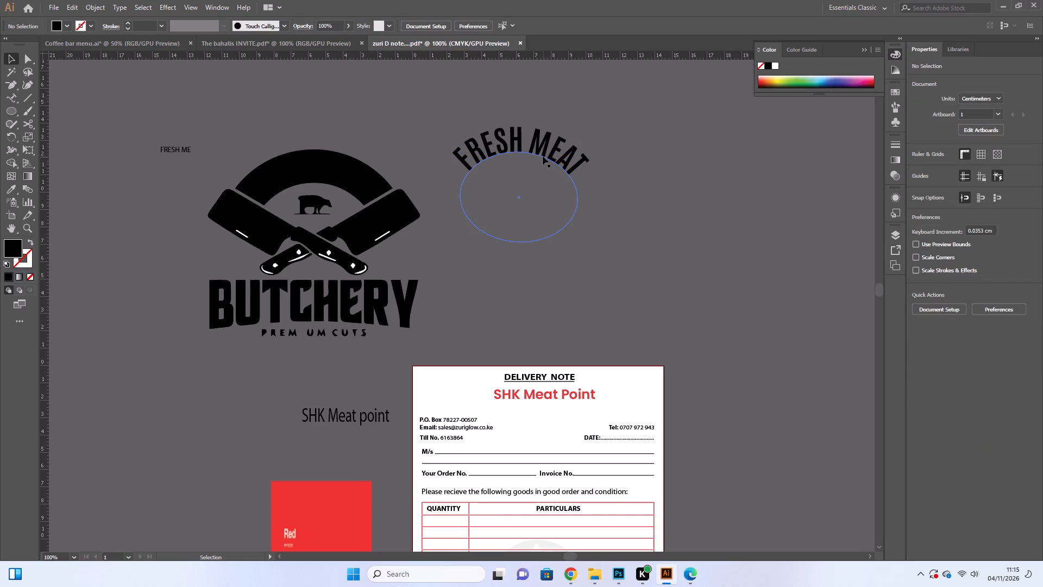
Move the curved FRESH MEAT text onto the black arch of the logo.
left_click_drag(543, 156, 338, 180)
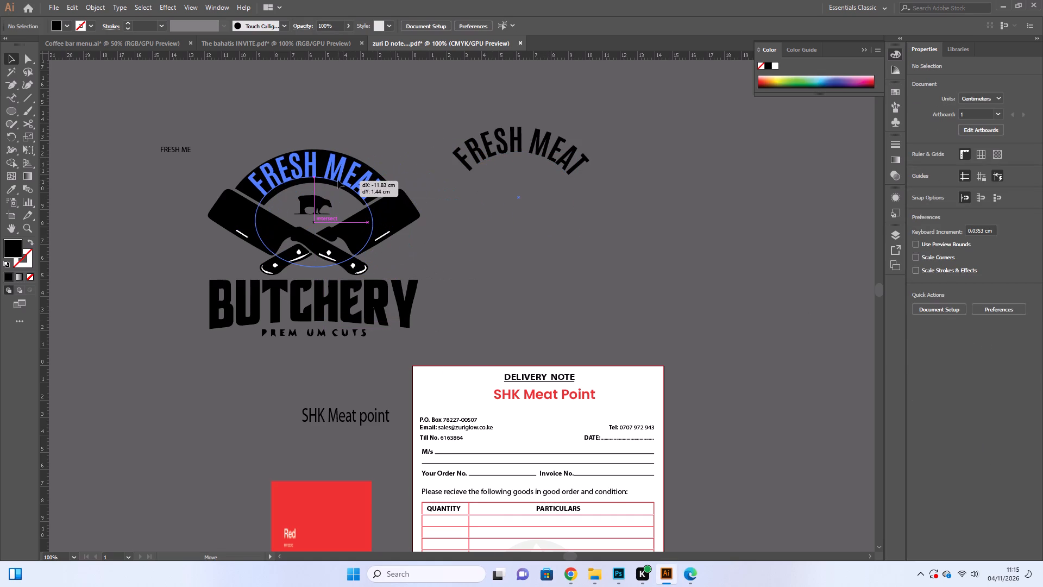
left_click_drag(338, 180, 337, 180)
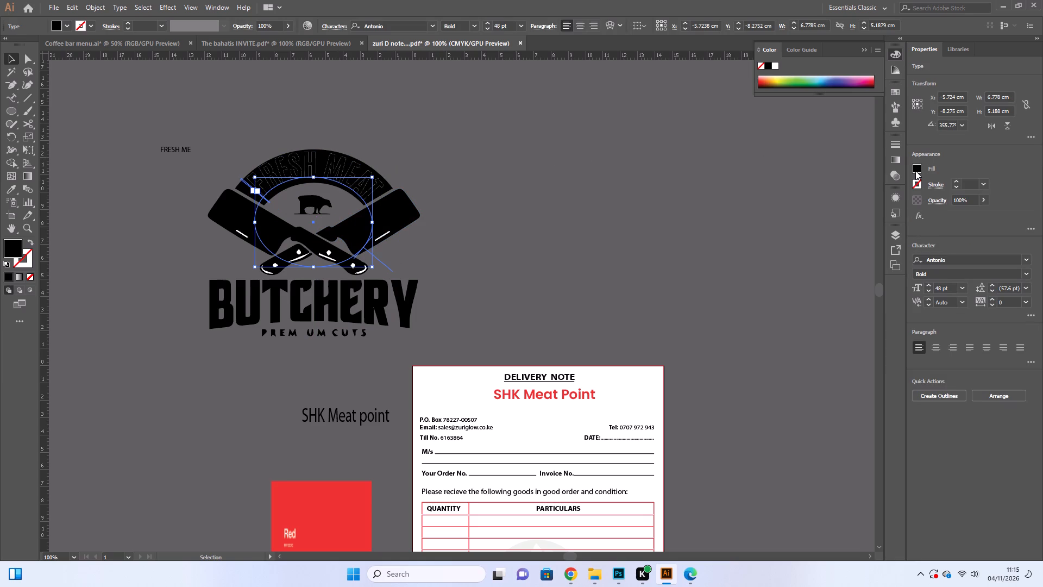
Fill the curved FRESH MEAT text with white.
left_click(915, 171)
left_click(814, 265)
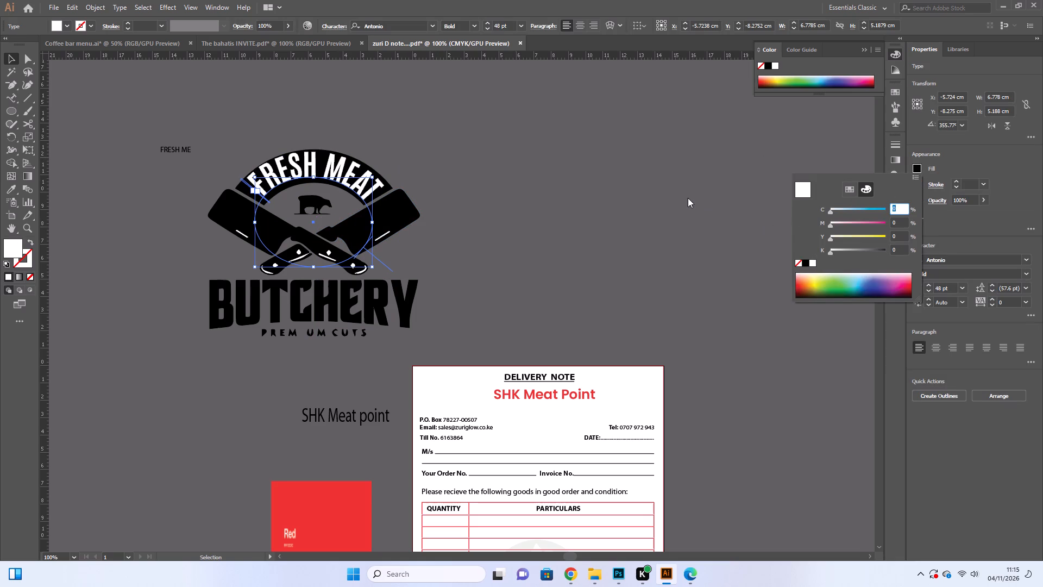
left_click(688, 198)
Nudge the curved FRESH MEAT text down about 0.07 cm within the black arch and deselect it.
key("Down")
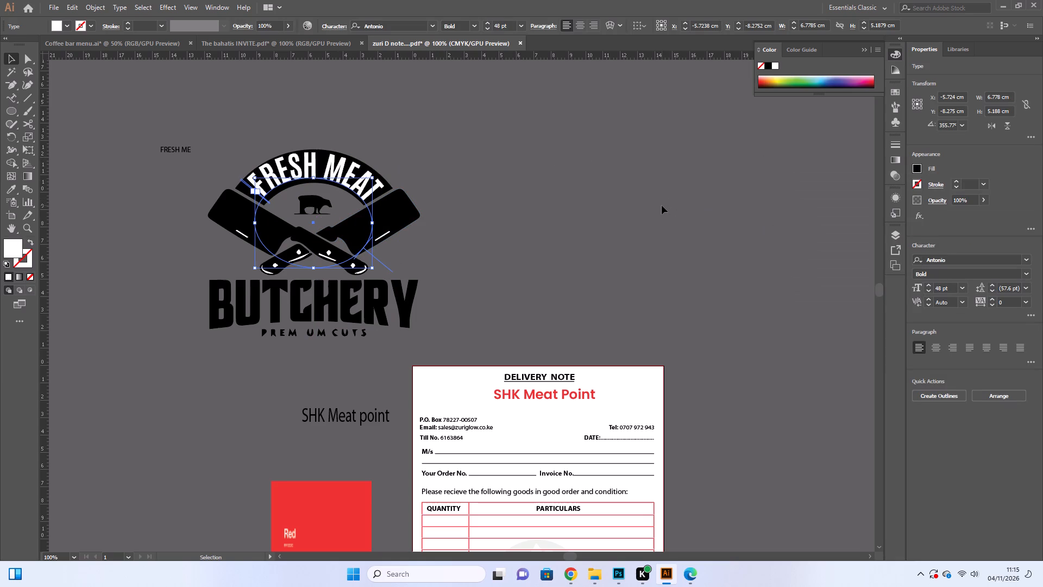
key("Down")
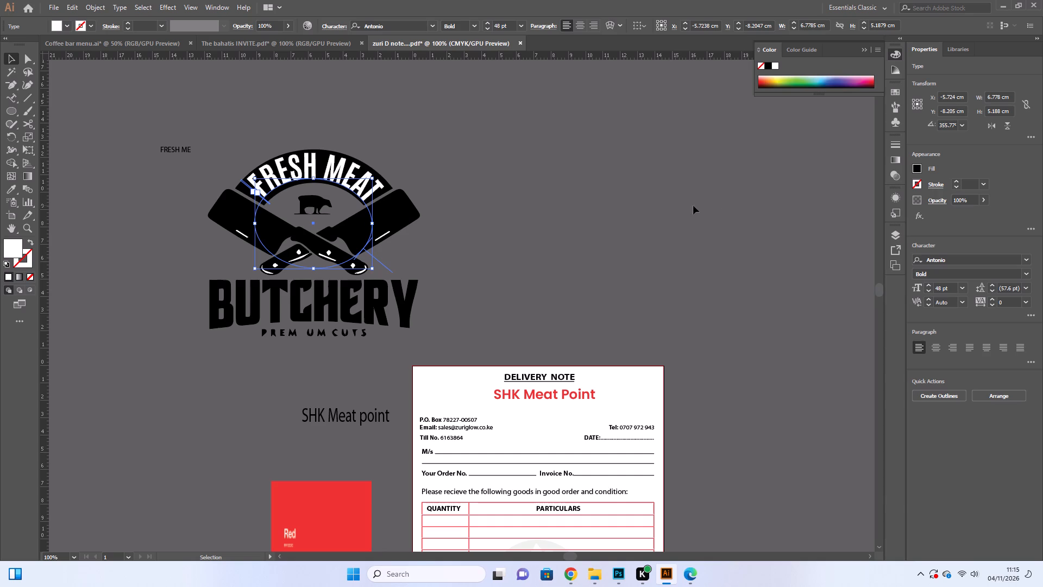
double_click(639, 213)
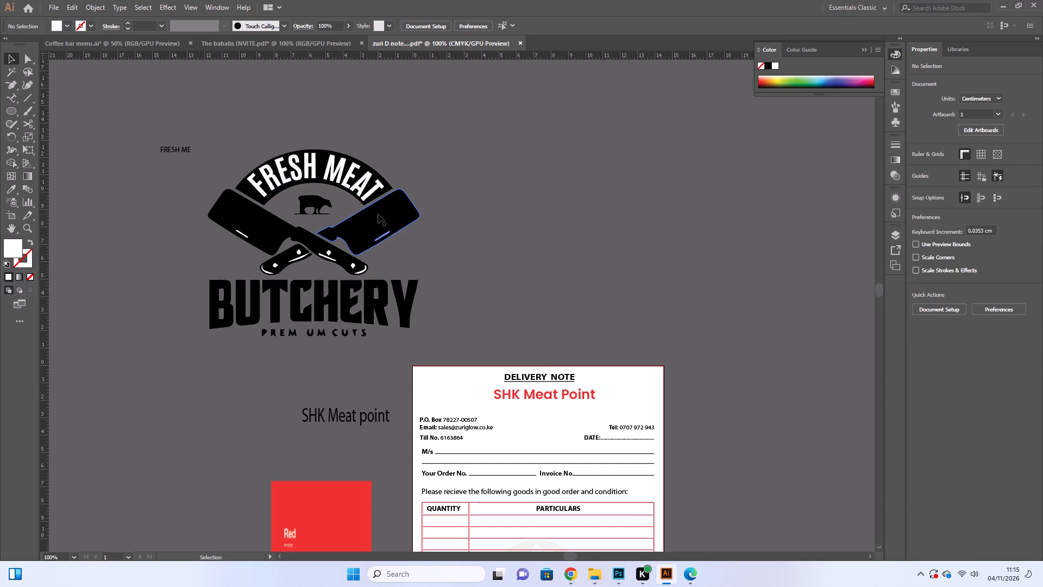
left_click(378, 214)
left_click(455, 226)
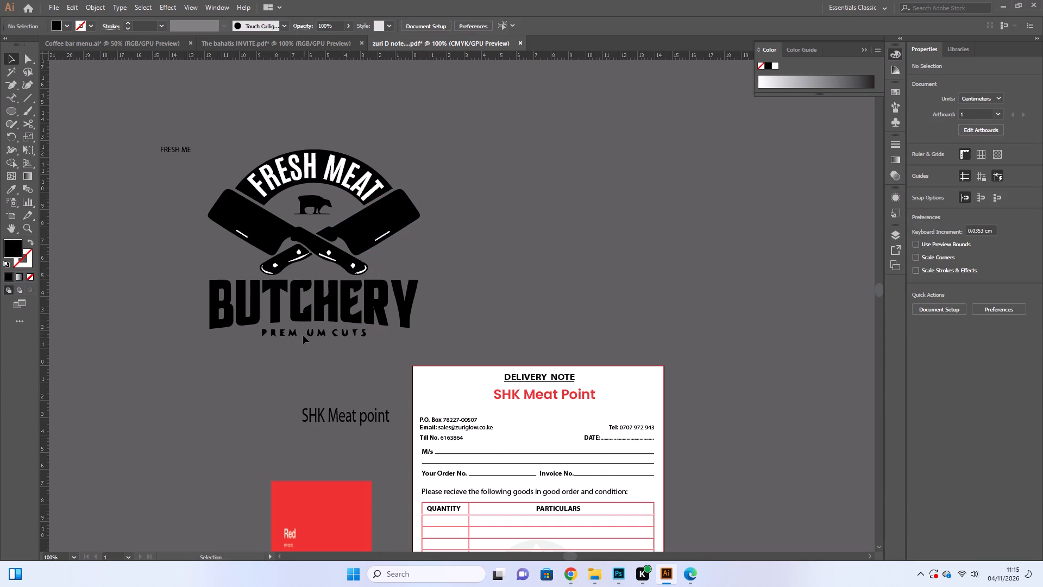
Delete the small "PREM UM CUTS" tagline beneath the BUTCHERY lettering.
left_click(303, 335)
left_click_drag(367, 339, 259, 334)
left_click_drag(259, 334, 259, 334)
key("BackSpace")
Move the loose "SHK Meat point" text directly beneath BUTCHERY and scale it down to about 24.93 pt.
left_click(376, 429)
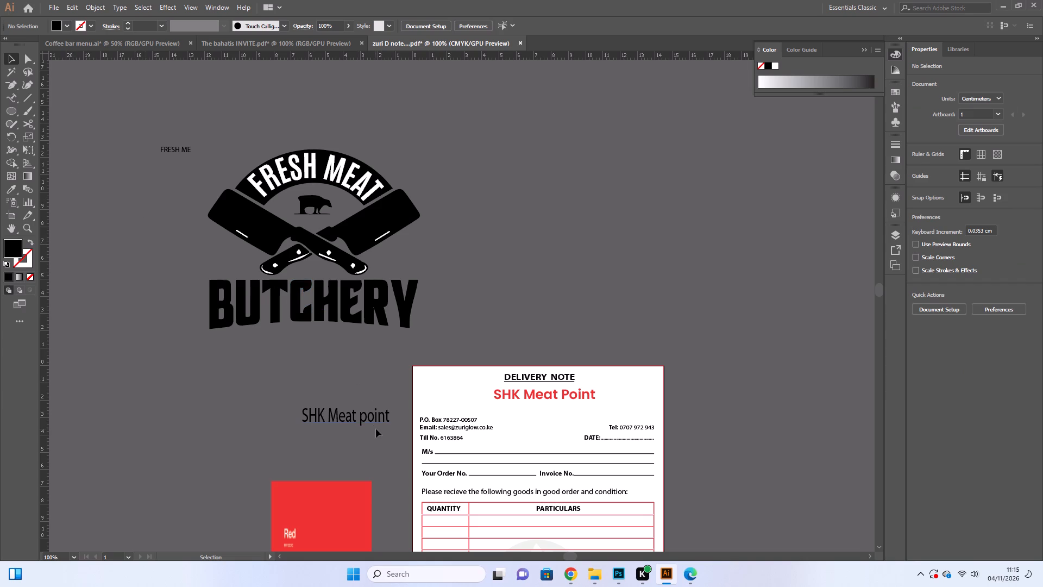
left_click_drag(368, 414, 334, 335)
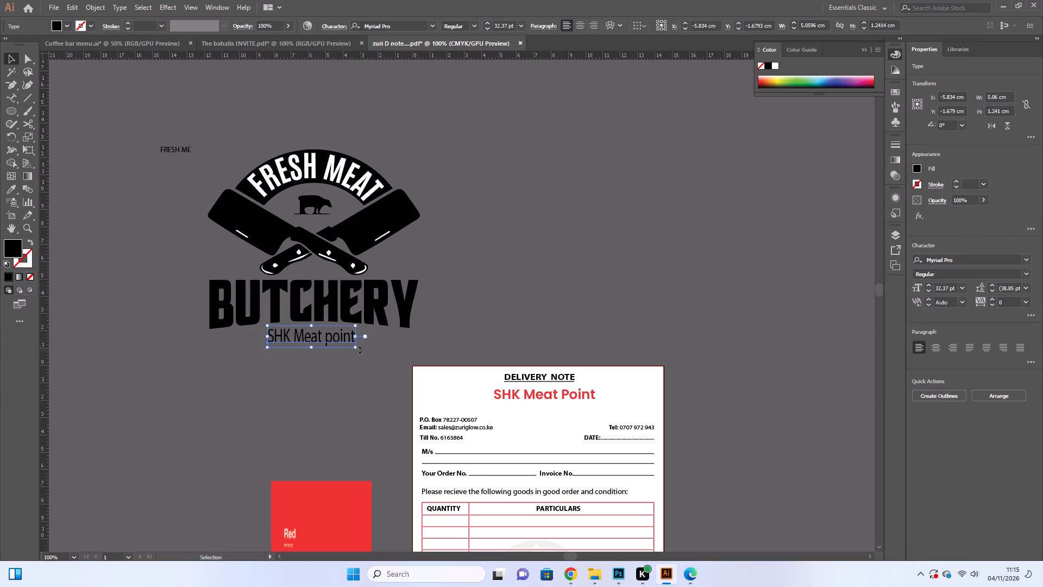
left_click_drag(356, 347, 348, 342)
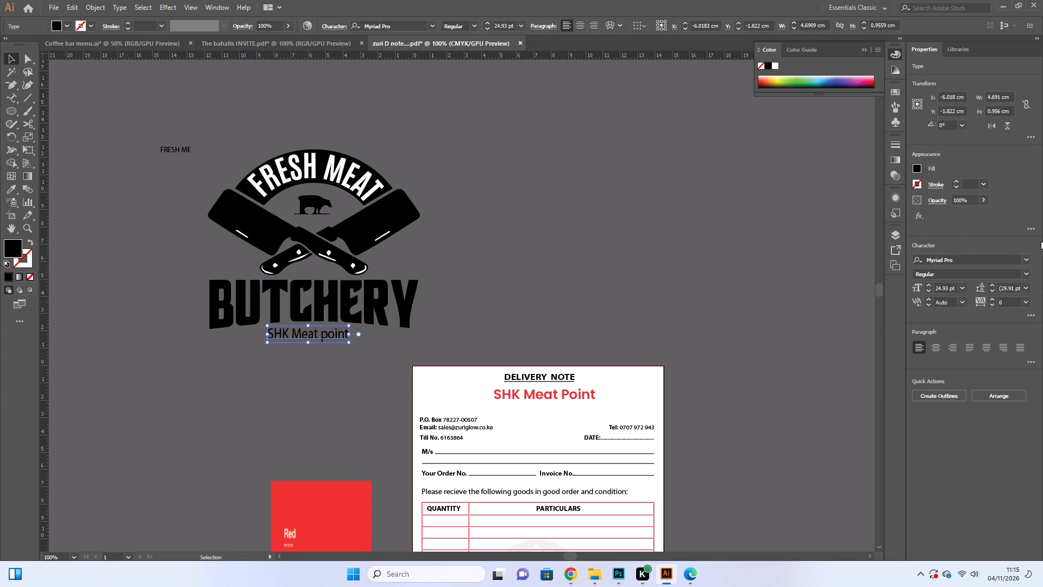
Set the "SHK Meat point" text under the logo in the Bahnschrift font and deselect it.
left_click(1026, 259)
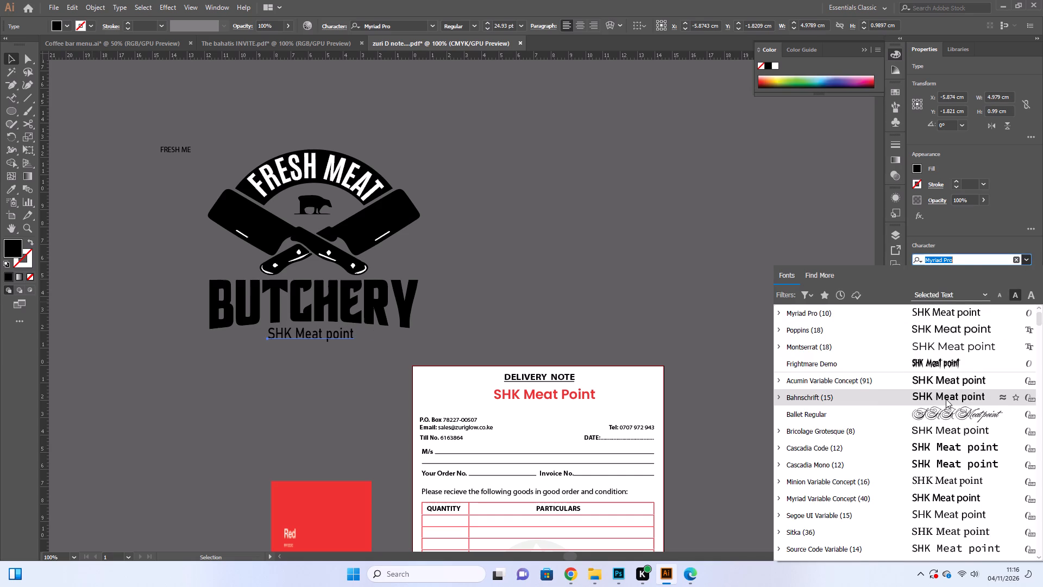
left_click(946, 399)
left_click(634, 289)
Isolate the logo's right-hand cleaver blade and recolour it with the red sampled from the Red swatch square.
double_click(357, 235)
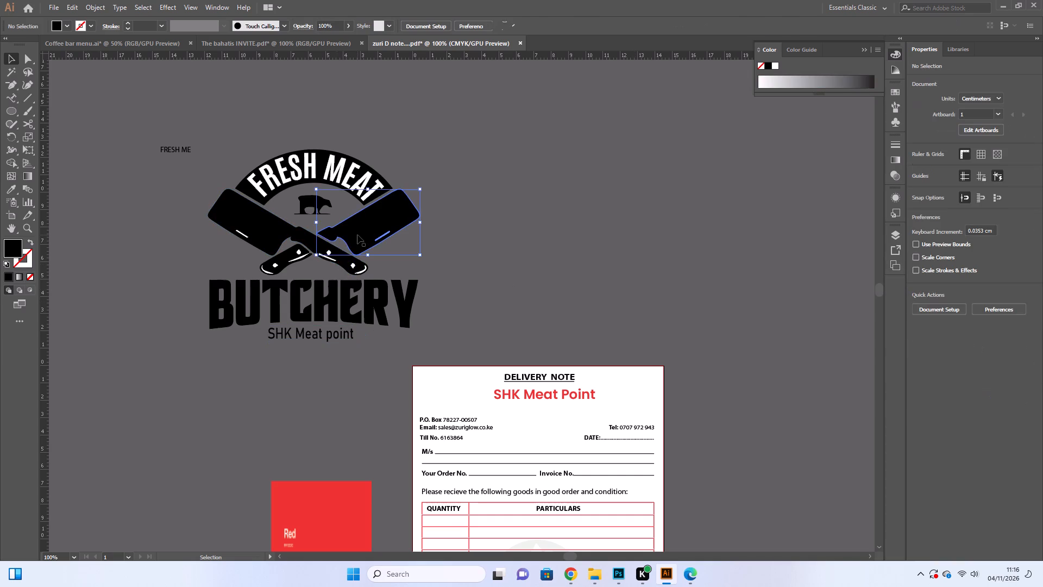
left_click(357, 235)
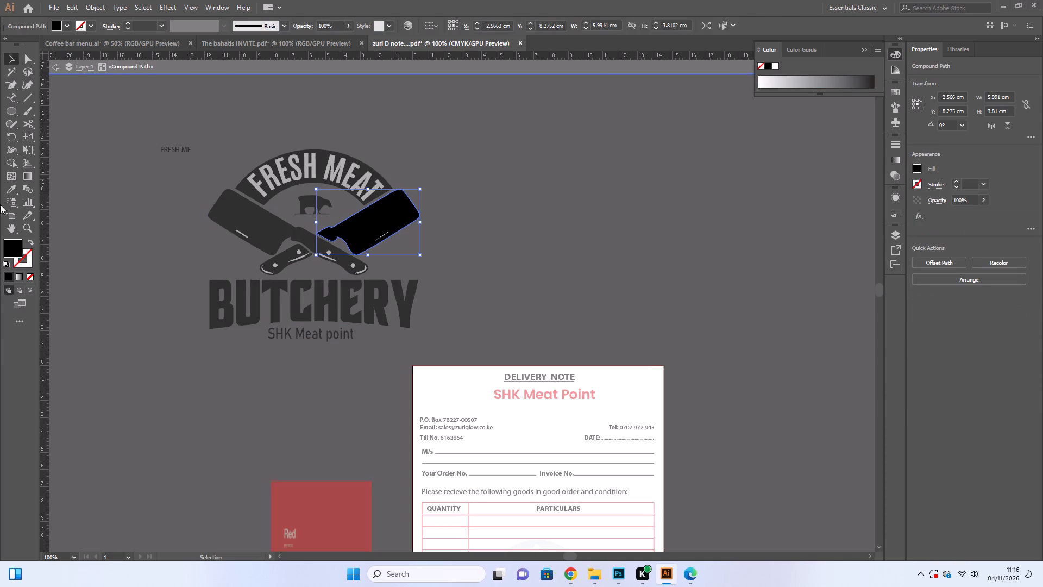
left_click(11, 183)
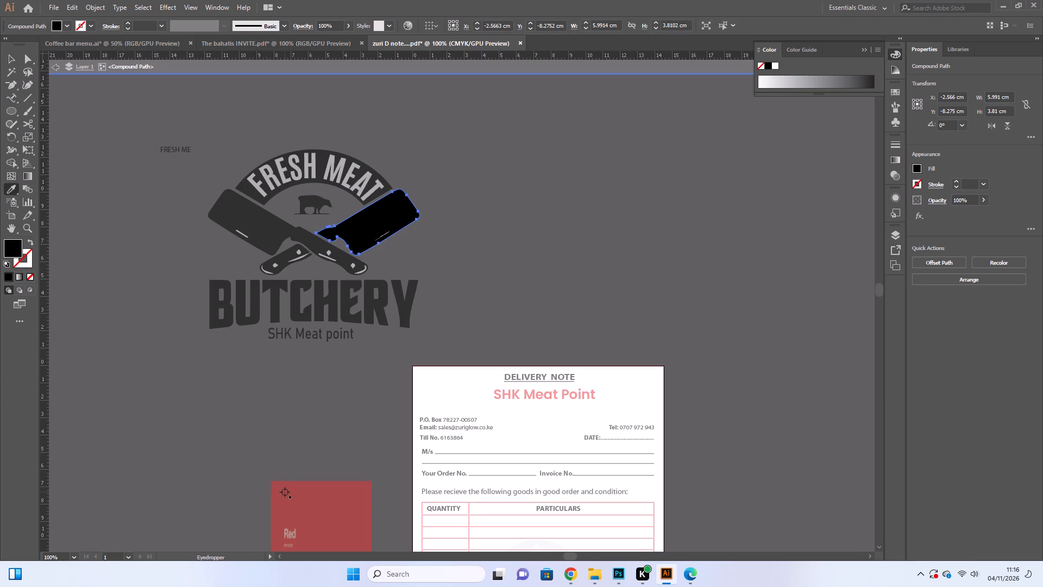
left_click(285, 492)
left_click(8, 58)
double_click(160, 176)
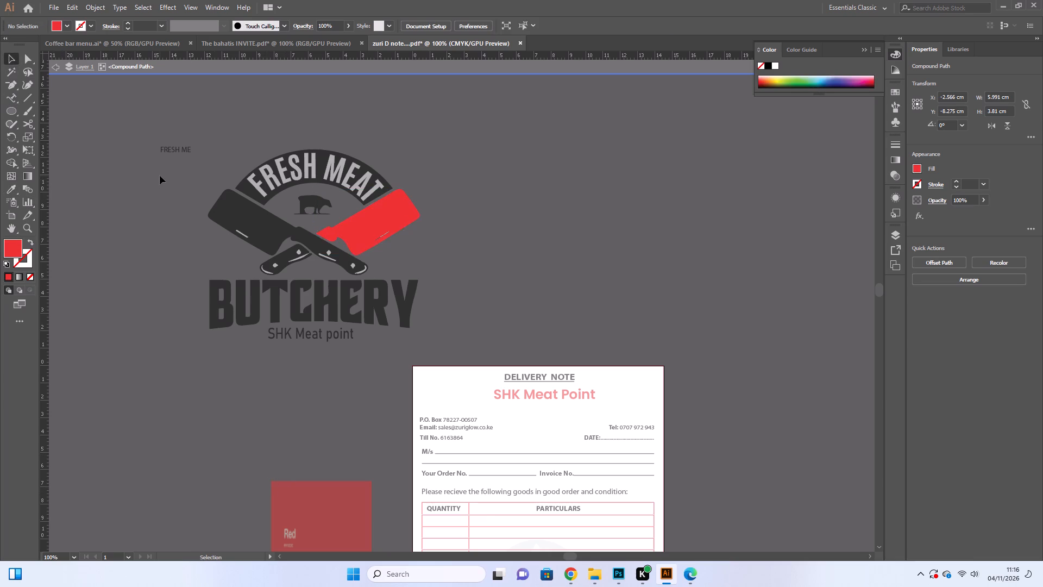
Recolour the left-hand cleaver and its handle with the swatch square's red, and leave isolation mode.
double_click(243, 212)
left_click(257, 218)
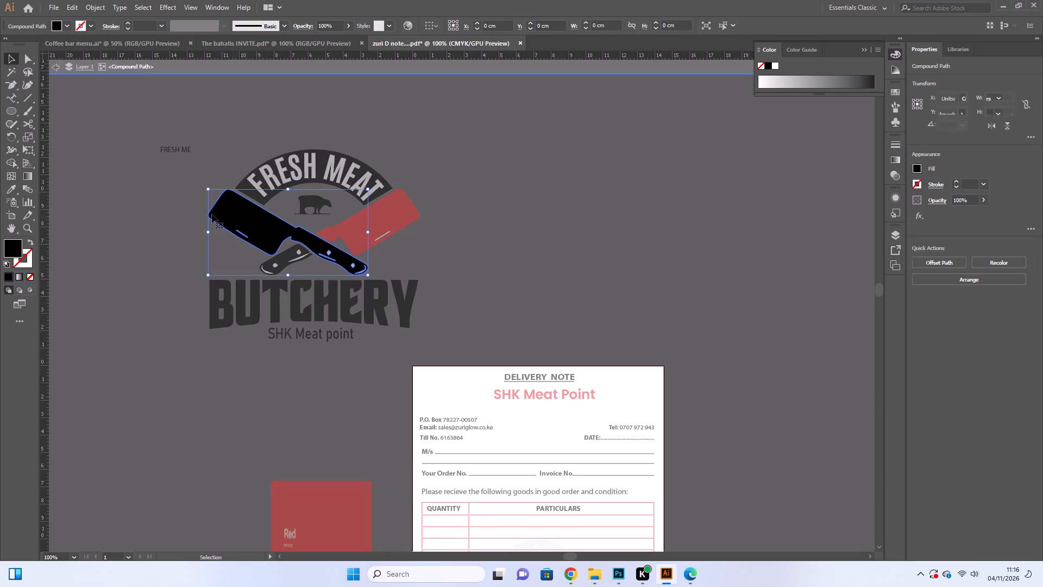
left_click(7, 193)
left_click(299, 492)
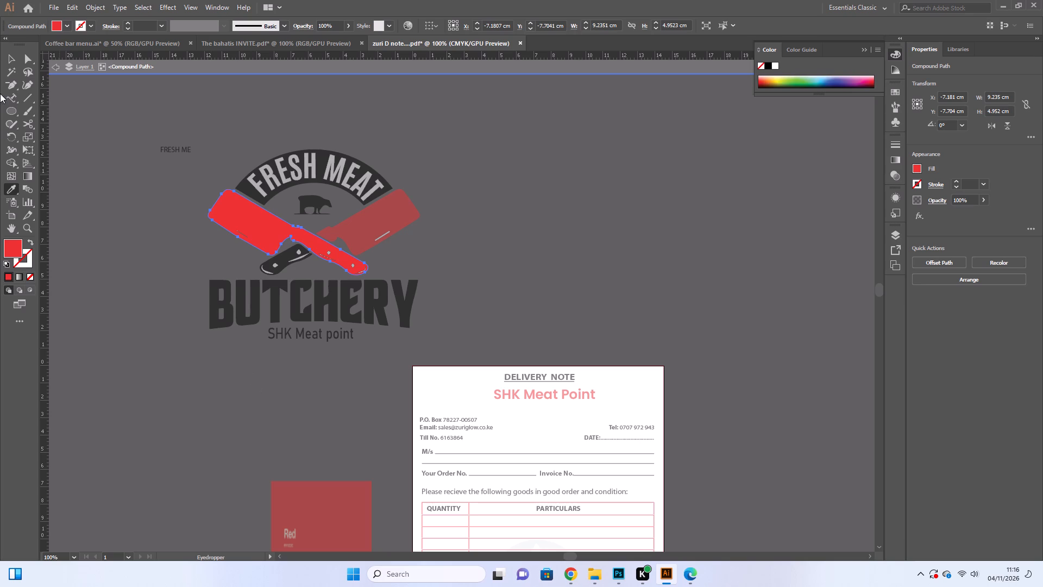
left_click(8, 61)
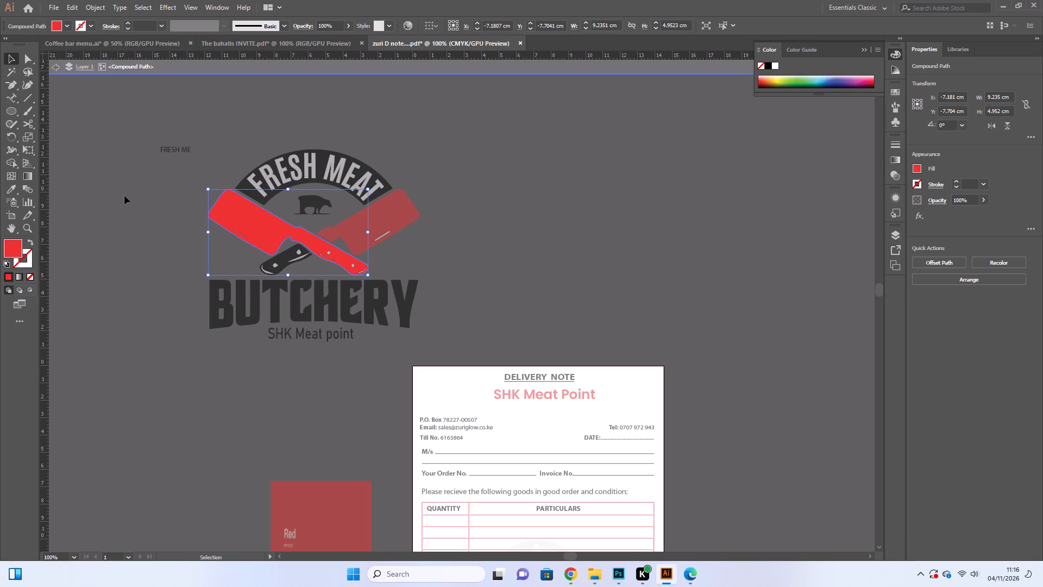
triple_click(124, 197)
Recolour the arch behind FRESH MEAT with the red sampled from the cleaver.
left_click(244, 185)
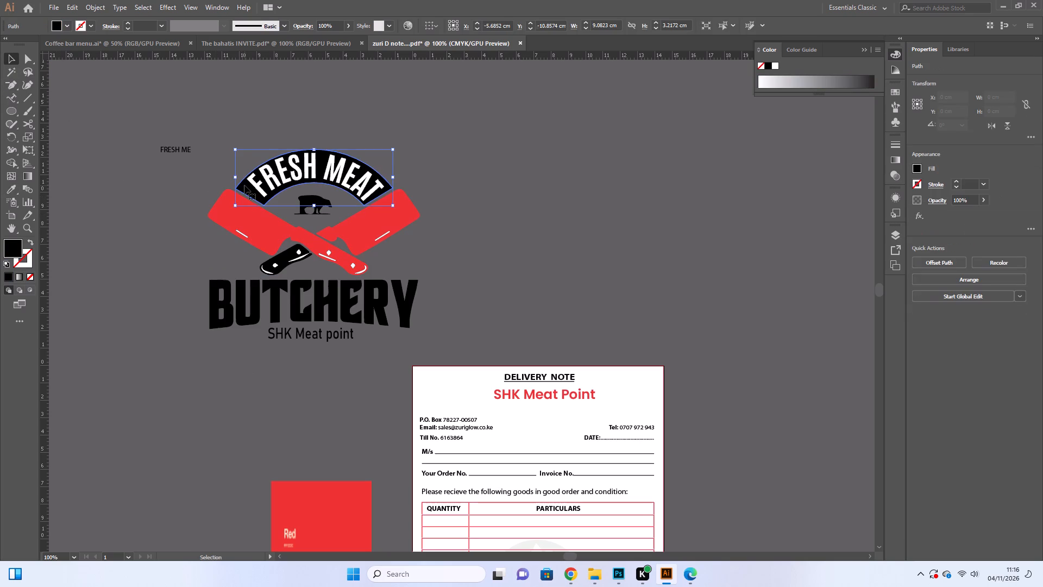
left_click(10, 188)
left_click(261, 229)
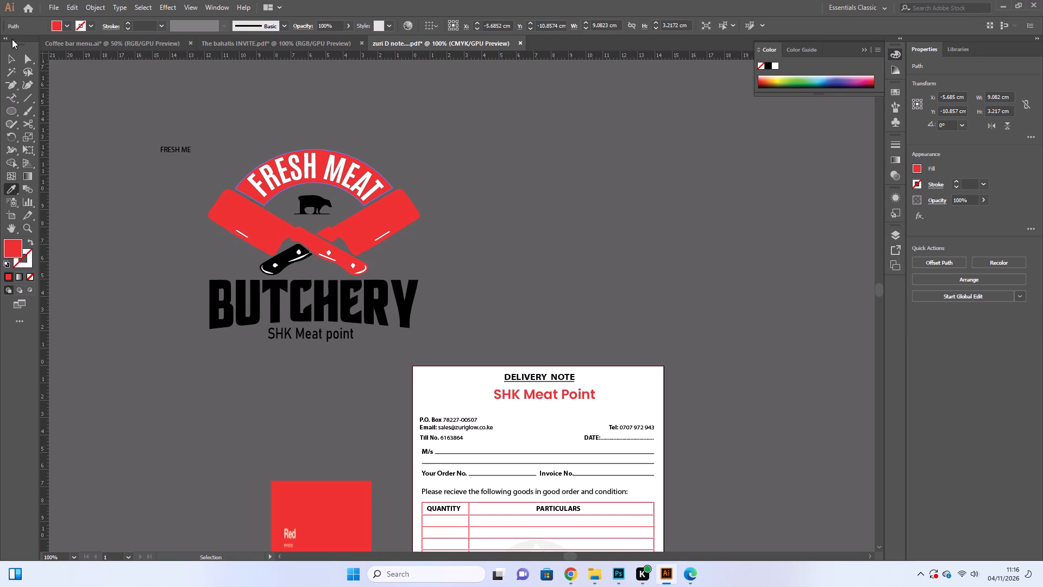
left_click(12, 62)
left_click(127, 158)
Recolour the animal silhouette under the arch with the cleaver's red, leaving nothing selected.
left_click(316, 209)
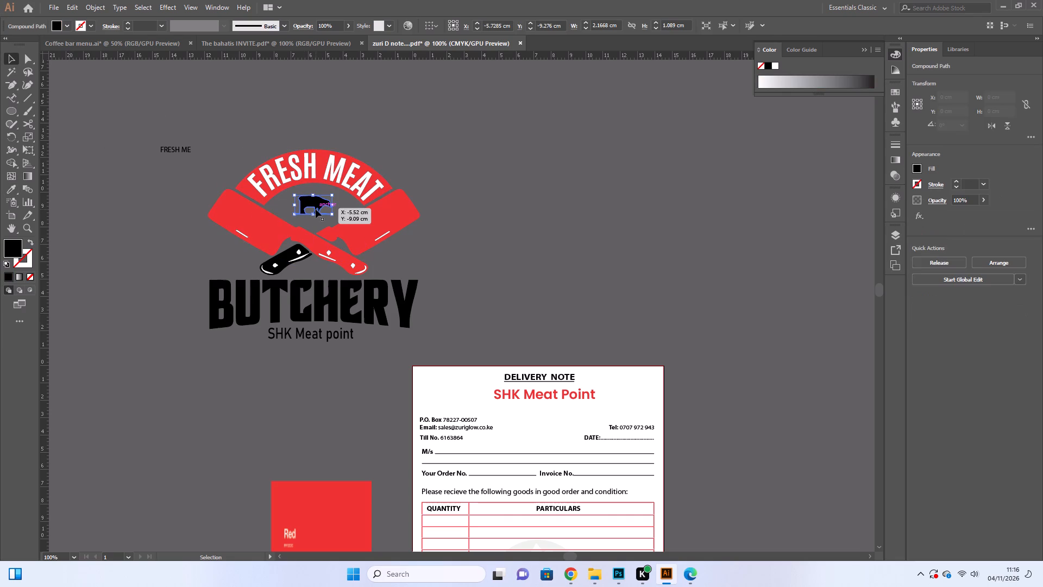
left_click(7, 190)
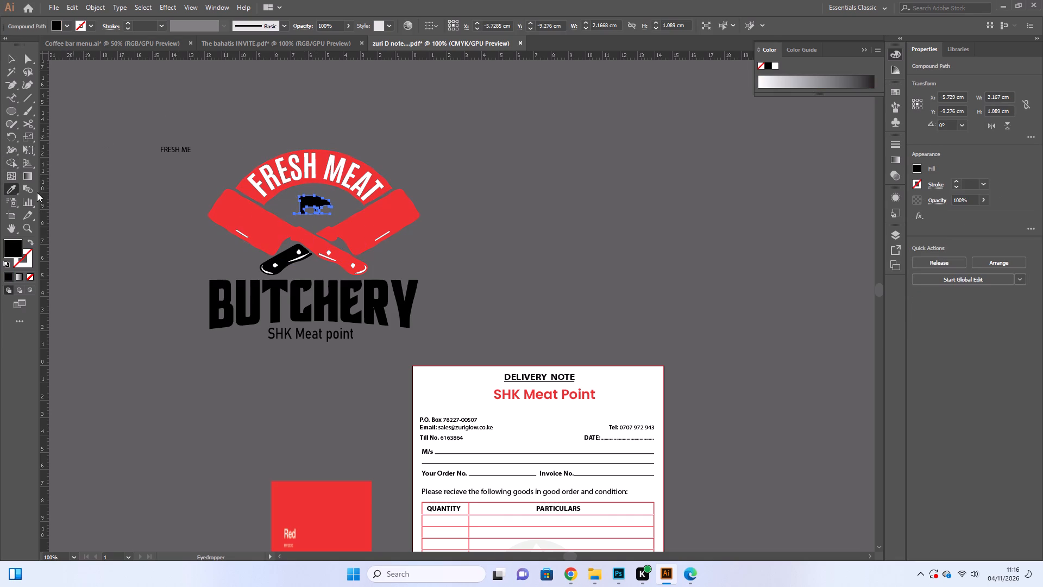
left_click(279, 230)
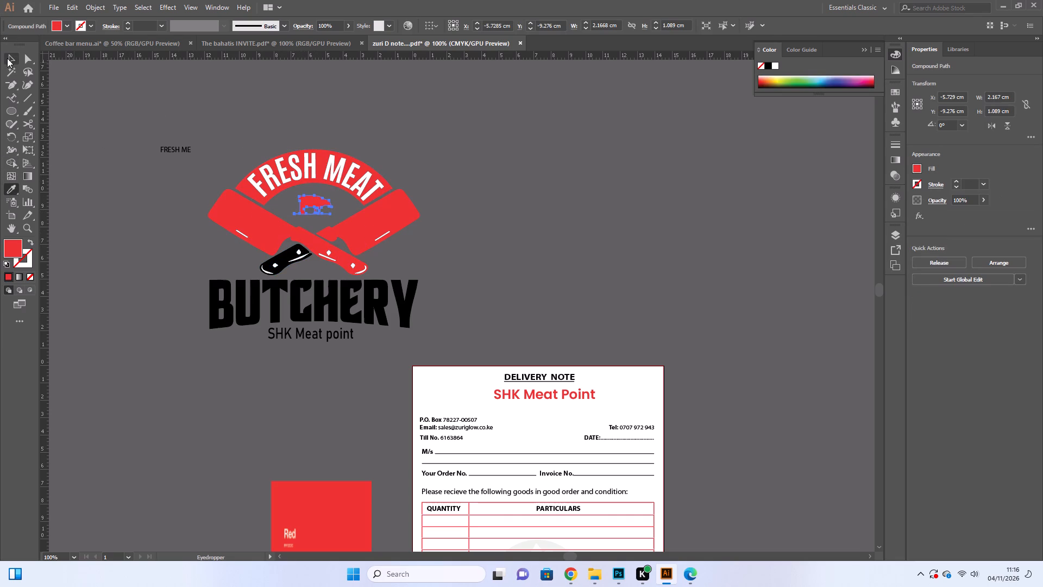
left_click(7, 58)
left_click(92, 160)
left_click(314, 162)
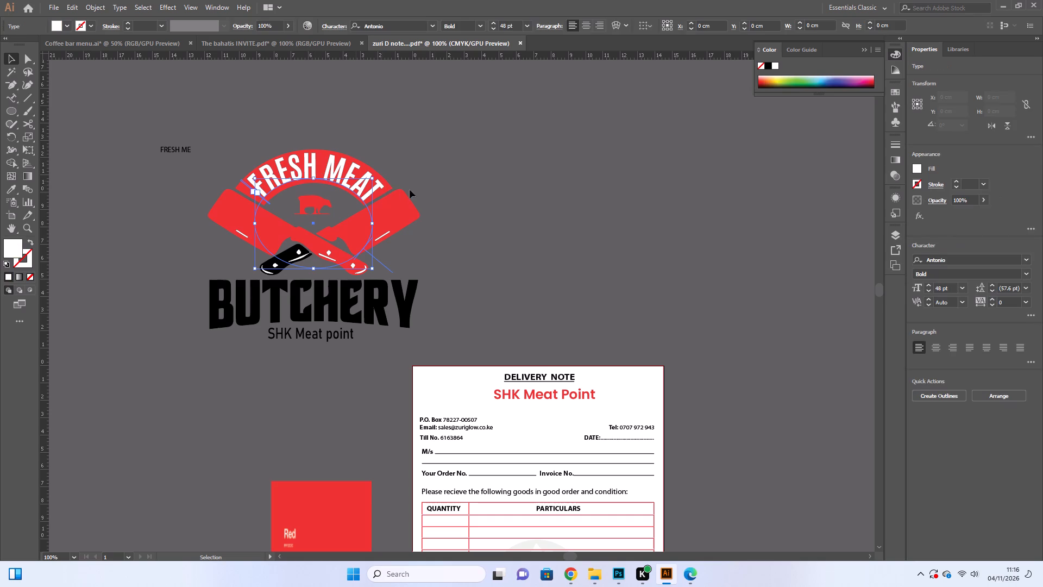
left_click(292, 371)
Isolate the remaining black cleaver handle, recolour it with the cleaver's red, and leave isolation mode.
left_click(285, 257)
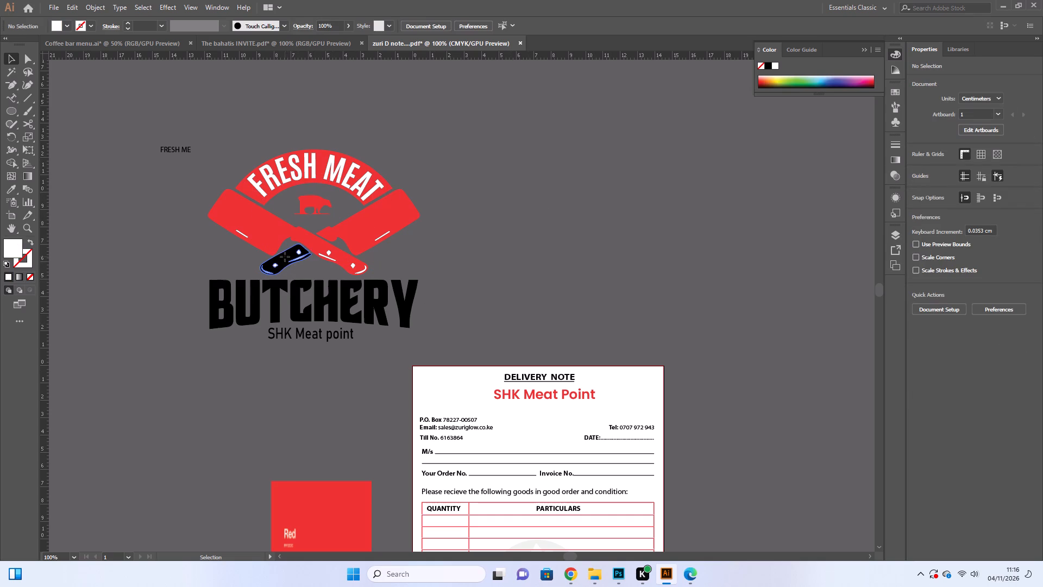
double_click(285, 257)
left_click(285, 257)
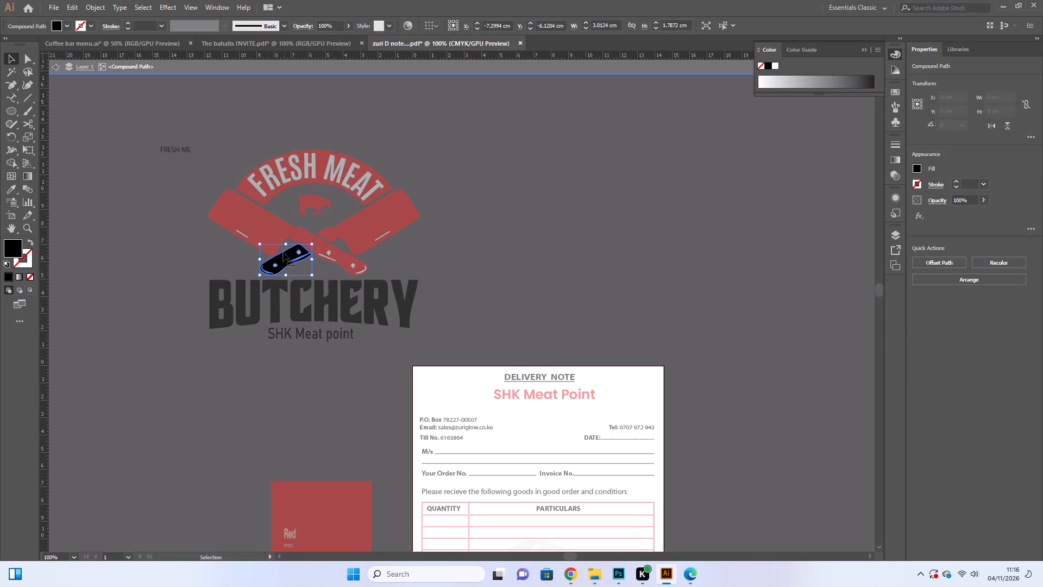
left_click(11, 185)
left_click(275, 227)
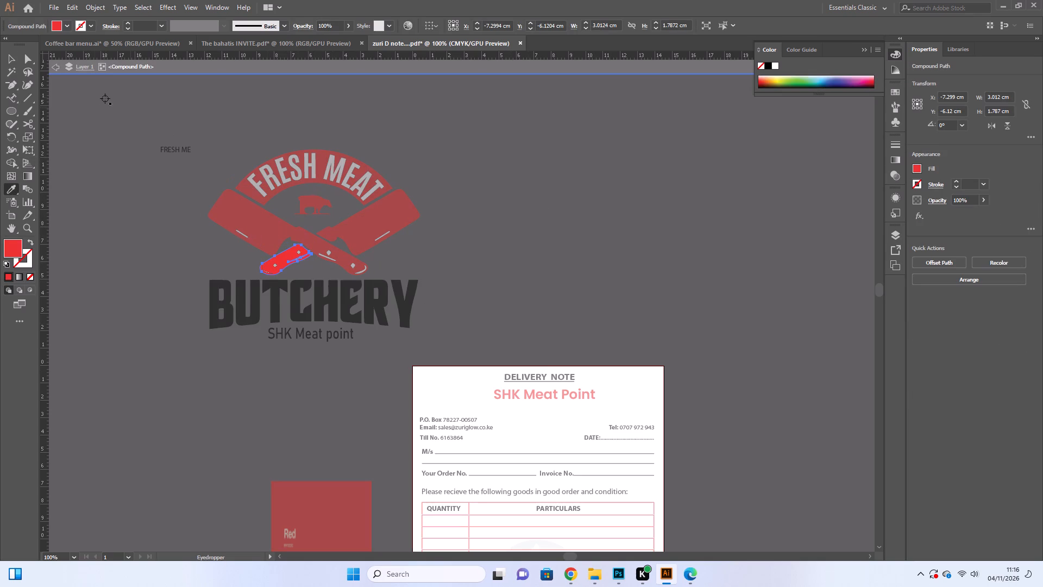
left_click(14, 60)
left_click(73, 132)
triple_click(129, 220)
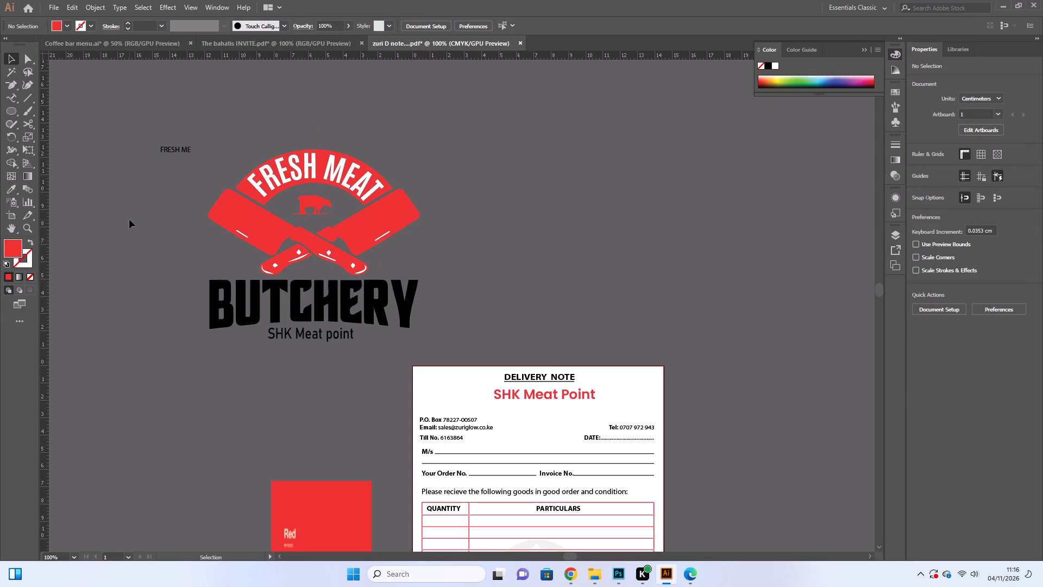
Recolour all the BUTCHERY letters with the red sampled from the Red swatch square and deselect them.
left_click(326, 307)
left_click_drag(194, 295, 424, 314)
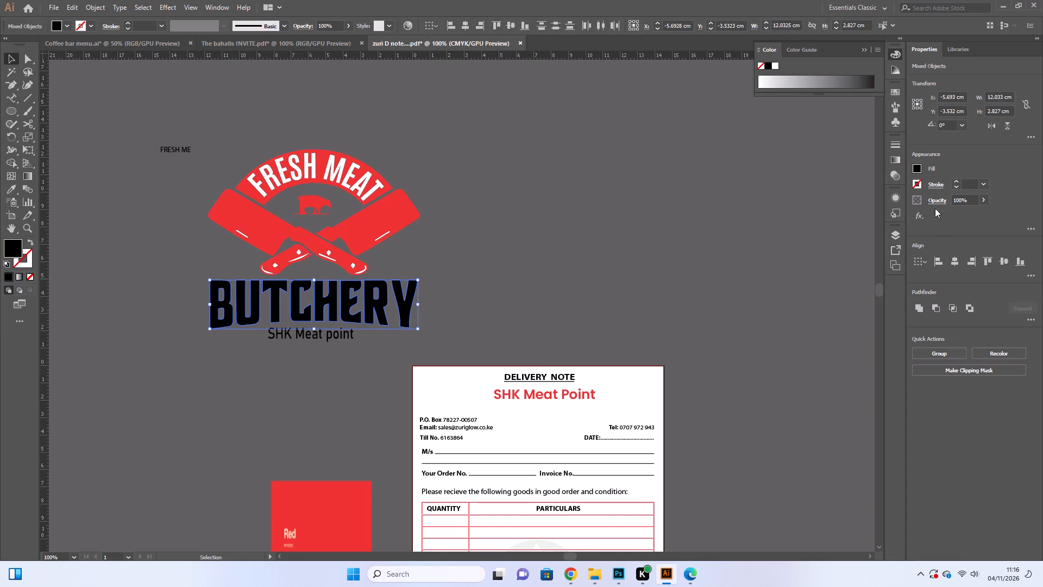
left_click(917, 169)
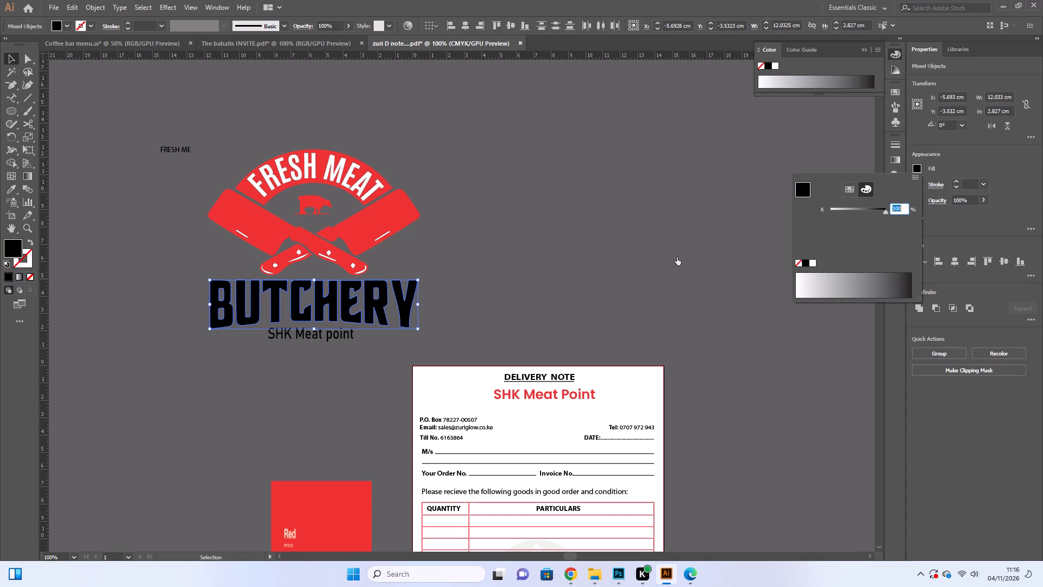
left_click(11, 187)
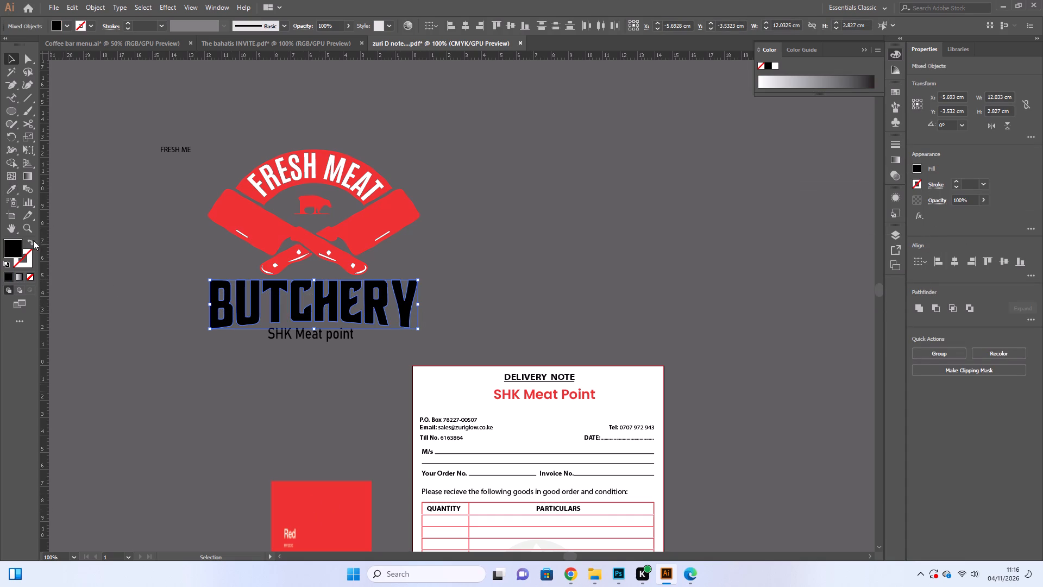
left_click(9, 193)
left_click(337, 503)
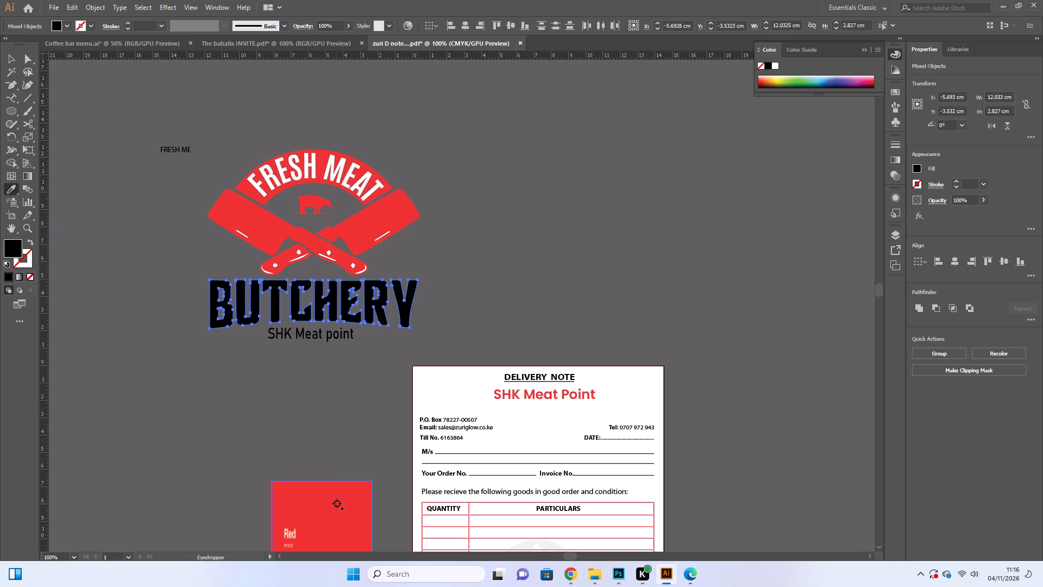
left_click(8, 57)
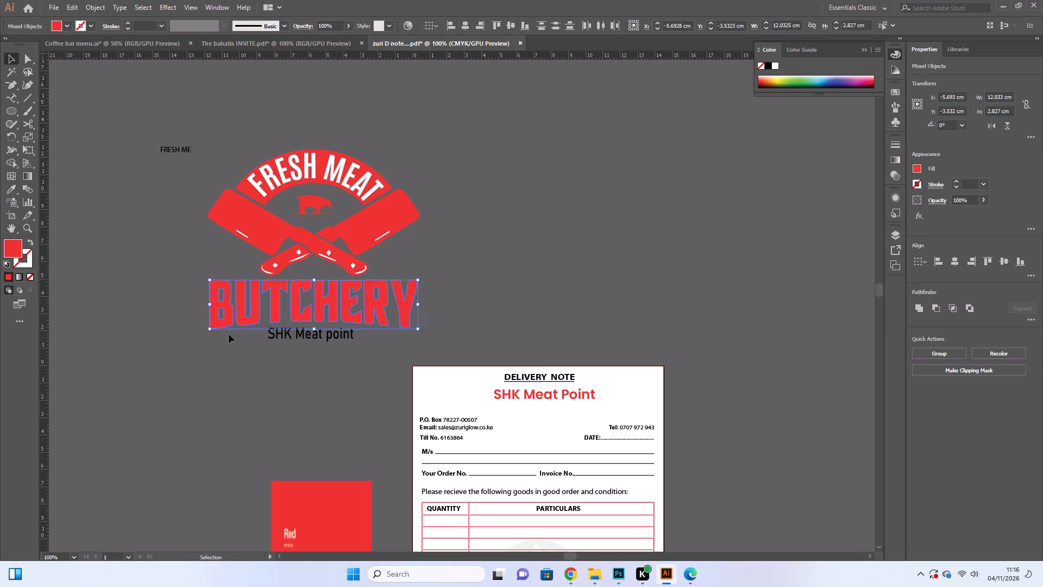
double_click(263, 363)
Set the "SHK Meat point" text beneath BUTCHERY to the Bold style.
left_click(305, 333)
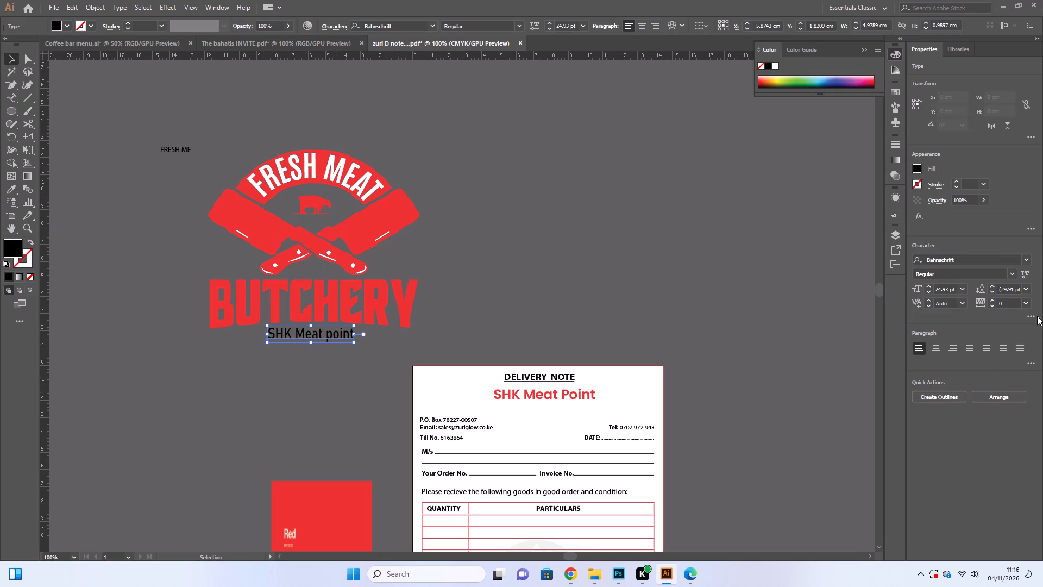
left_click(1015, 273)
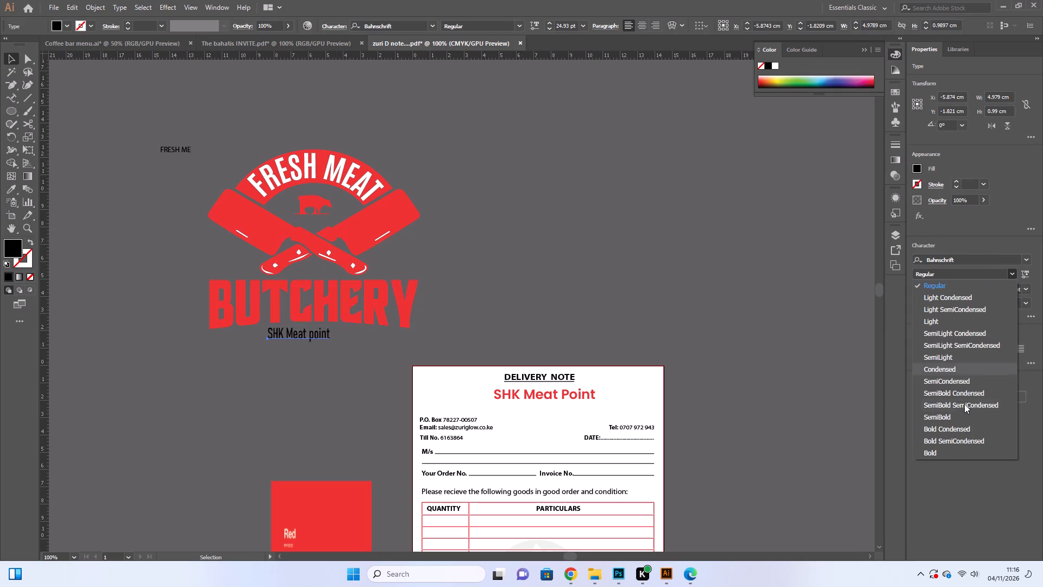
left_click(944, 448)
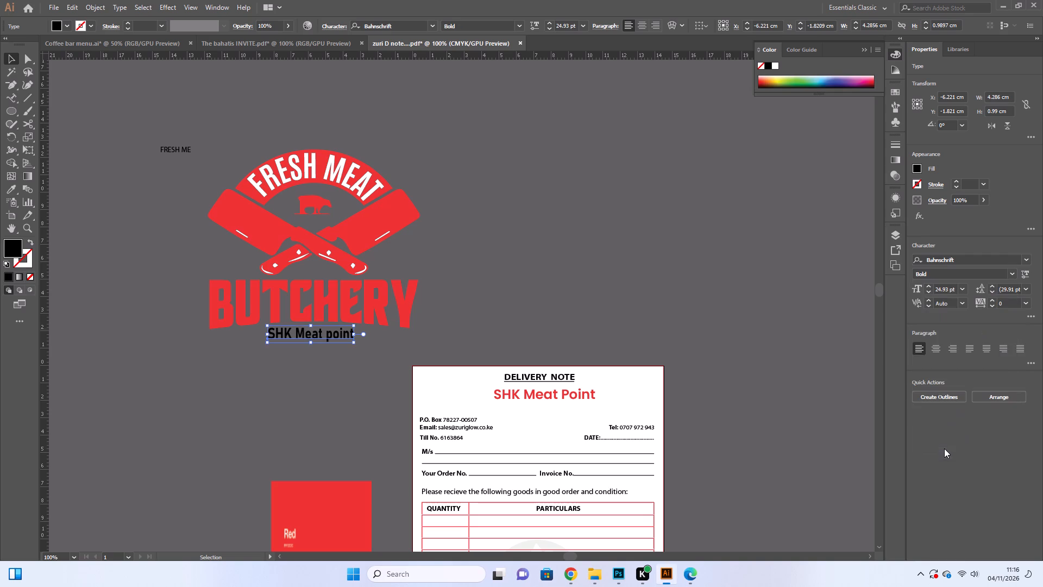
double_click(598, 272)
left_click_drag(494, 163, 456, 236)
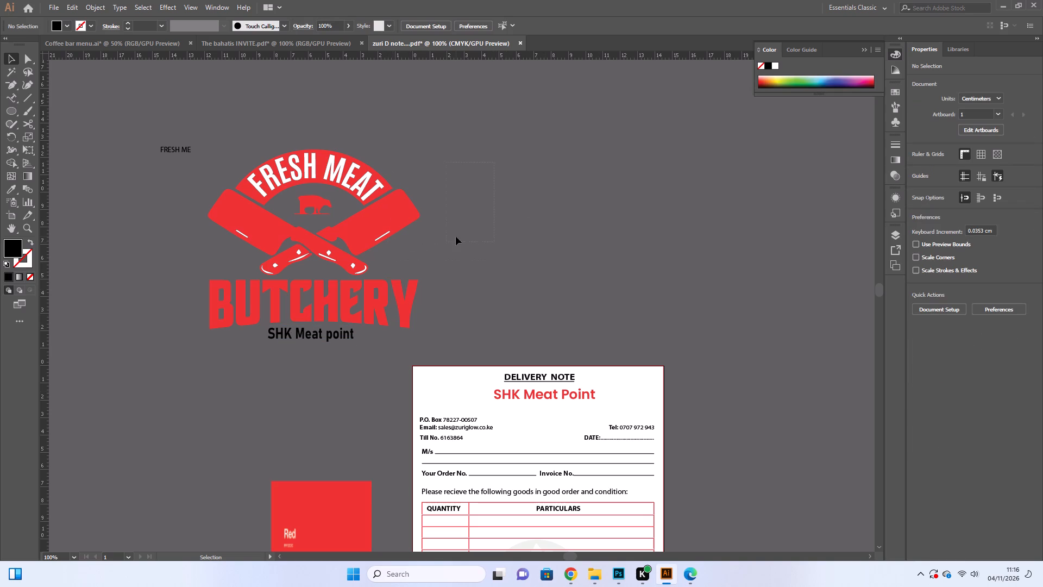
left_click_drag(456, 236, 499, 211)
Move the stray FRESH ME text beside the left cleaver handle, above BUTCHERY, and replace its wording with MALINYA.
left_click_drag(173, 147, 227, 262)
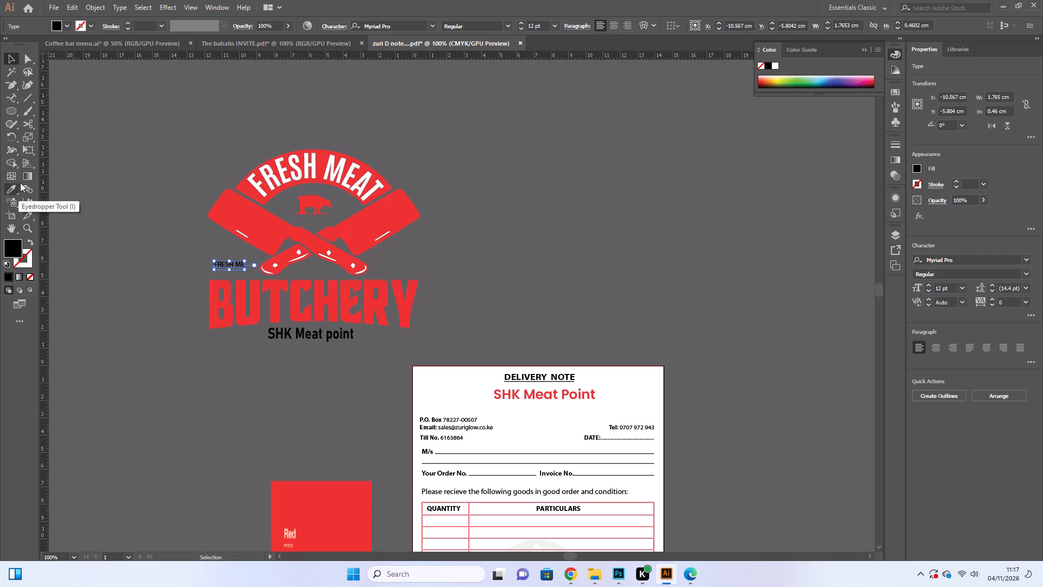
right_click(14, 98)
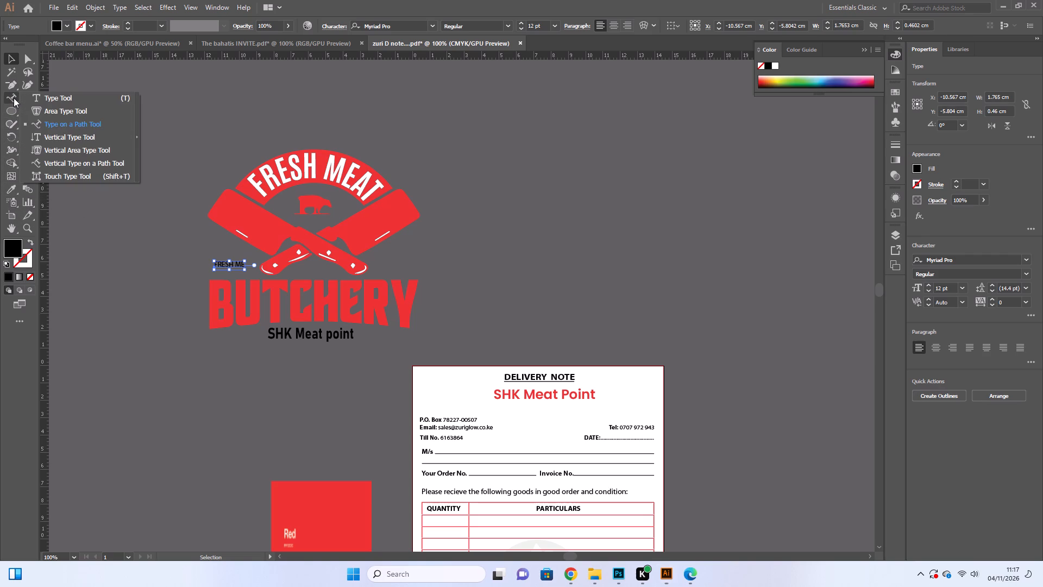
left_click(29, 97)
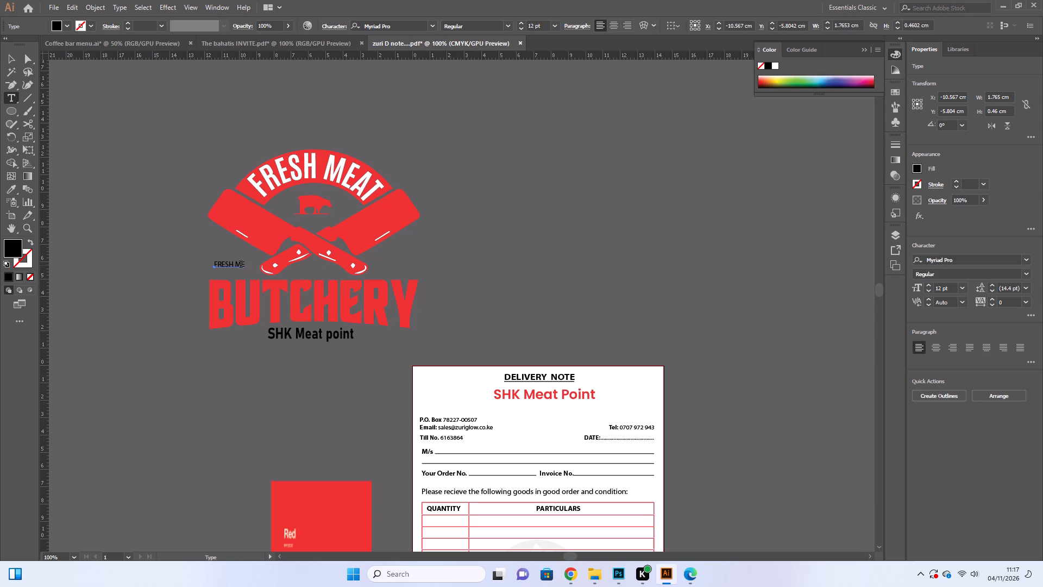
left_click(242, 266)
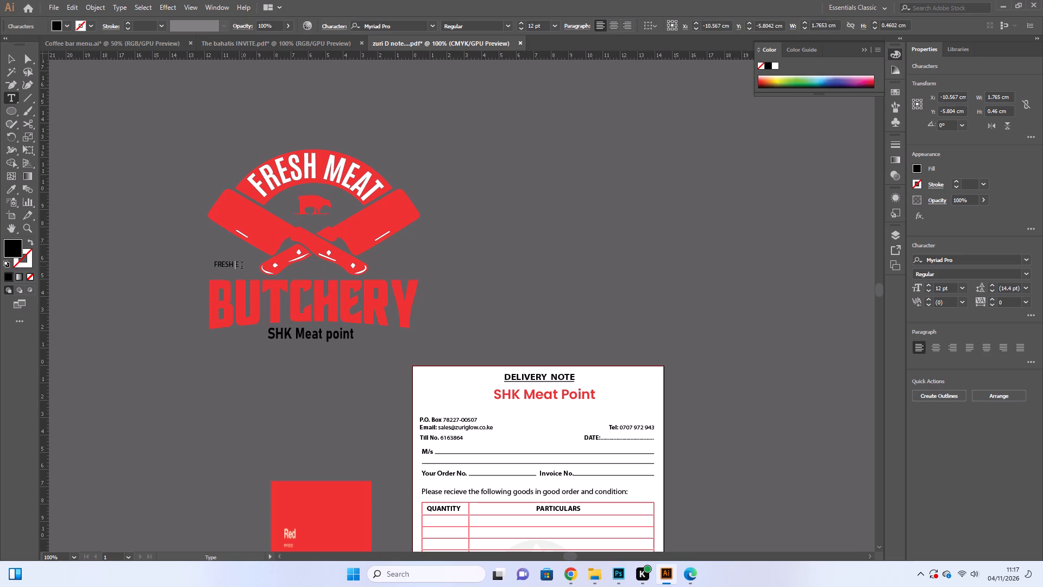
type("ml")
key("BackSpace")
key("BackSpace")
key("BackSpace")
key("m")
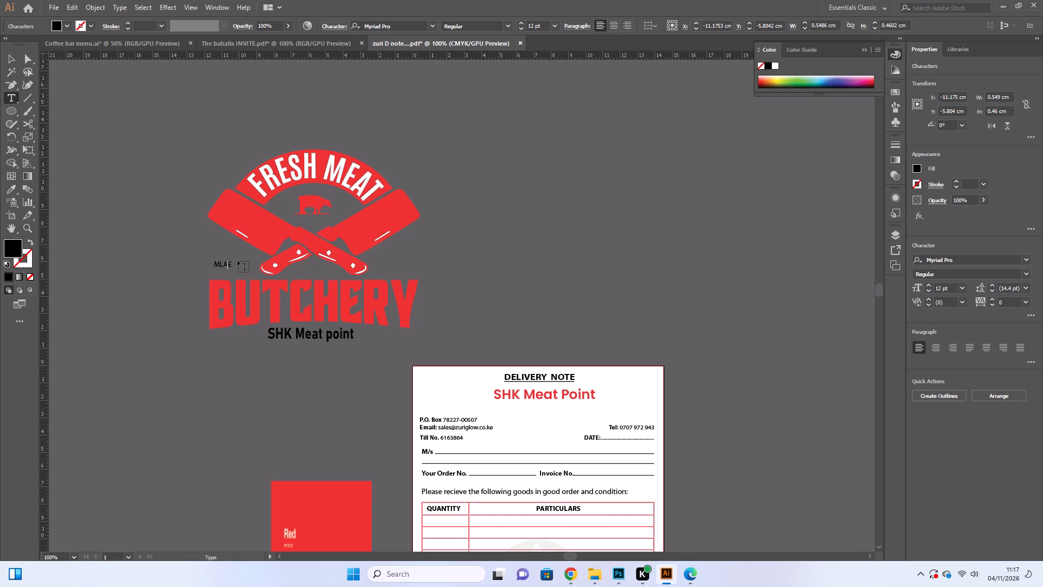
left_click(230, 263)
key("BackSpace")
key("BackSpace")
key("BackSpace")
key("BackSpace")
key("BackSpace")
key("BackSpace")
key("BackSpace")
key("BackSpace")
key("BackSpace")
key("BackSpace")
key("BackSpace")
key("BackSpace")
key("n")
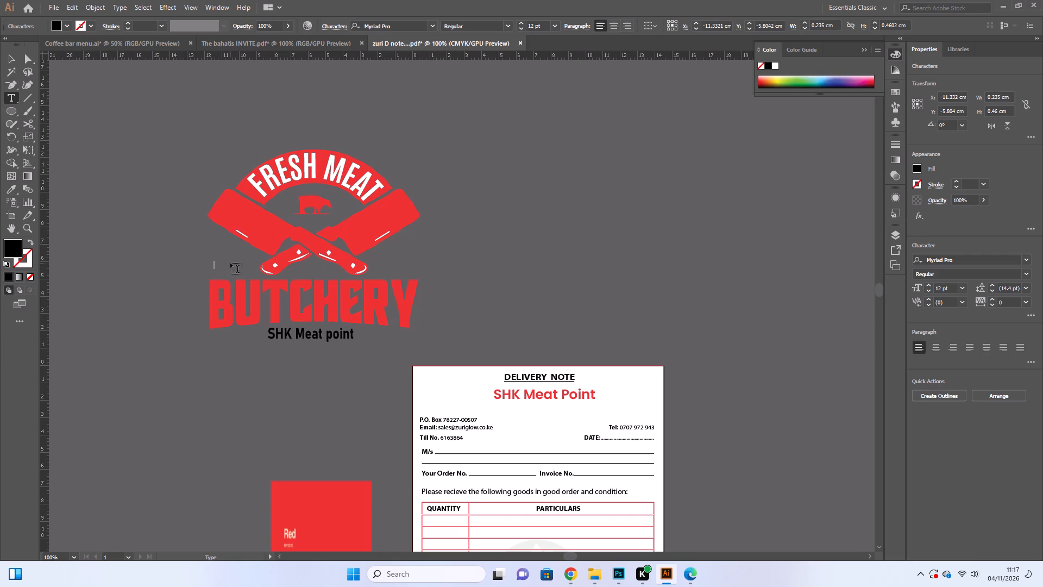
type("LINYA")
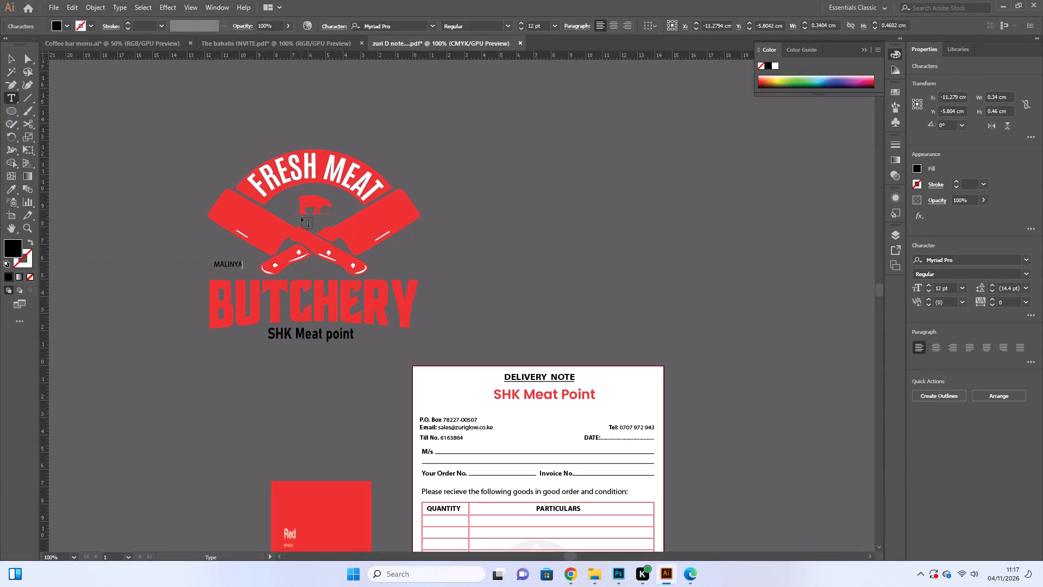
Match MALINYA to the bold Bahnschrift style of the "SHK Meat point" text, scale it down to 20 pt, and deselect it.
left_click(10, 193)
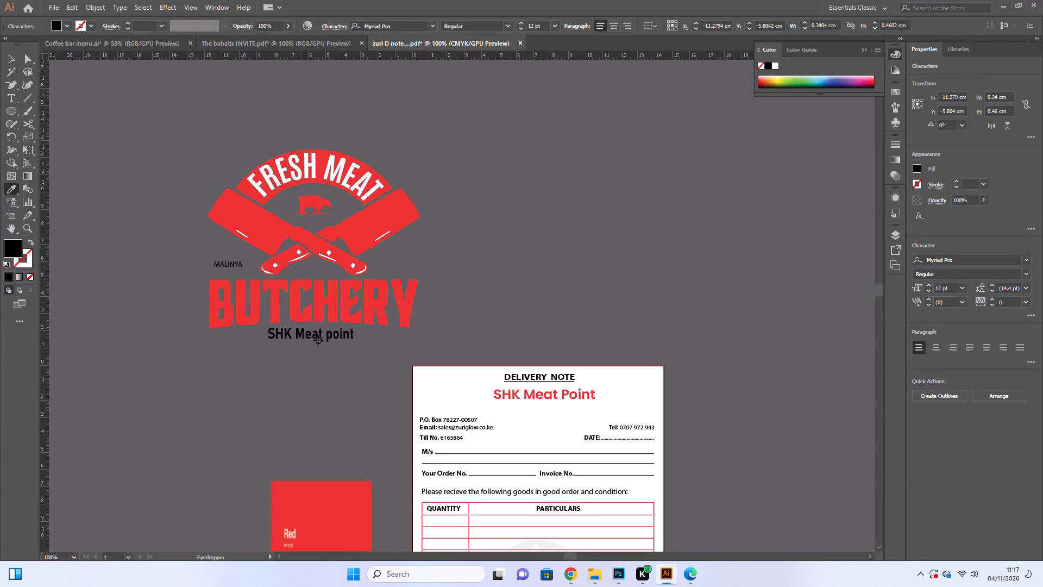
left_click(328, 339)
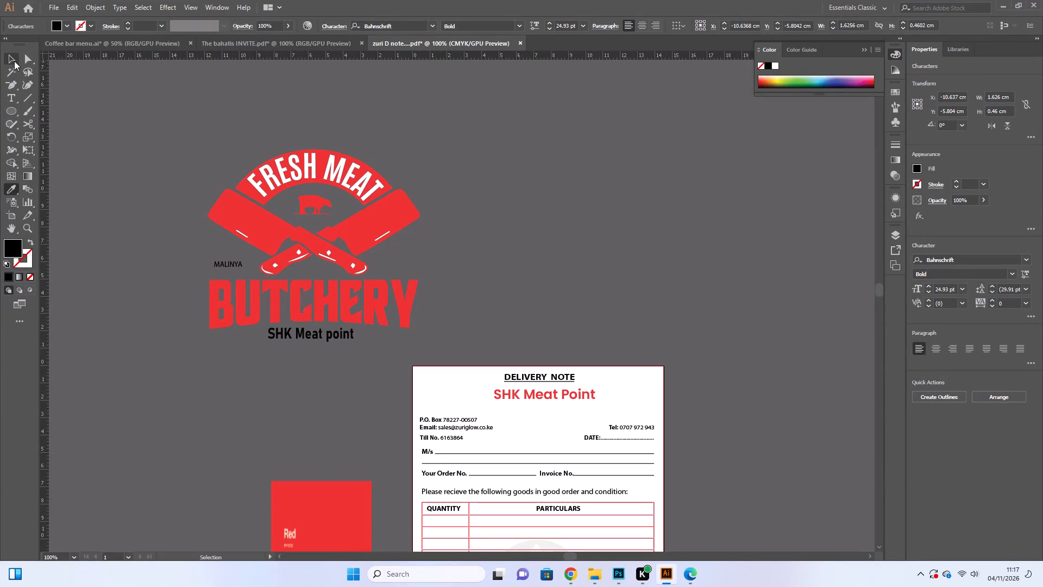
left_click(10, 58)
left_click(16, 185)
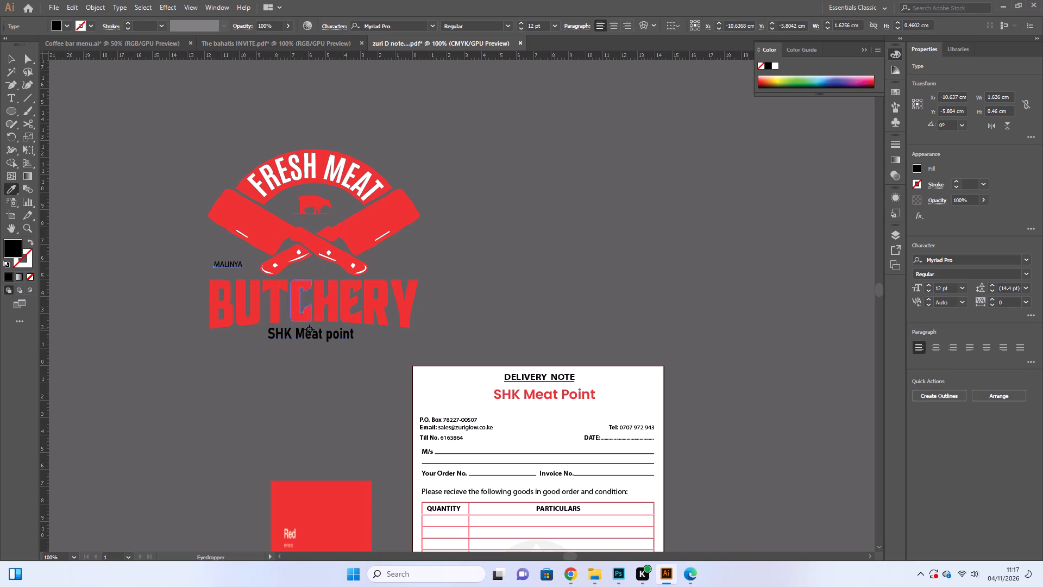
left_click(309, 334)
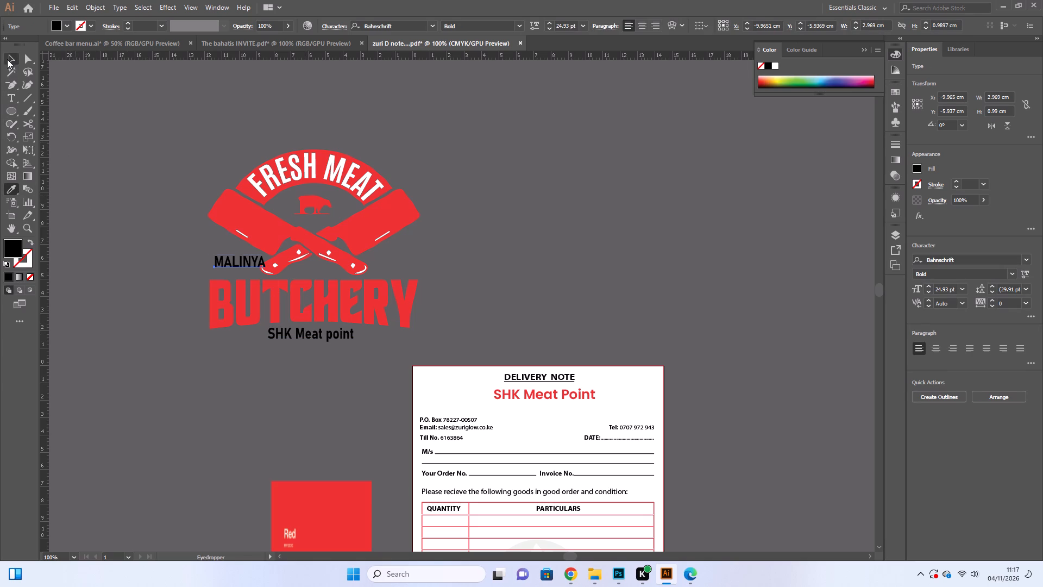
left_click(7, 59)
left_click_drag(263, 255, 255, 258)
left_click(513, 275)
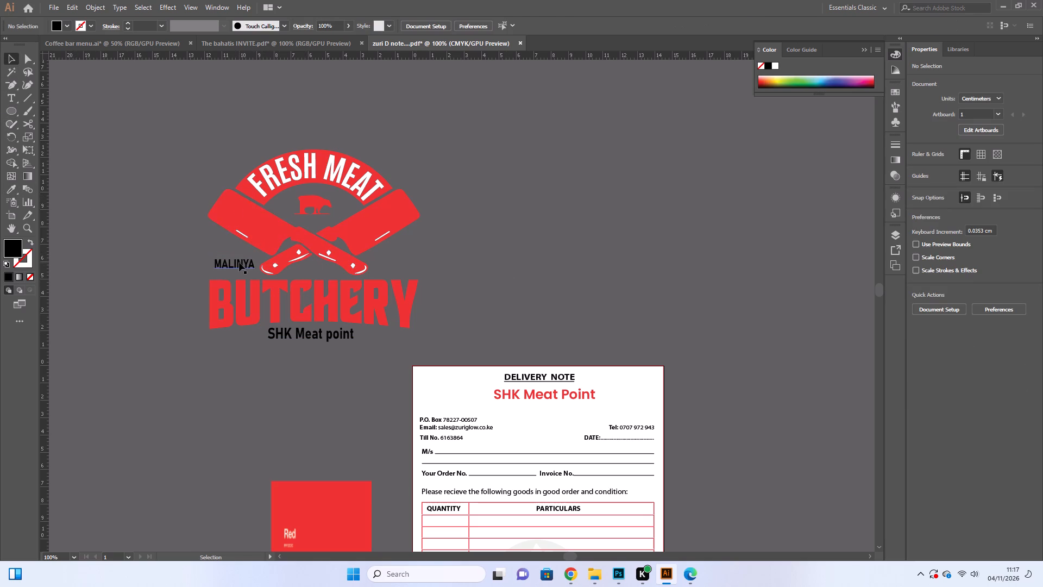
Duplicate MALINYA to the opposite side of the cleaver handles and change the copy's wording to MKT.
left_click_drag(239, 263, 399, 264, "alt")
left_click_drag(7, 100, 16, 105)
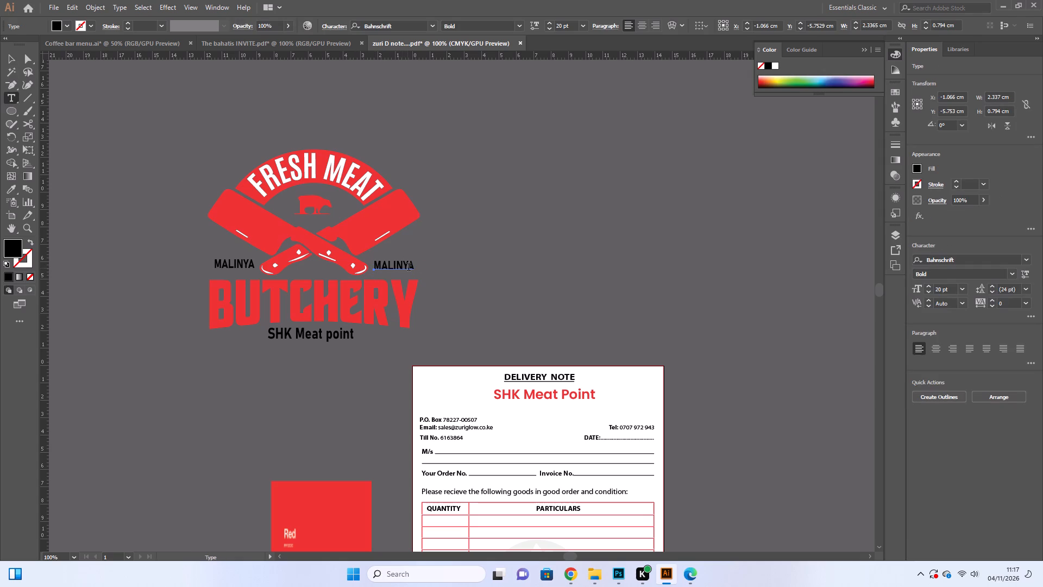
left_click(413, 268)
key("BackSpace")
key("BackSpace")
key("BackSpace")
key("BackSpace")
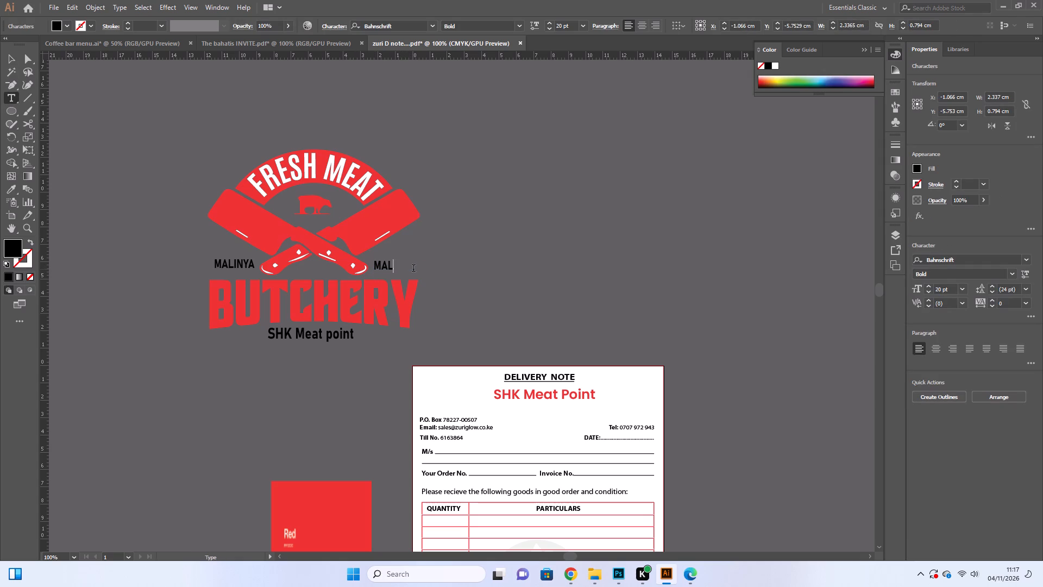
key("BackSpace")
key("BackSpace")
type("KT")
Nudge the MKT text slightly further right, away from the cleaver handle, and deselect it.
left_click(10, 61)
key("Right")
key("Right")
key("Right")
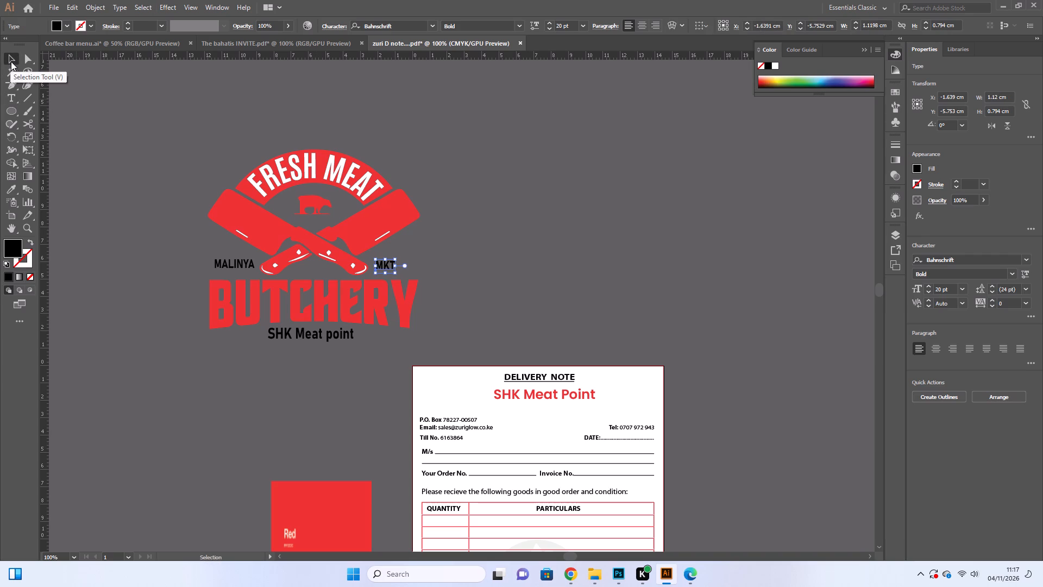
key("Right")
key("Right")
key("Right")
left_click(477, 259)
Recolour the animal silhouette under the arch with the black sampled from the "SHK Meat point" text.
scroll(483, 262, "up", 4)
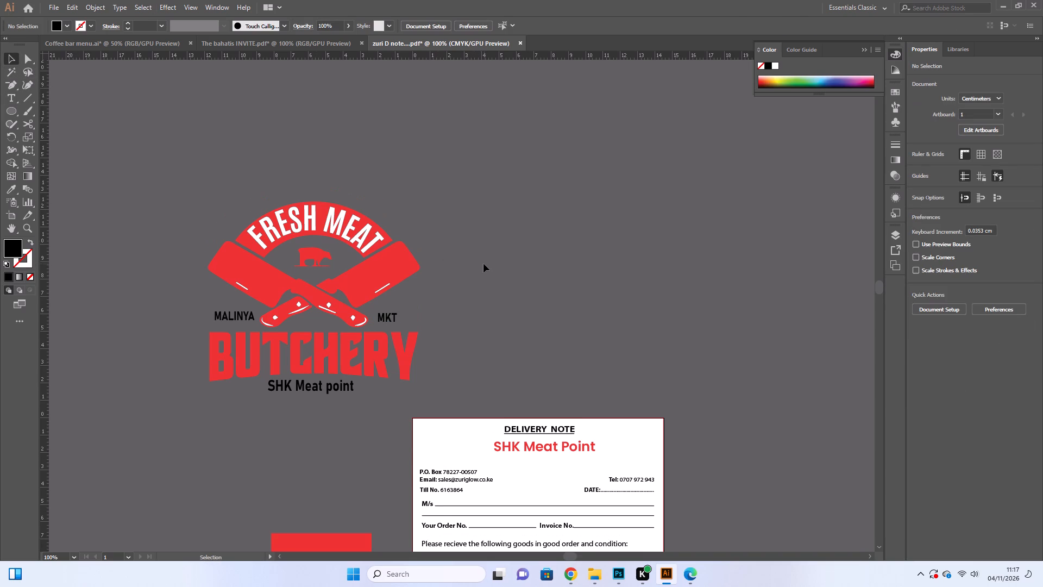
left_click(318, 260)
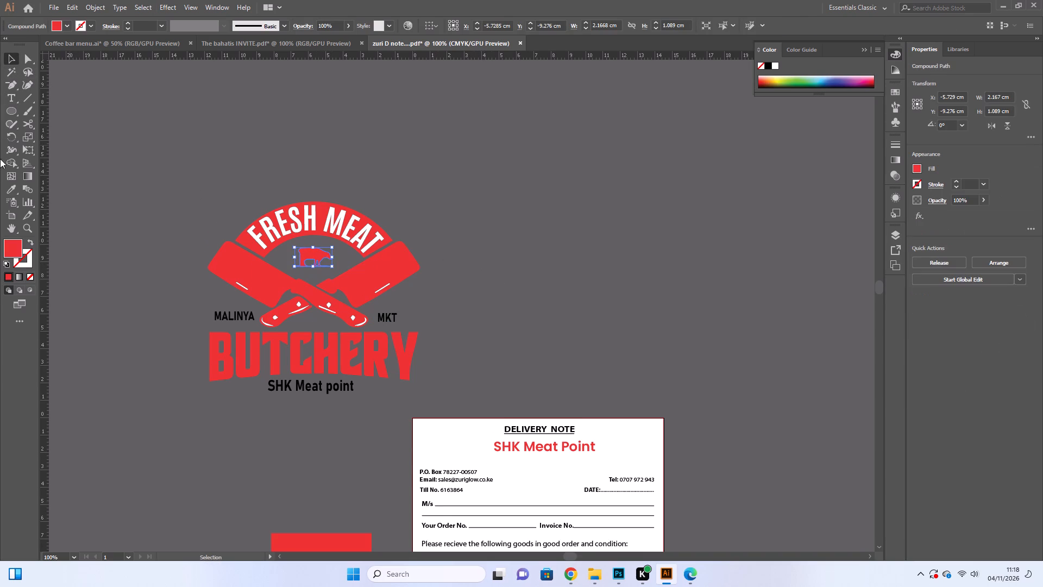
left_click(9, 188)
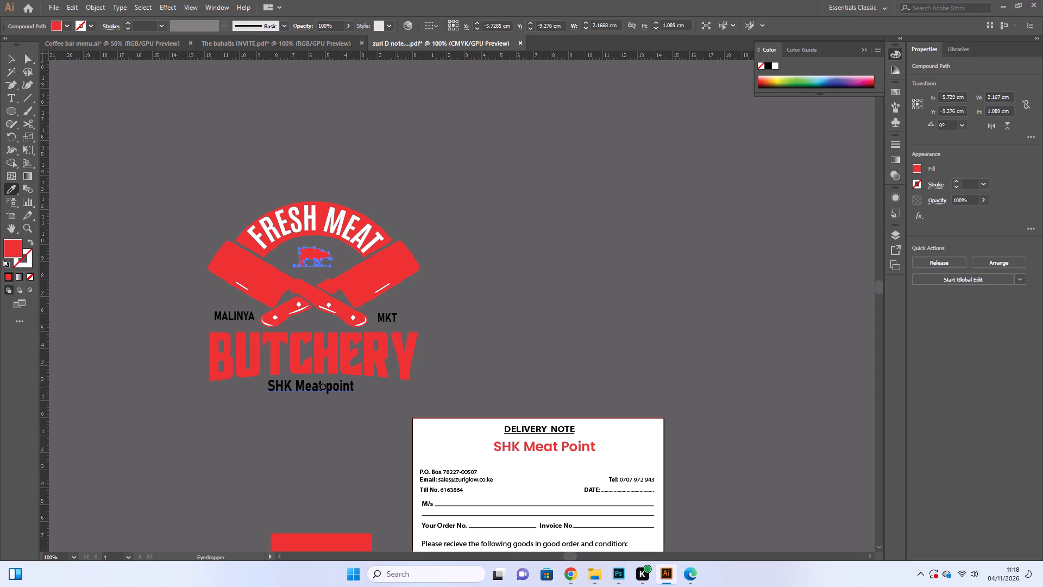
left_click(323, 386)
left_click(11, 56)
left_click(236, 168)
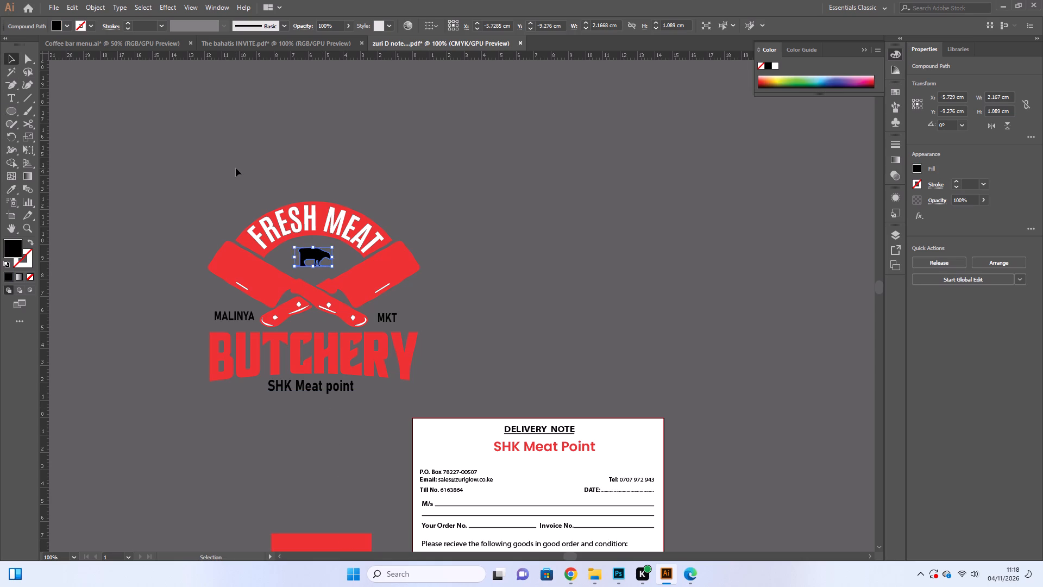
Group all the parts of the butchery logo, including its texts, into one object and deselect it.
left_click_drag(168, 141, 443, 400)
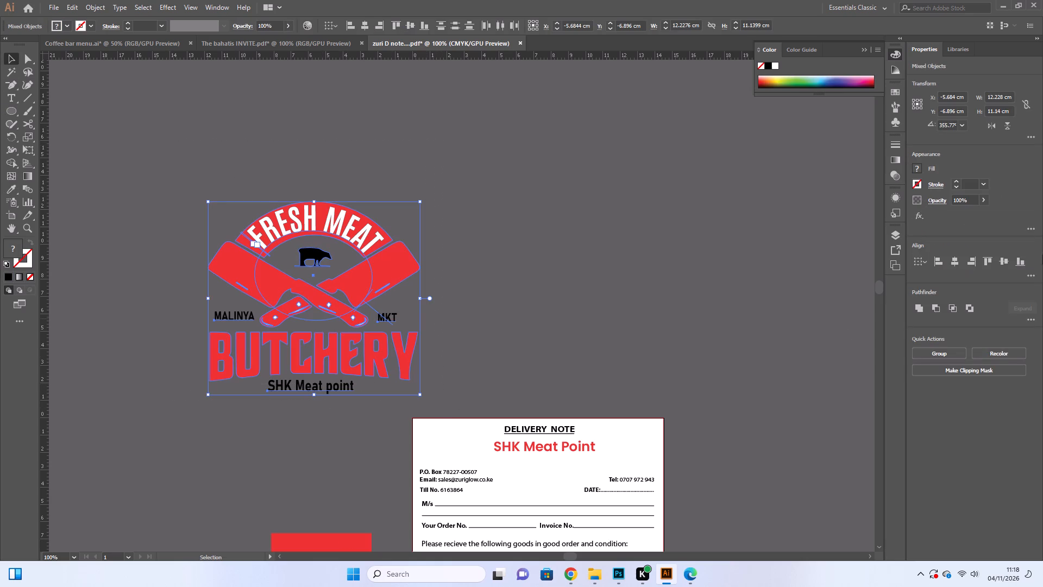
left_click(947, 352)
scroll(666, 307, "down", 9)
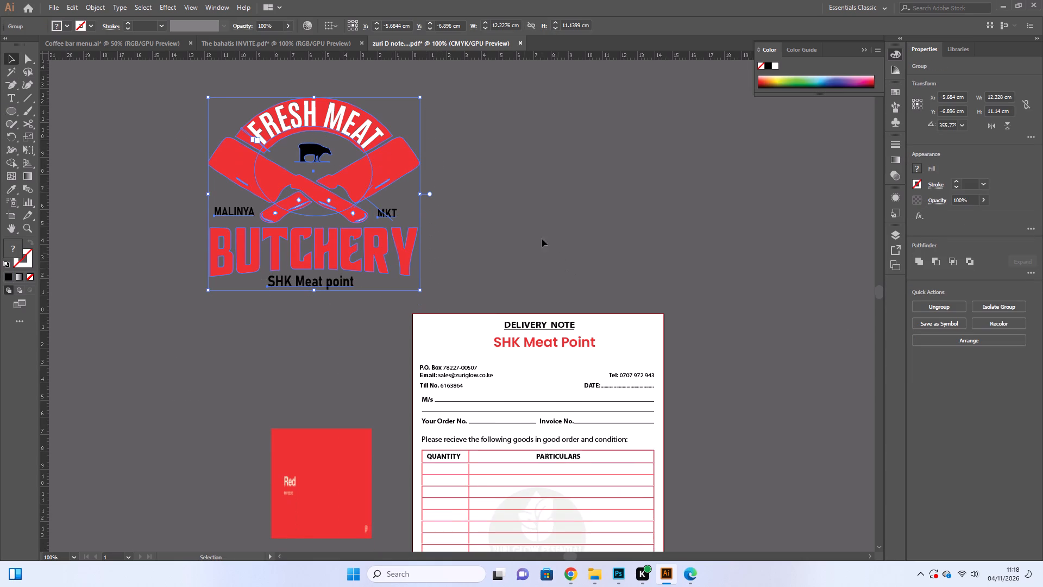
left_click(524, 225)
Move the grouped logo towards the delivery note and scale it down to about 2.7 by 2.9 cm.
left_click(313, 198)
left_click_drag(318, 196, 462, 332)
left_click_drag(562, 427, 525, 388)
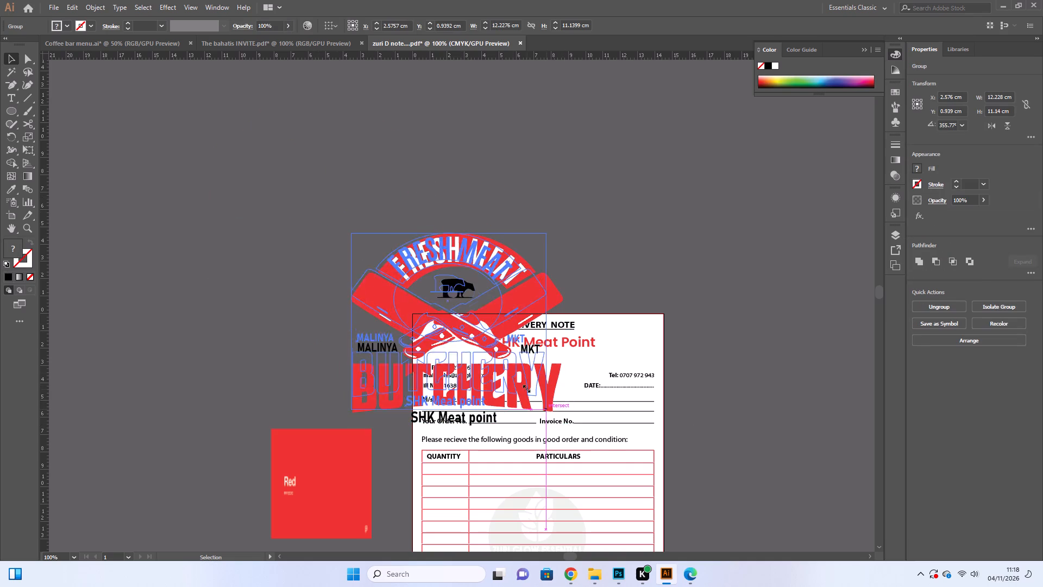
left_click_drag(525, 388, 399, 283)
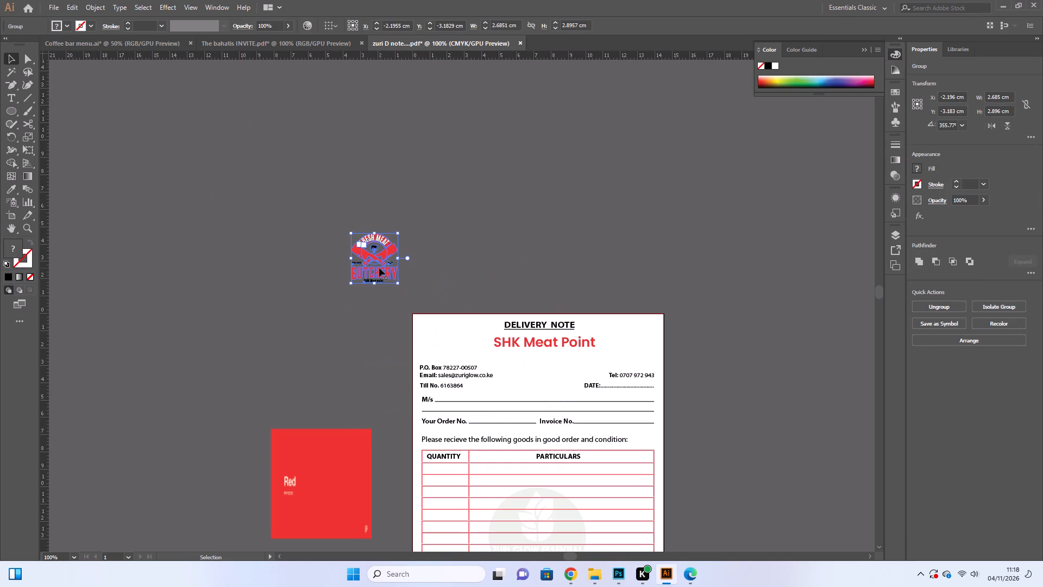
Place a copy of the small logo in the delivery note's upper-left corner, above the P.O. Box line.
left_click_drag(379, 268, 460, 348, "alt")
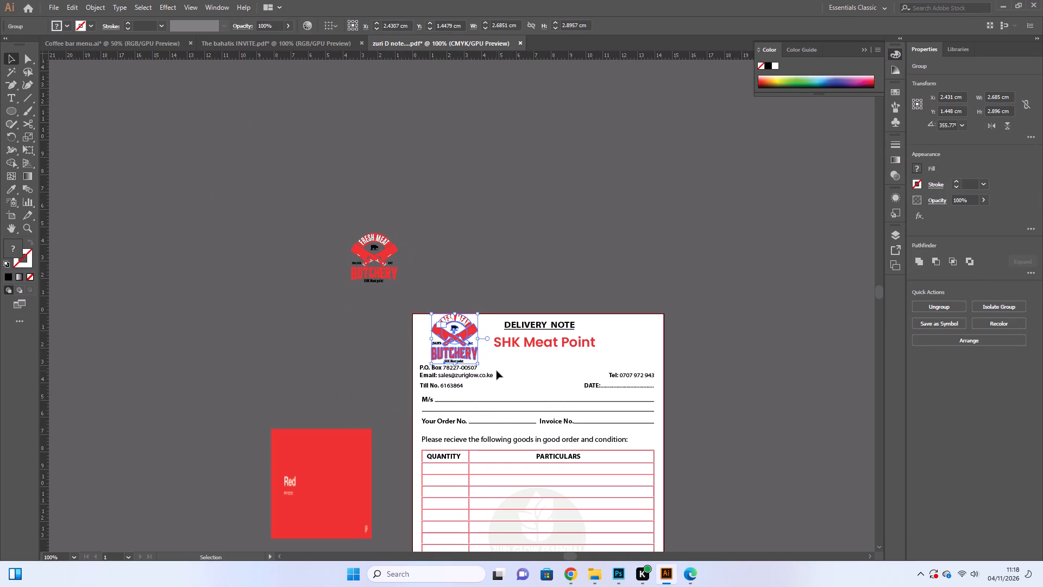
Shrink the note's logo to about 2.25 cm tall, adjust its width, and position it clear of the page edge and P.O. Box line.
key("ctrl+equal")
key("ctrl+equal")
key("ctrl+equal")
key("ctrl+equal")
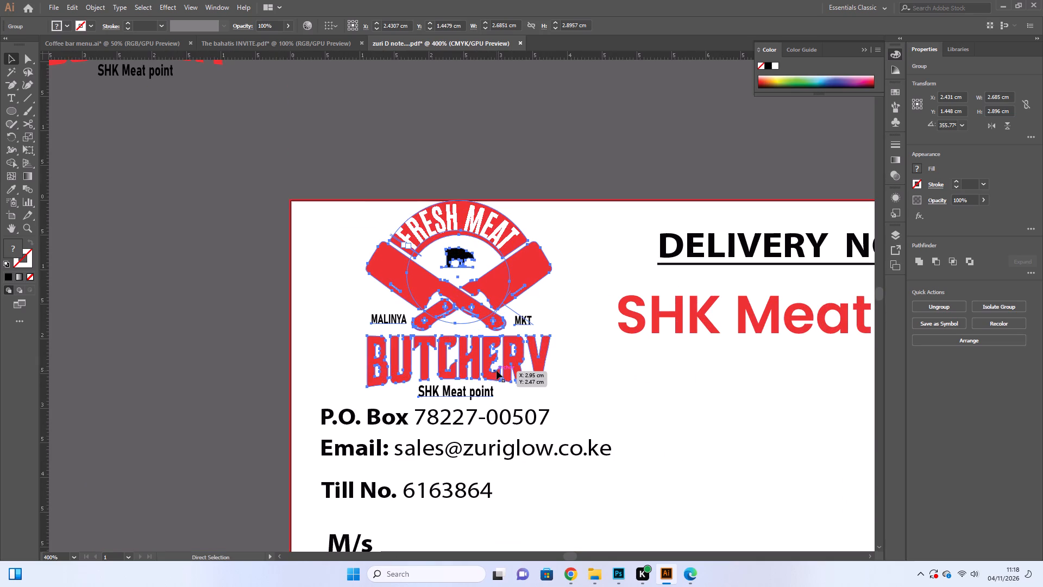
left_click_drag(550, 201, 535, 222)
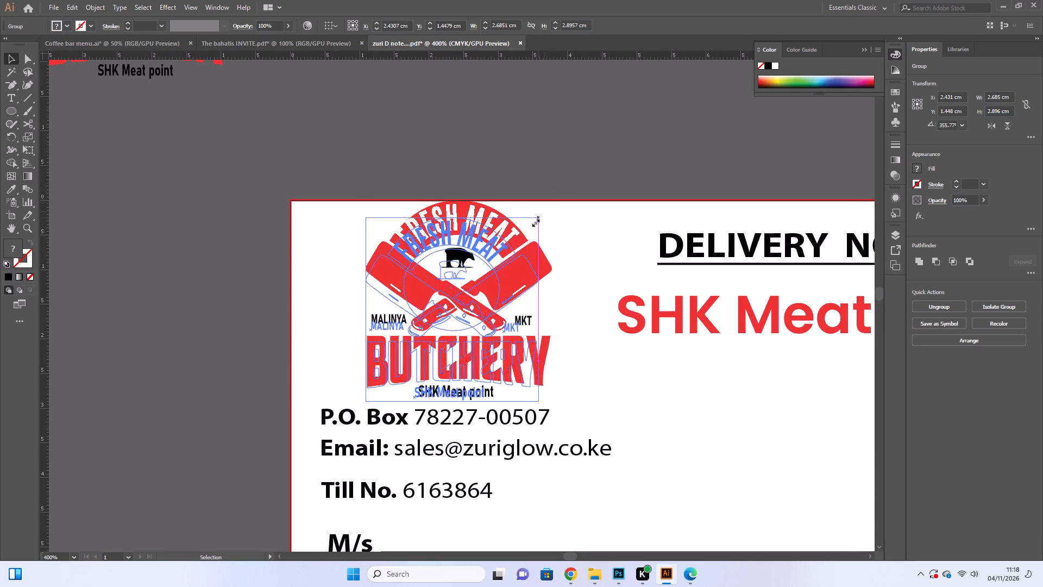
left_click_drag(535, 222, 512, 240)
left_click_drag(470, 369, 479, 357)
left_click_drag(521, 389, 528, 387)
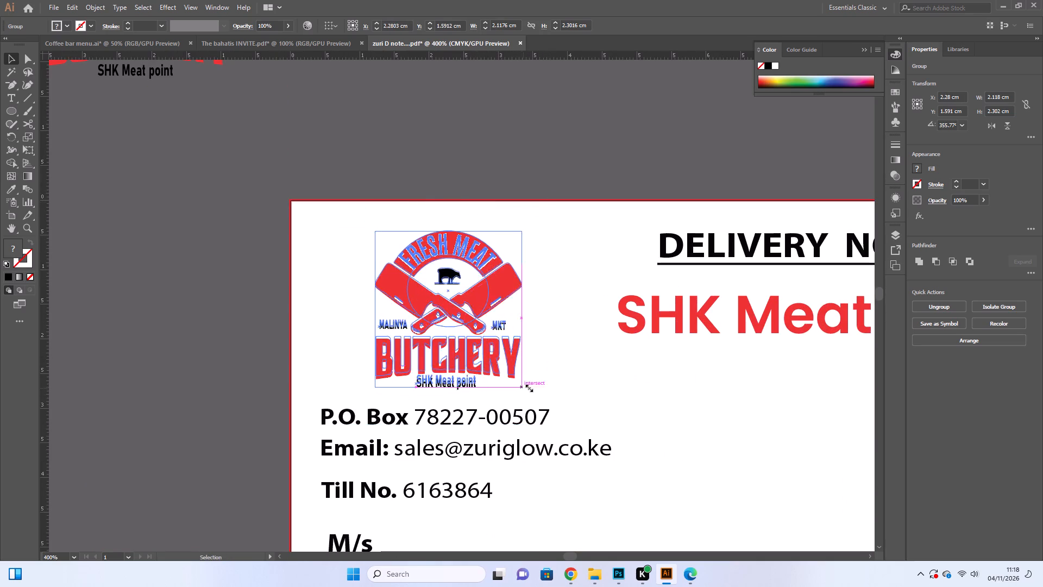
left_click_drag(528, 387, 541, 386)
left_click_drag(476, 302, 482, 302)
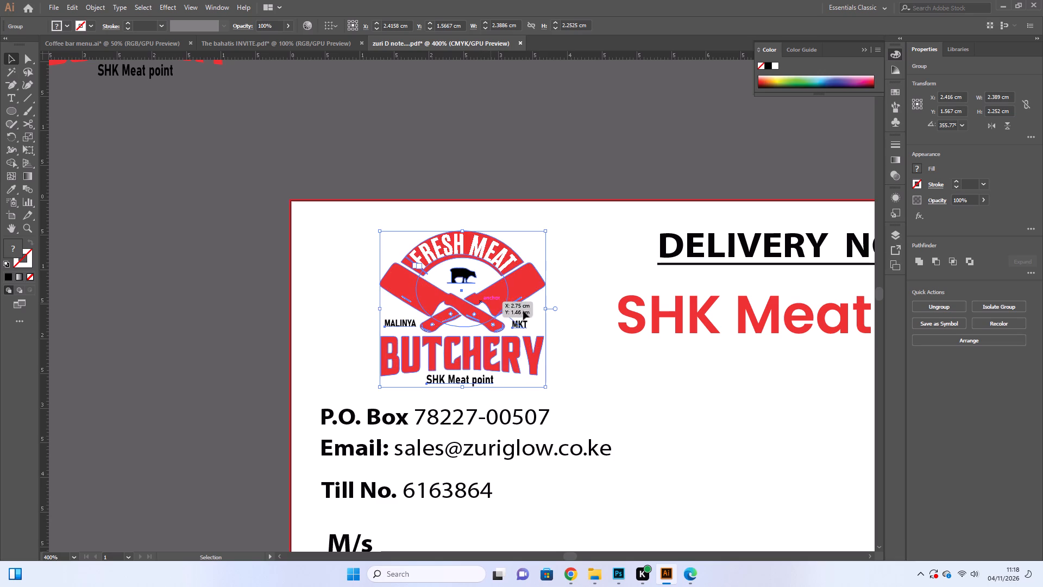
left_click_drag(543, 307, 536, 306)
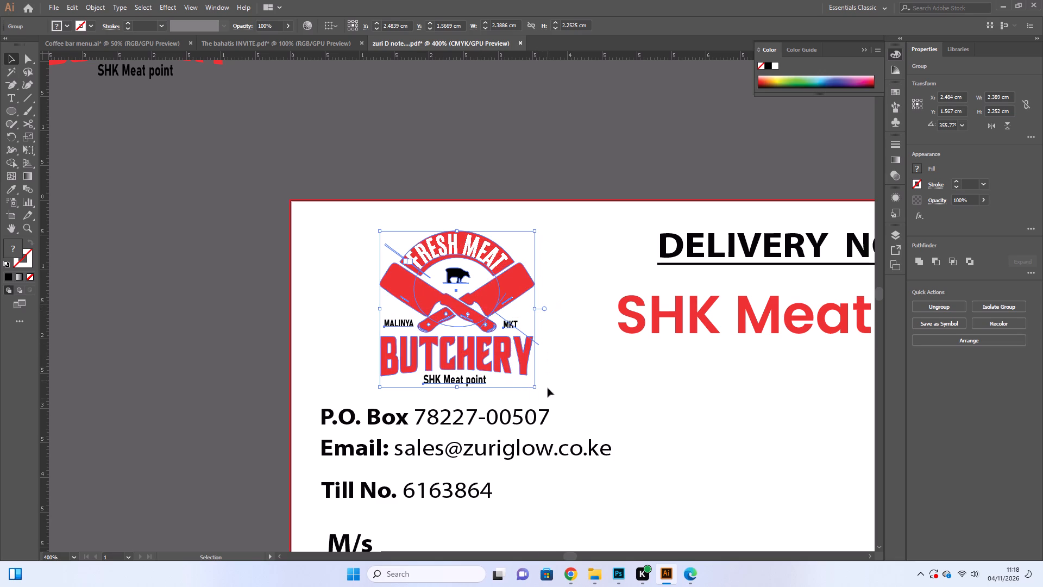
Delete the P.O. Box line from the delivery note's header.
left_click(519, 410)
key("BackSpace")
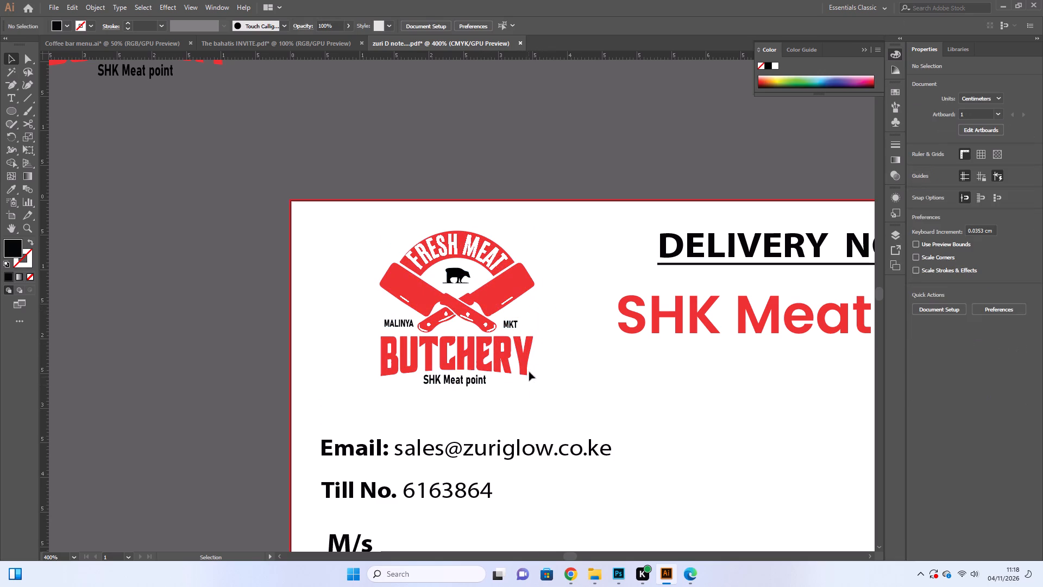
Nudge the Email and Till No. lines together slightly upwards, towards the header logo.
left_click(507, 351)
scroll(456, 424, "down", 4)
left_click(445, 405)
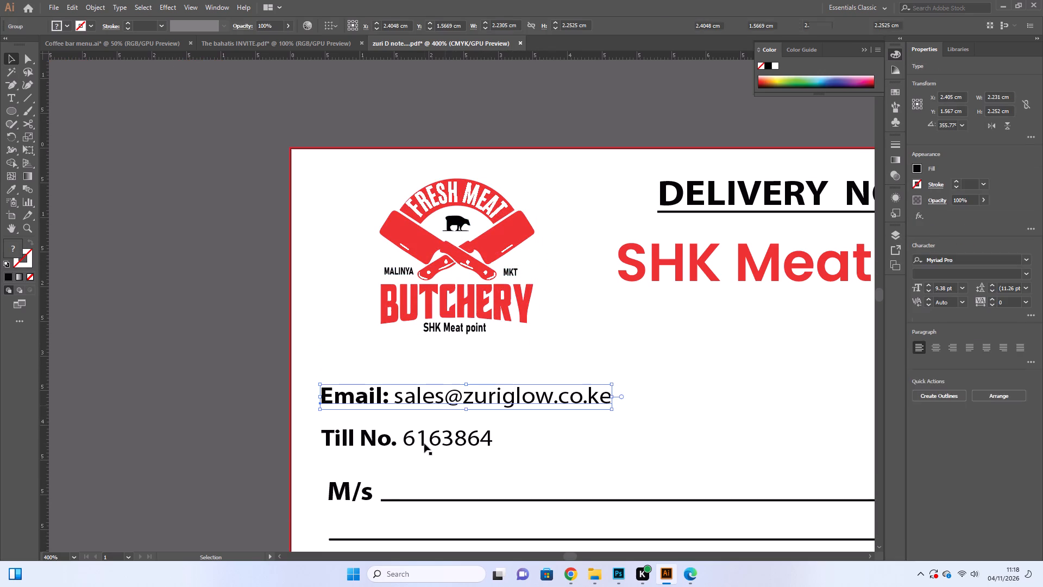
left_click(424, 444, "shift")
key("Up")
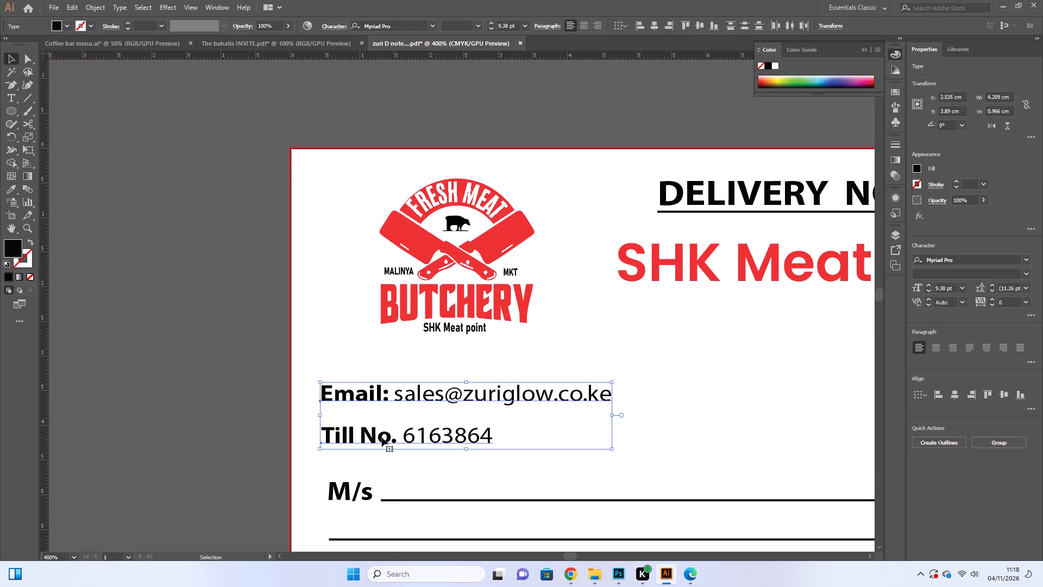
key("Up")
key("Up")
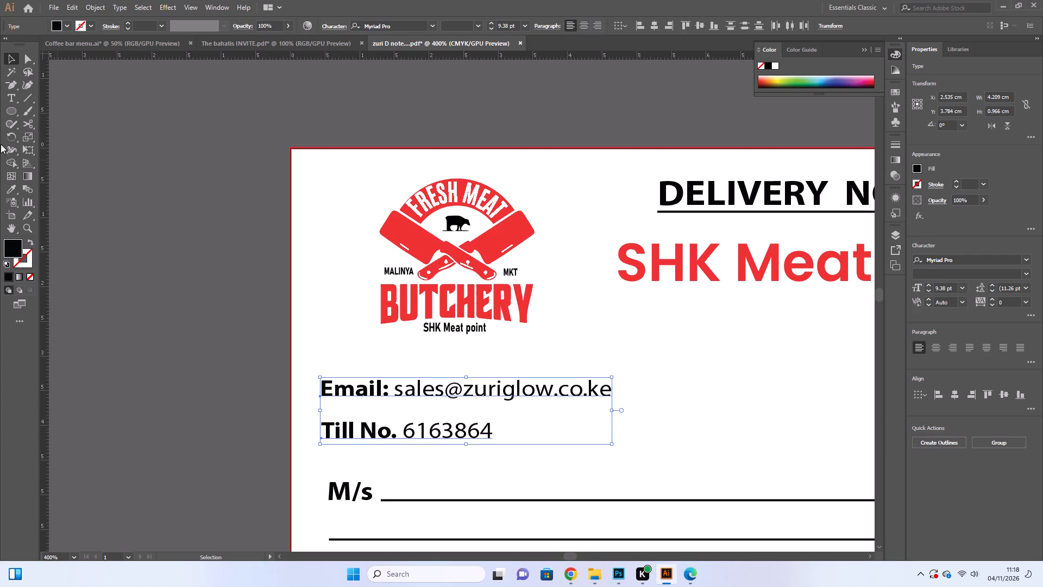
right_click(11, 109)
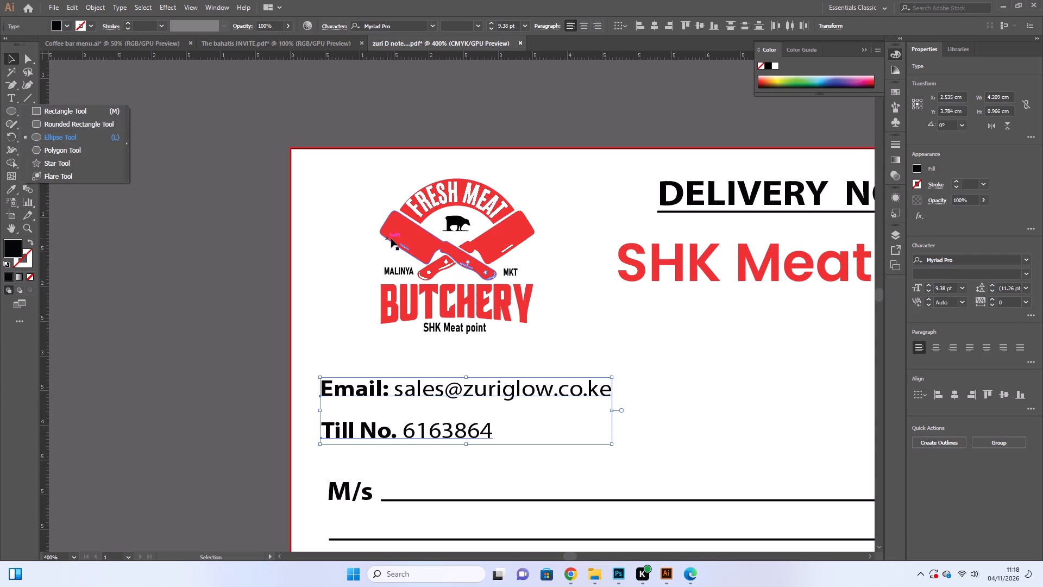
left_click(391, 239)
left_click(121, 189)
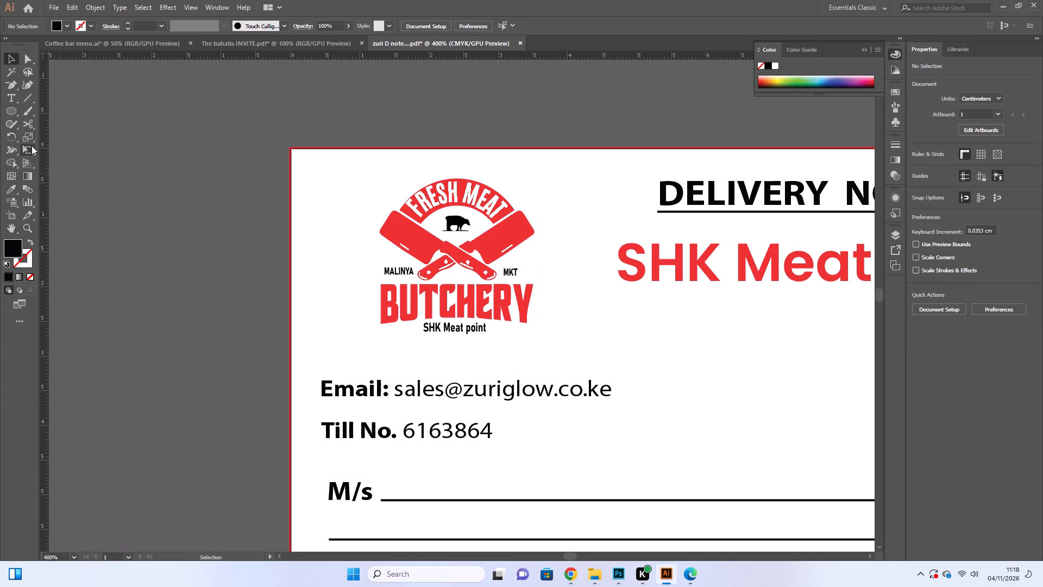
Draw a thin black vertical rectangle about 0.03 by 1.93 cm as a divider between the header logo and the SHK Meat Point title.
left_click(11, 114)
right_click(11, 114)
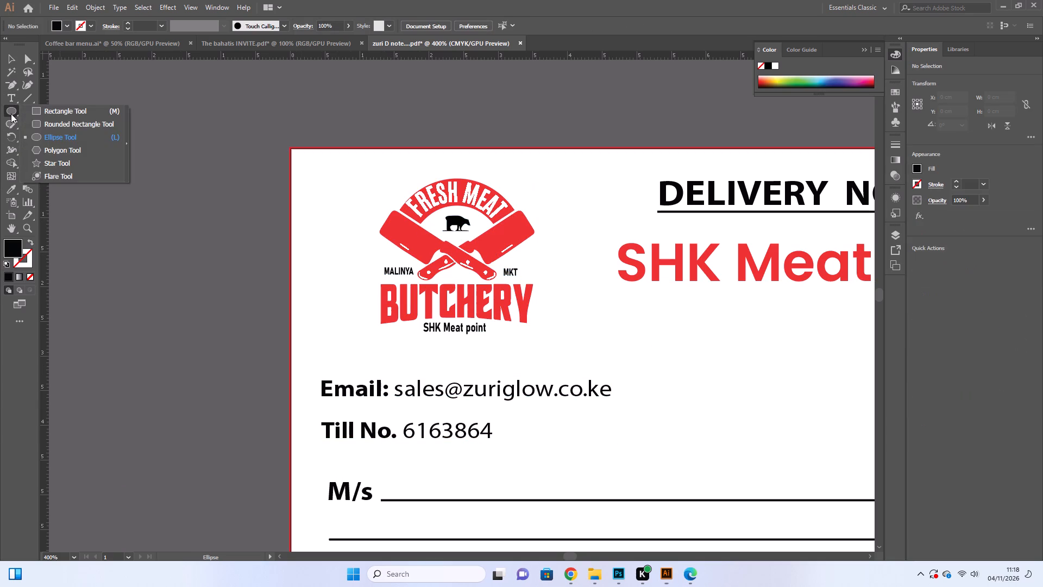
left_click(42, 110)
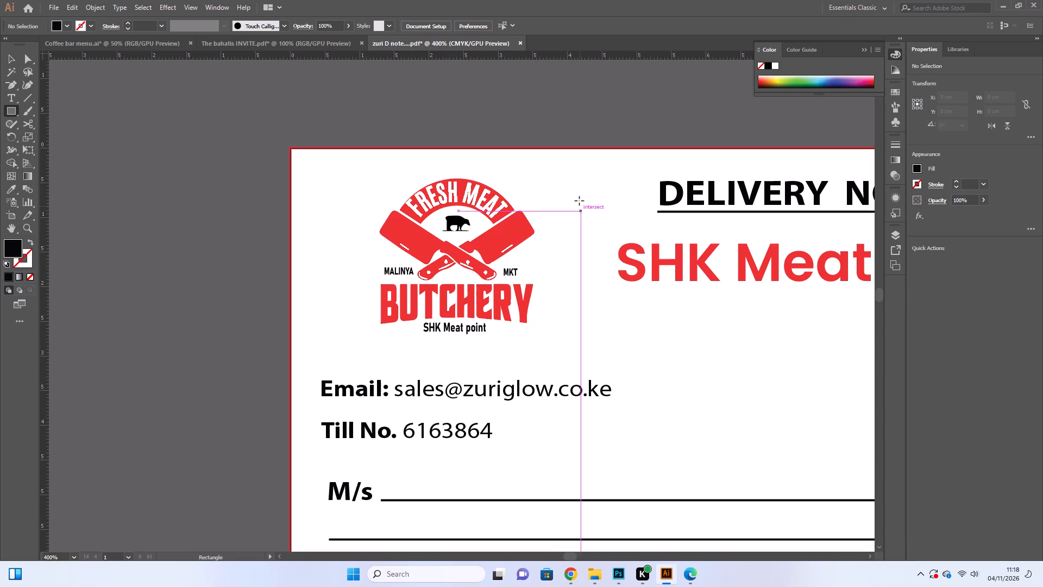
left_click_drag(579, 198, 579, 328)
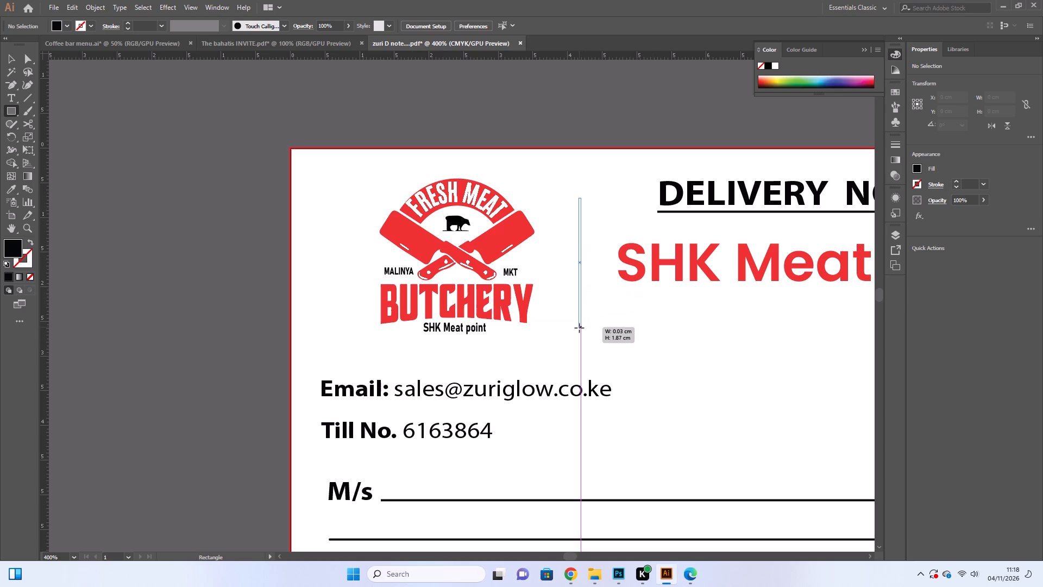
left_click_drag(579, 328, 579, 332)
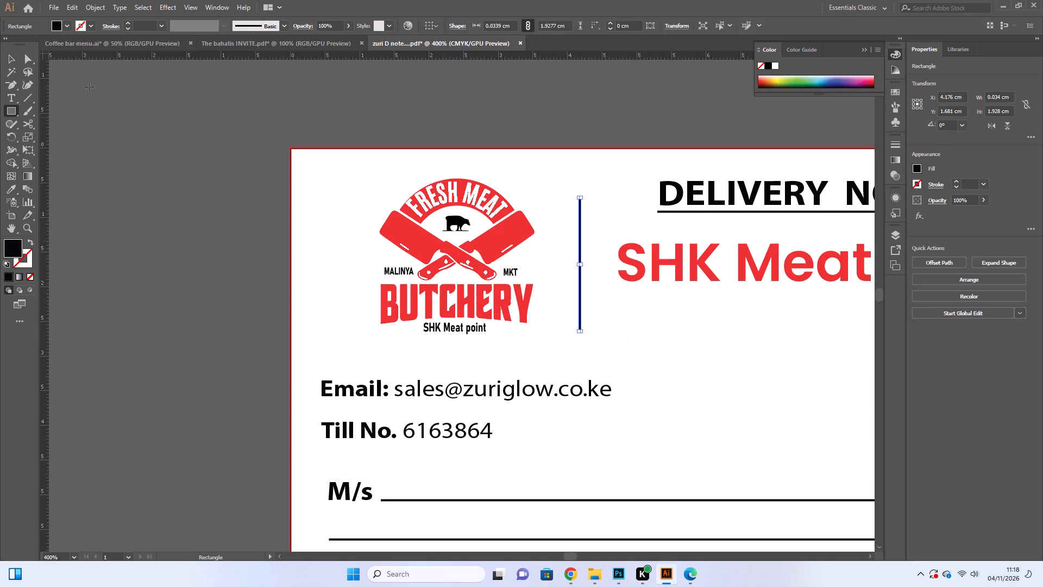
left_click(12, 60)
left_click(67, 128)
double_click(204, 247)
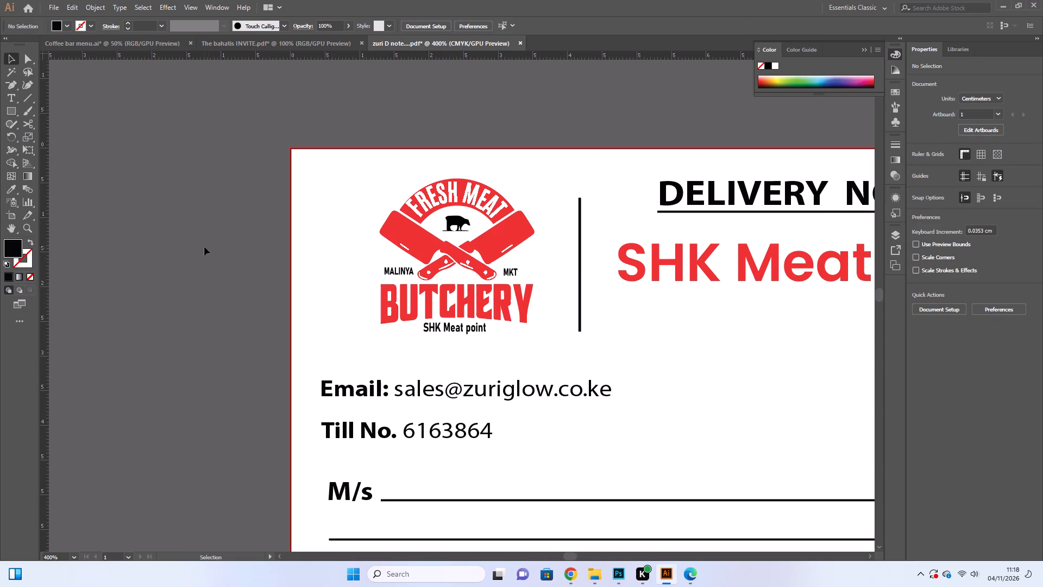
Resize the vertical divider to about 1.97 cm tall and about 0.017 cm wide.
left_click(582, 254)
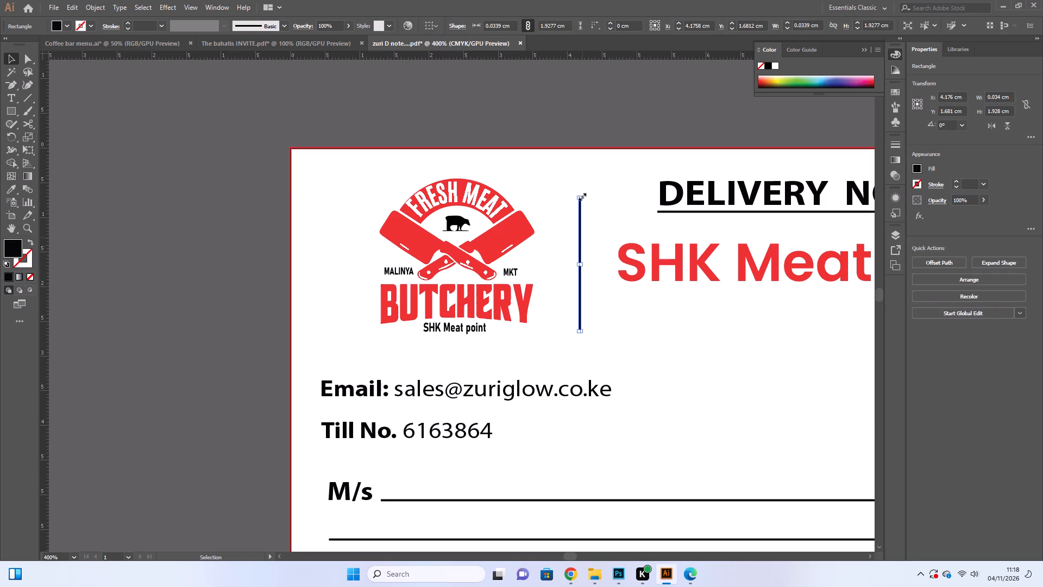
left_click(581, 196)
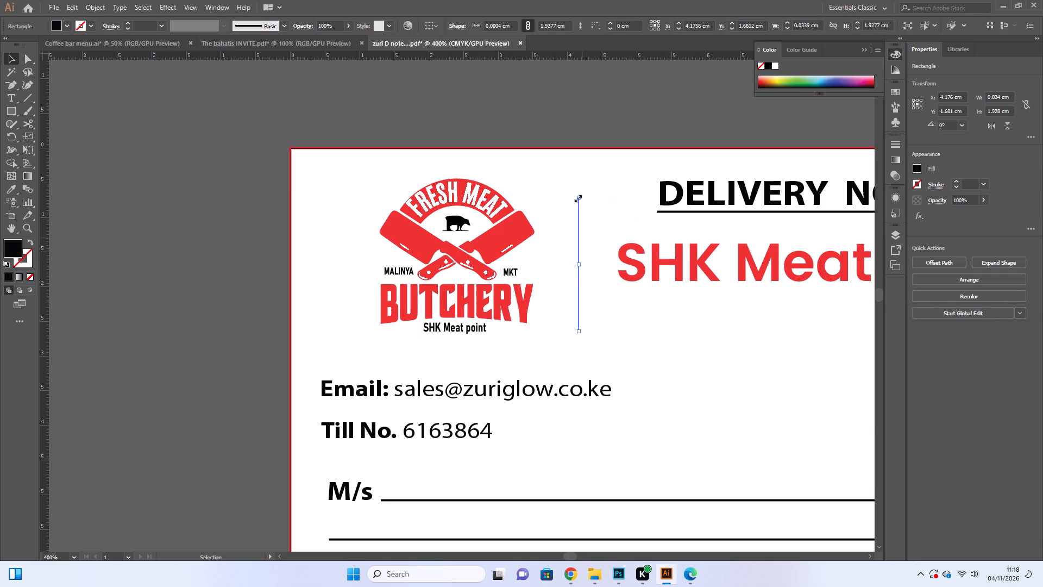
left_click(579, 198)
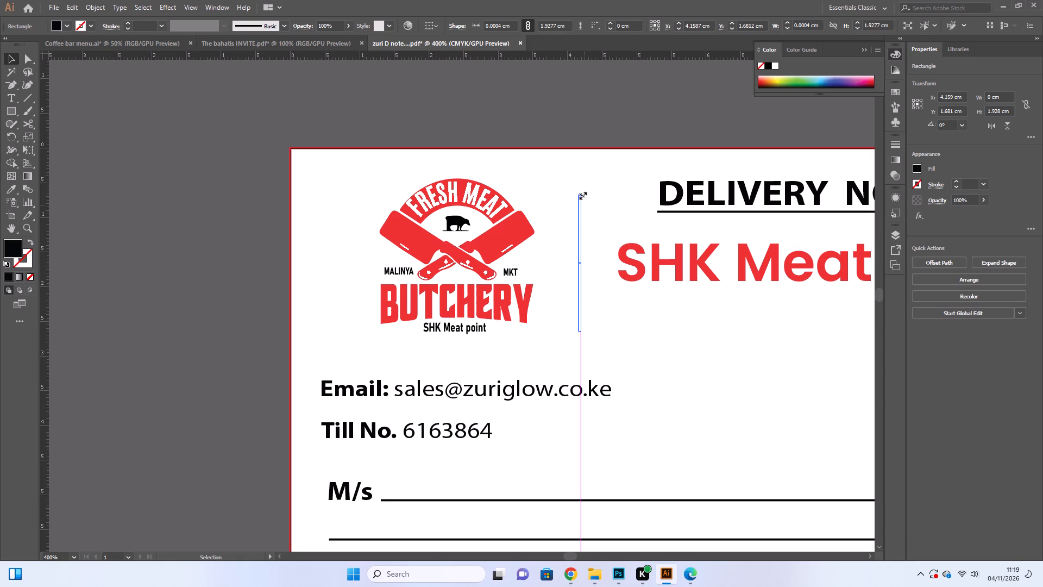
left_click(124, 247)
left_click(171, 255)
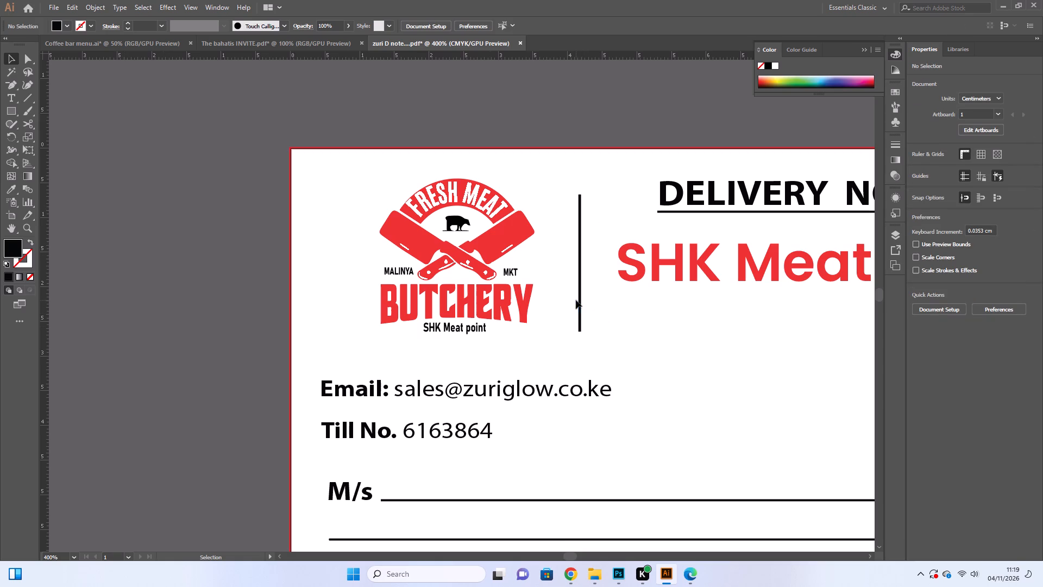
left_click(578, 302)
left_click(580, 195)
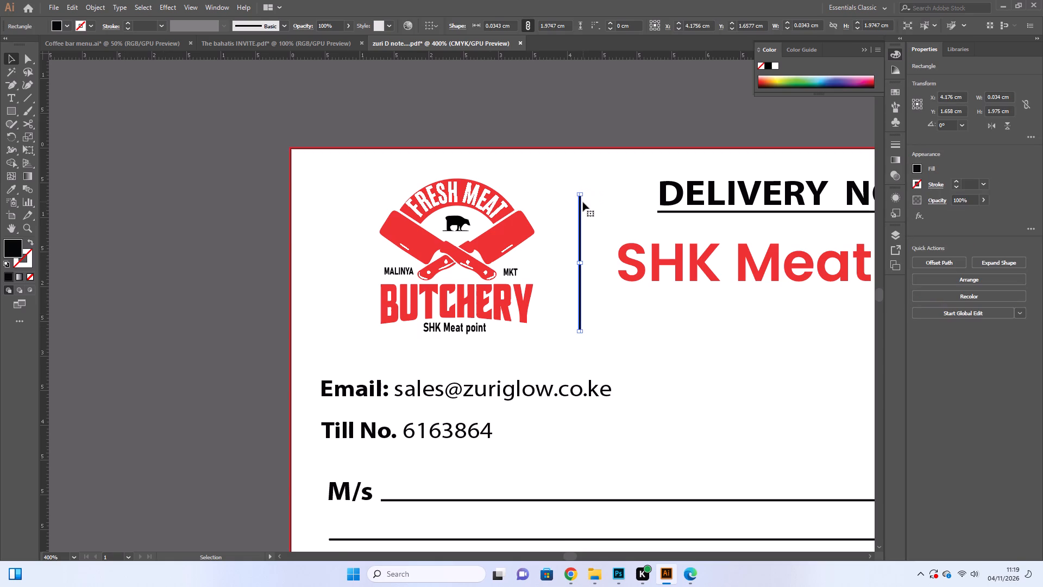
key("ctrl+equal")
key("ctrl+equal")
key("ctrl+equal")
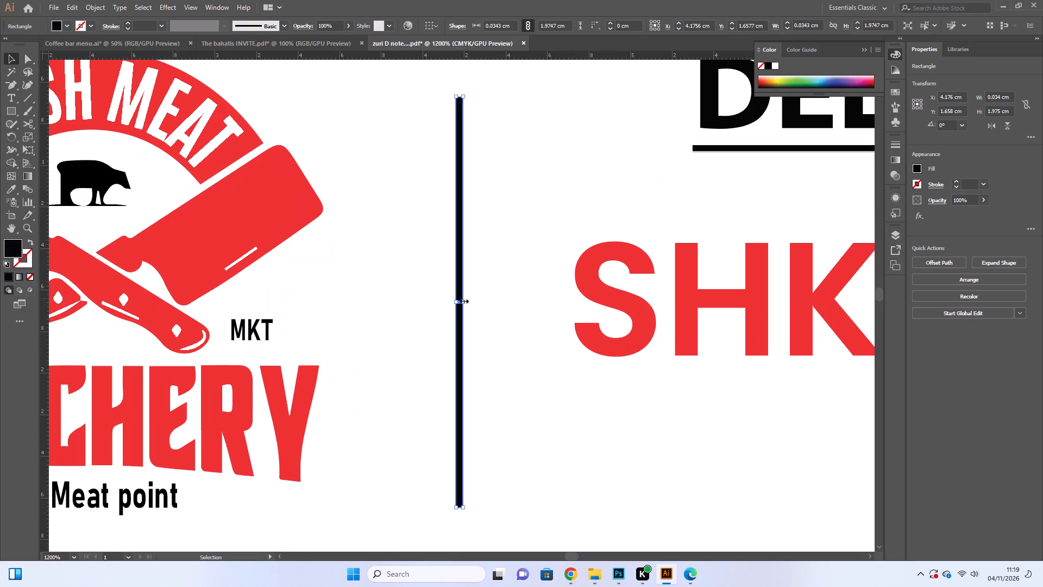
left_click(463, 300)
Recolour the divider with the dark grey sampled from the canvas outside the page, and deselect it.
scroll(468, 303, "up", 10)
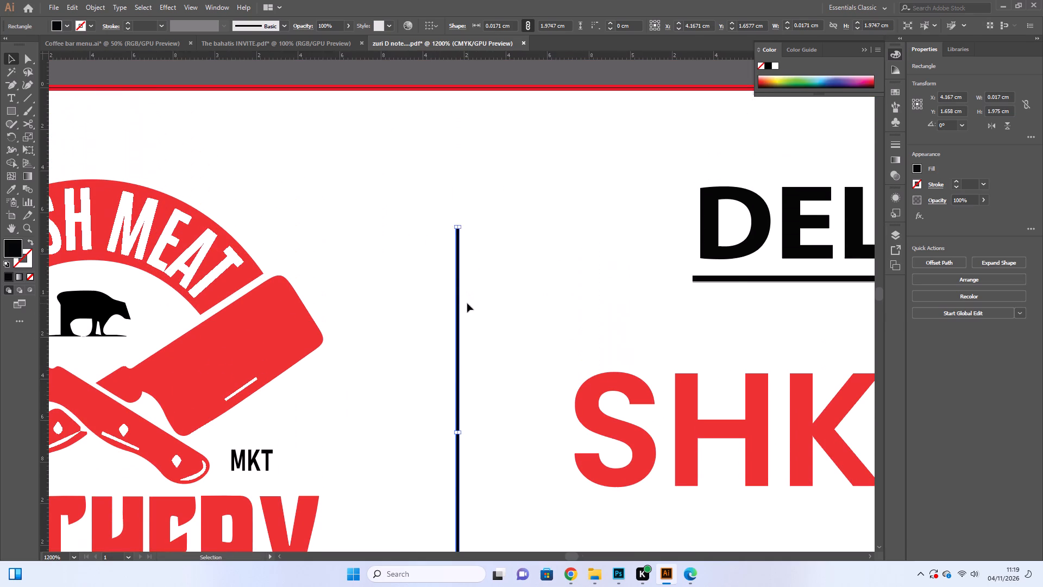
scroll(467, 303, "up", 5)
left_click(9, 185)
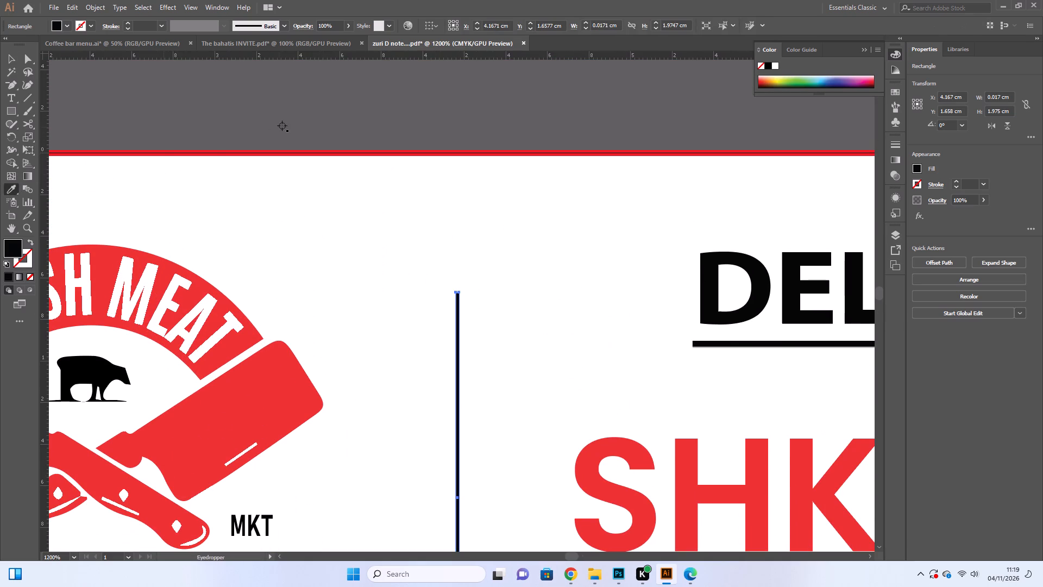
left_click(282, 125)
left_click(7, 60)
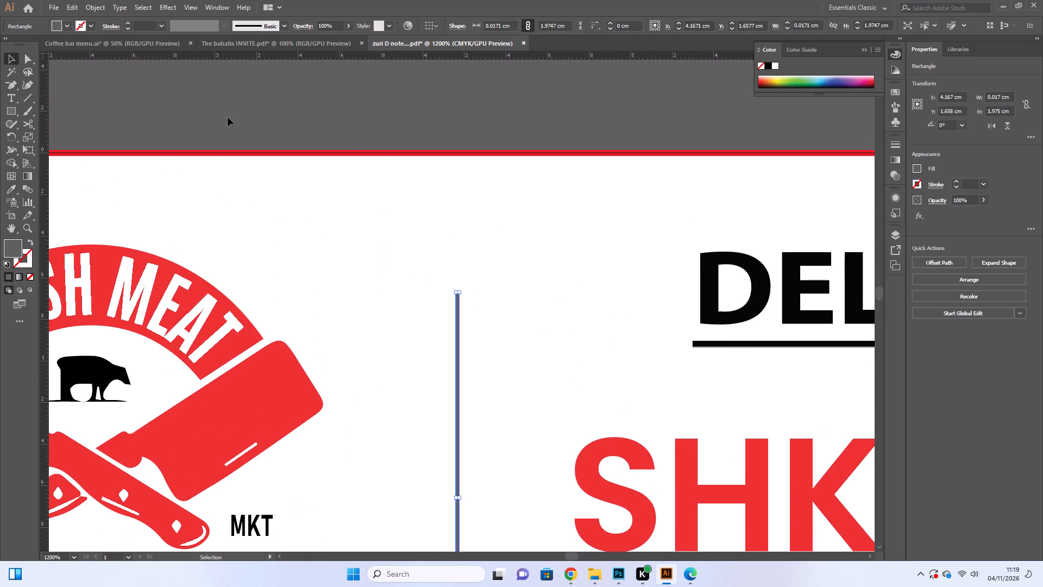
left_click(370, 102)
Shift the header logo, the divider and the SHK Meat Point title together to the right and slightly down, and deselect them.
key("ctrl+minus")
key("ctrl+minus")
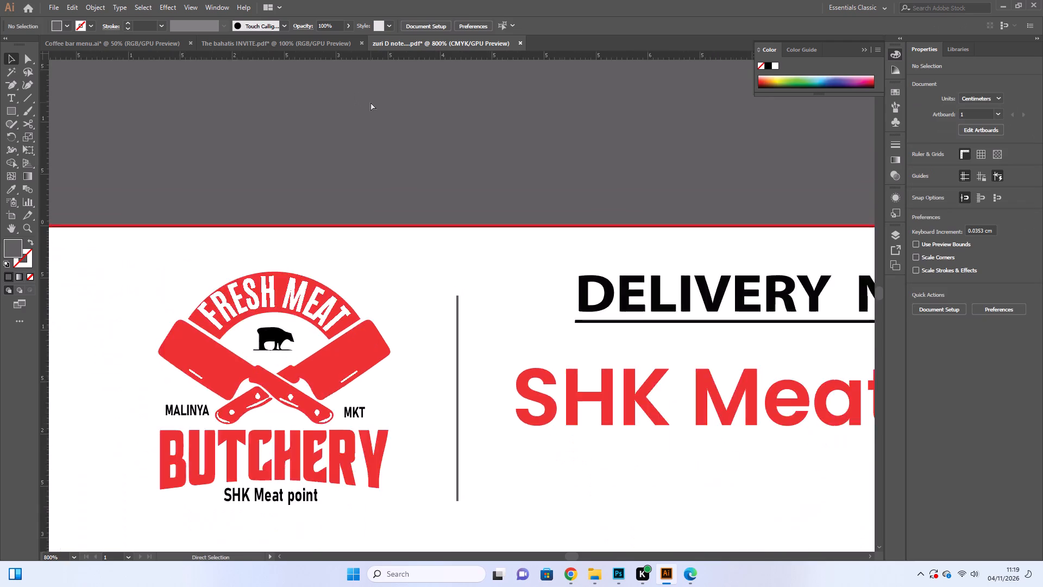
key("ctrl+minus")
key("ctrl+minus")
key("ctrl+minus")
key("ctrl+minus")
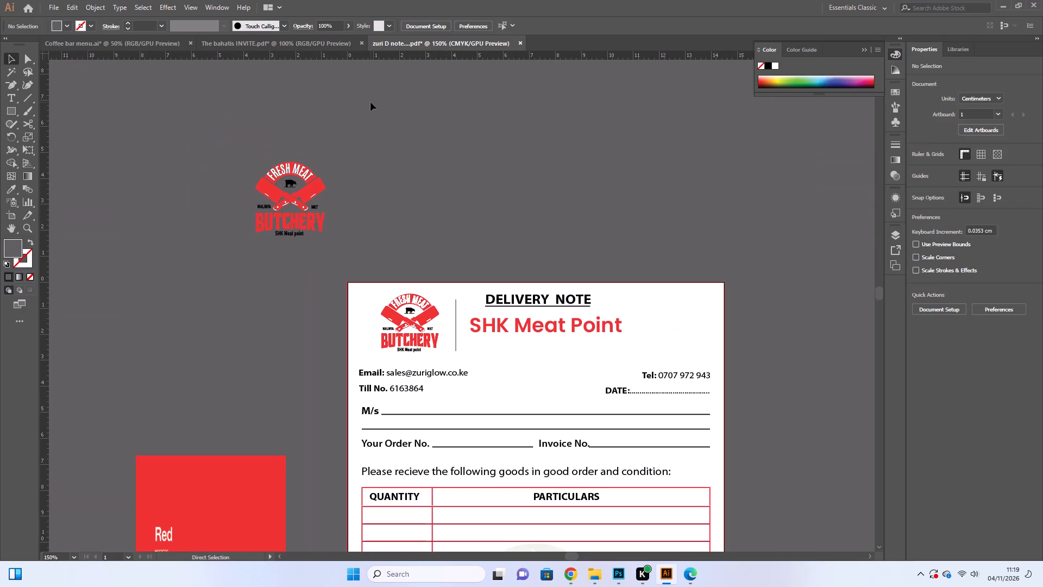
scroll(389, 120, "down", 6)
left_click(393, 258)
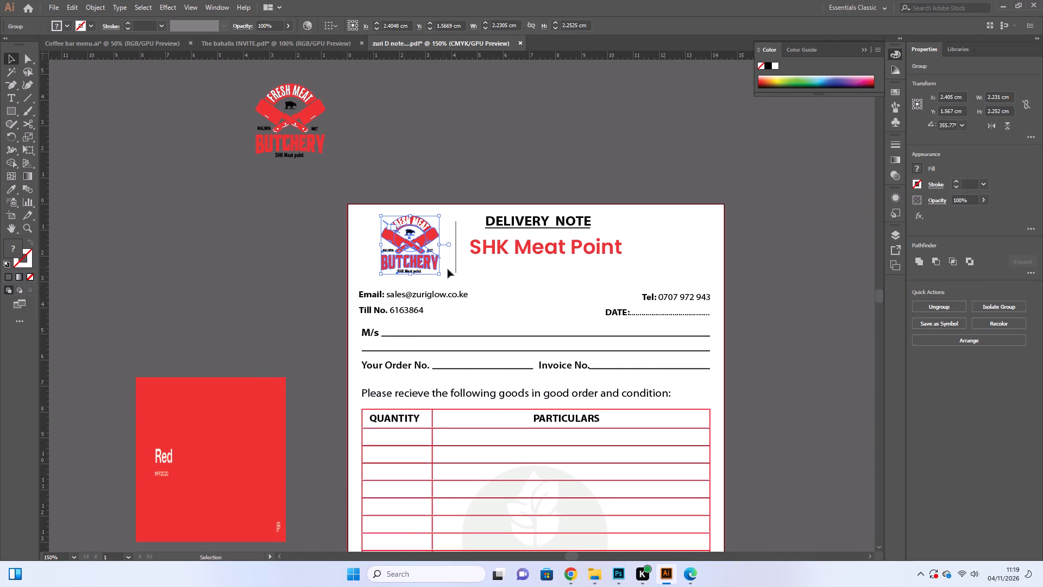
left_click(456, 251, "shift")
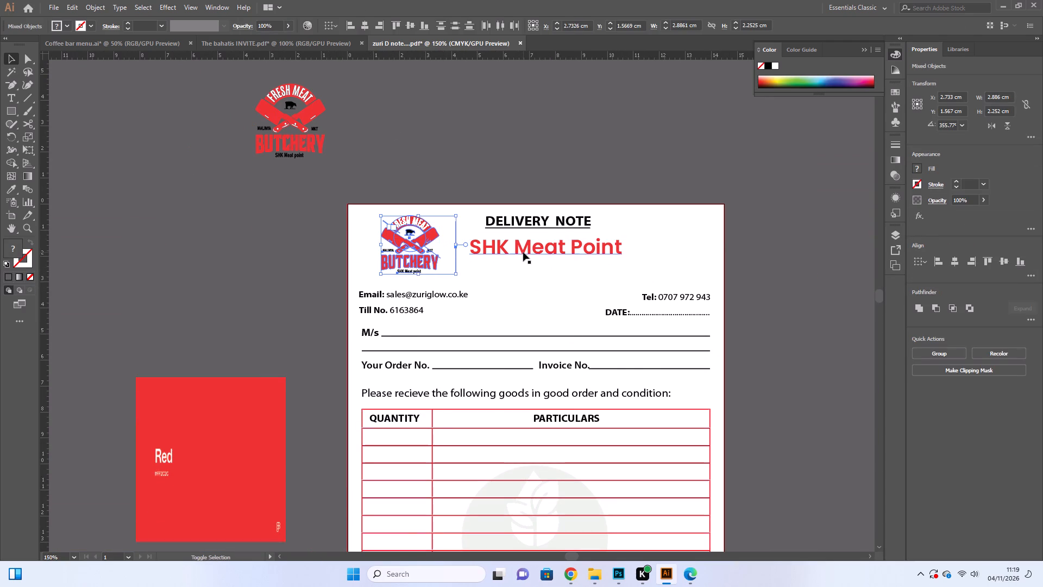
left_click(523, 252, "shift")
key("Right")
key("Right")
key("Right")
key("Right")
key("Right")
key("Right")
key("Right")
key("Right")
key("Right")
key("Right")
key("Right")
key("Right")
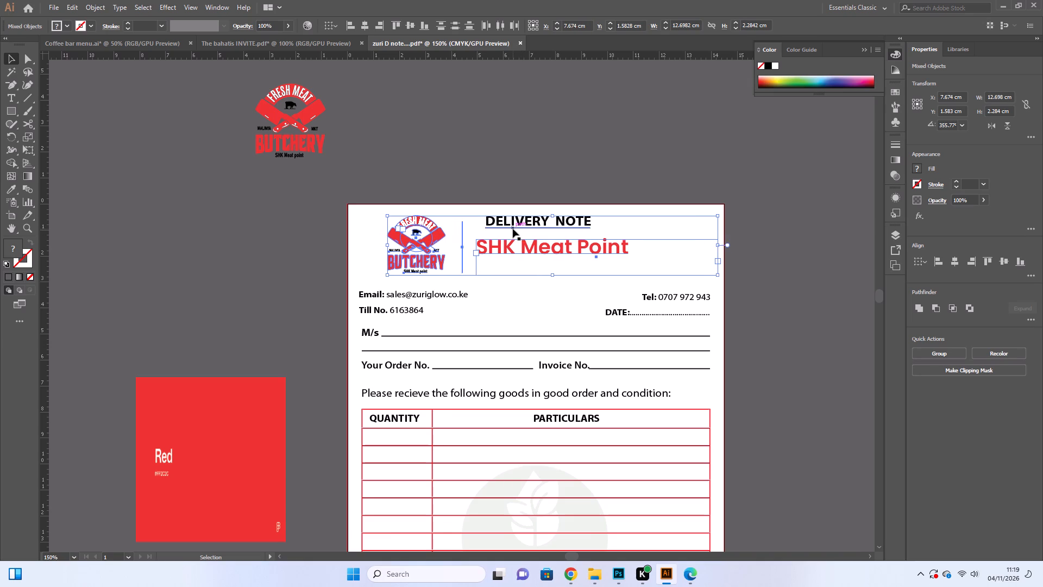
key("Right")
key("Right")
key("Right")
key("Down")
key("Down")
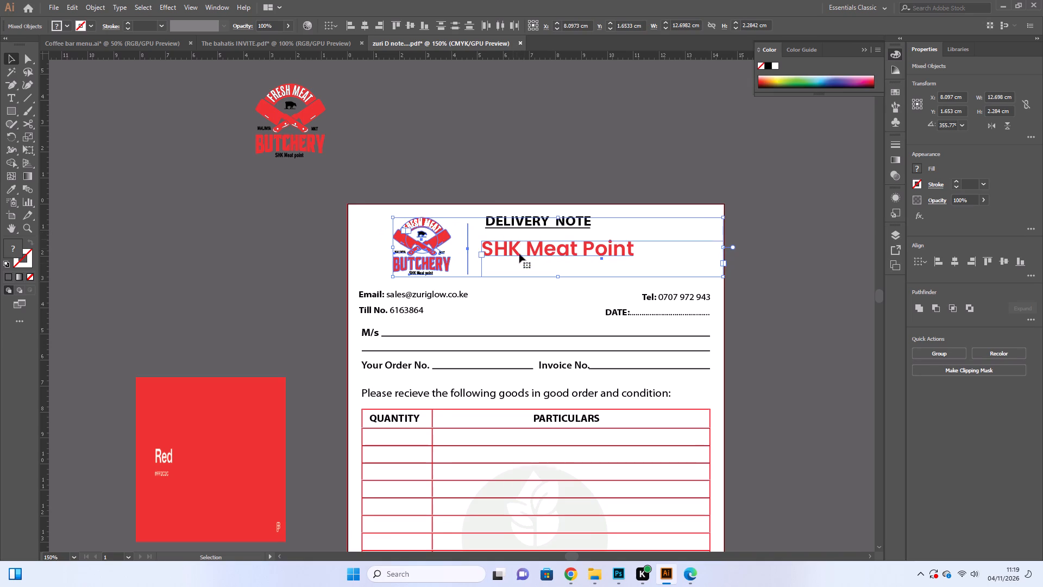
scroll(525, 264, "down", 6)
left_click(749, 308)
Delete the circular Zuri Glow Essentials watermark from the middle of the goods table.
scroll(699, 315, "up", 1)
scroll(698, 315, "down", 7)
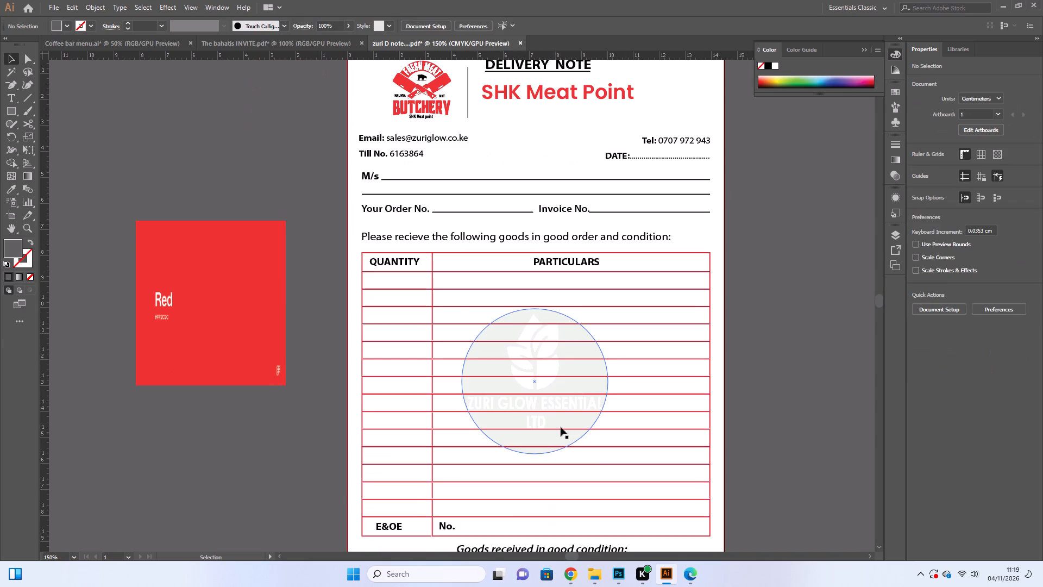
left_click(571, 425)
key("BackSpace")
Place the butchery logo lying outside the page in the middle rows of the goods table, near the Particulars column's left edge.
scroll(412, 140, "up", 4)
scroll(274, 130, "up", 12)
left_click(279, 132)
left_click(279, 154)
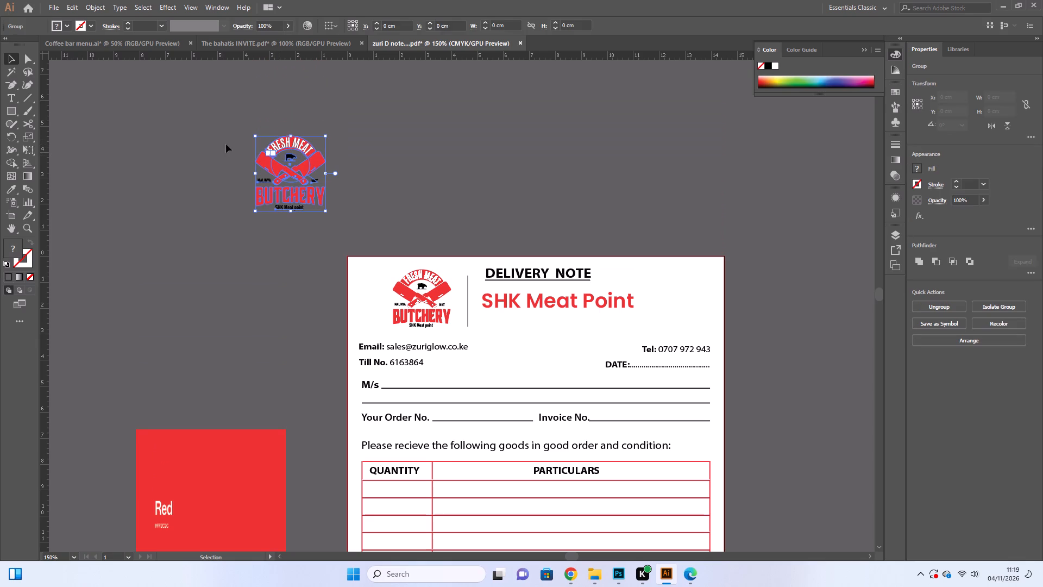
left_click_drag(295, 192, 524, 488)
scroll(524, 489, "down", 17)
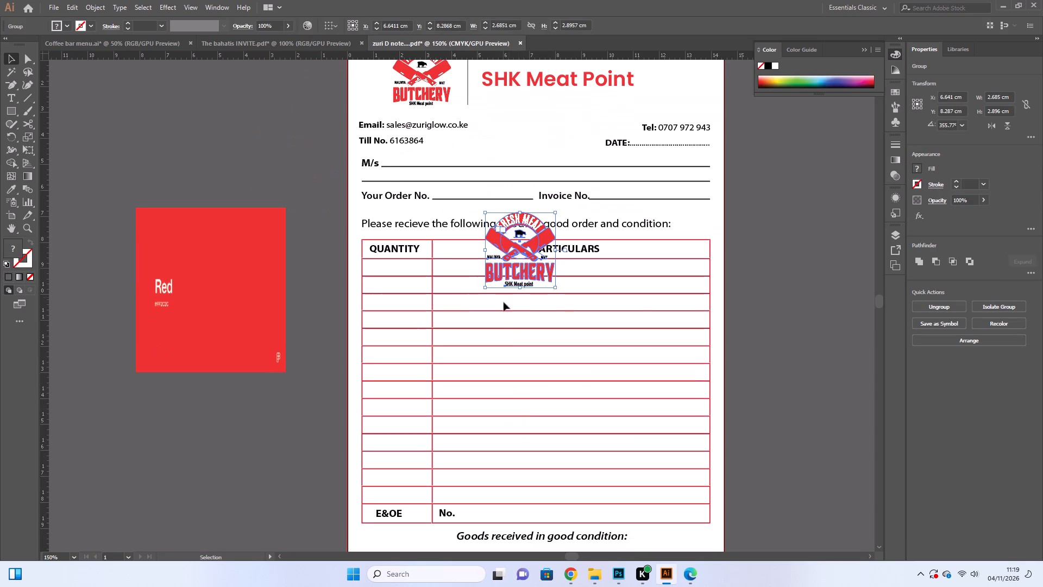
left_click_drag(501, 272, 479, 355)
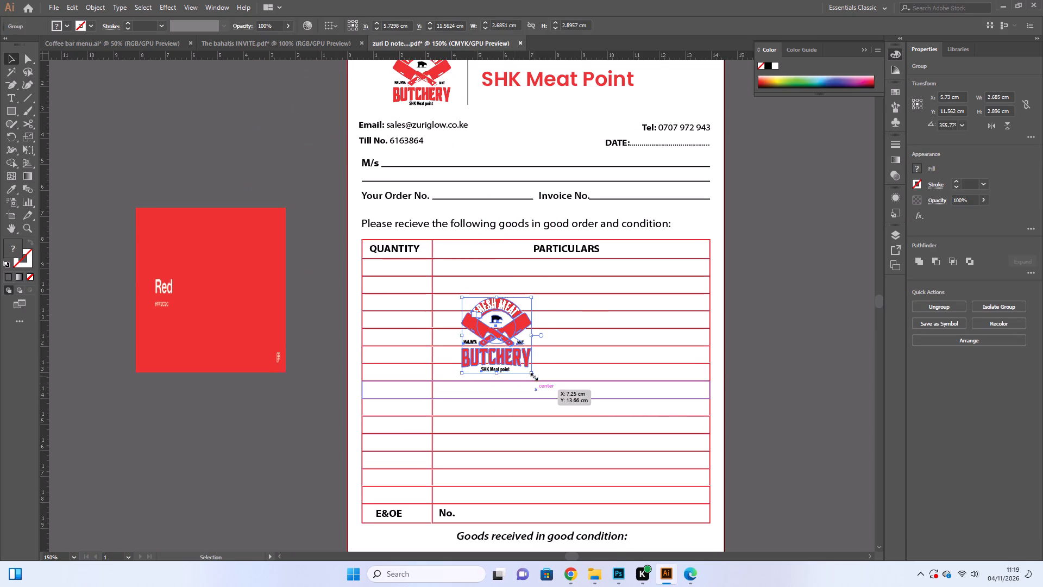
Enlarge the table's logo to about 6.3 by 6.12 cm and position it in the middle of the goods table.
left_click_drag(531, 374, 615, 458)
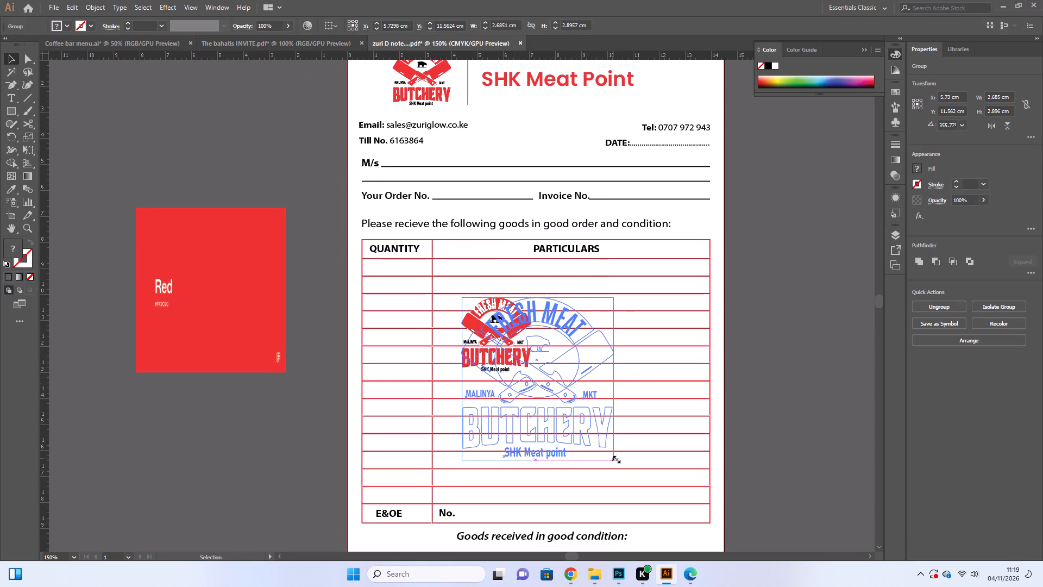
left_click_drag(615, 458, 625, 457)
left_click_drag(569, 429, 558, 426)
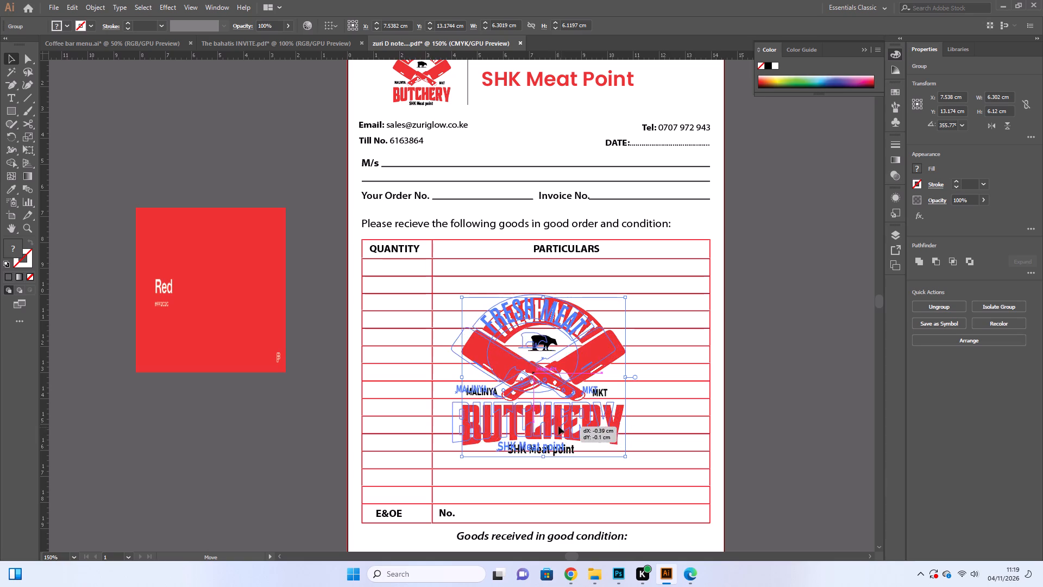
left_click_drag(558, 426, 555, 423)
Send the enlarged logo to the back, behind the table lines.
right_click(538, 410)
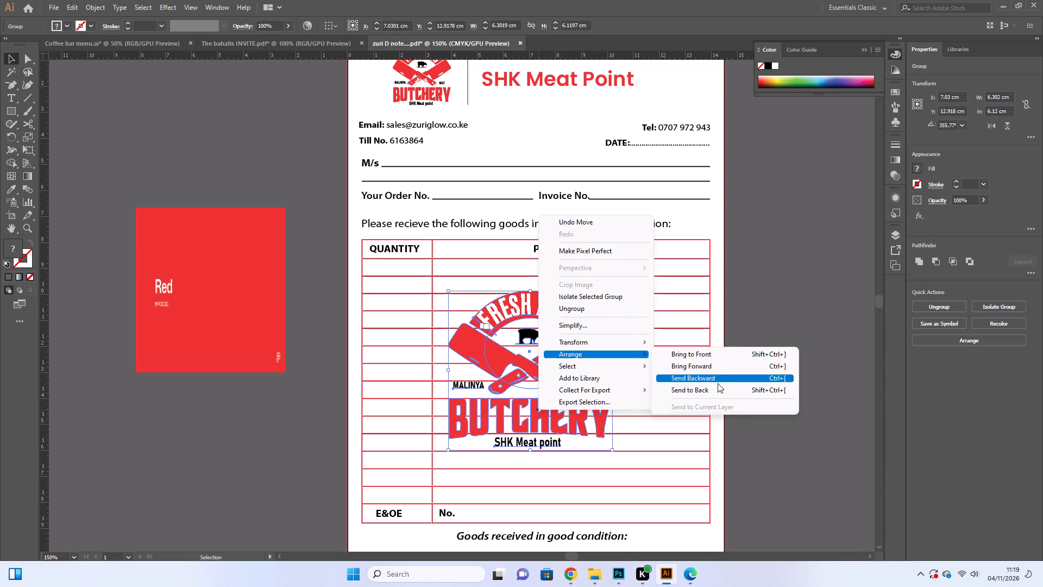
left_click(714, 388)
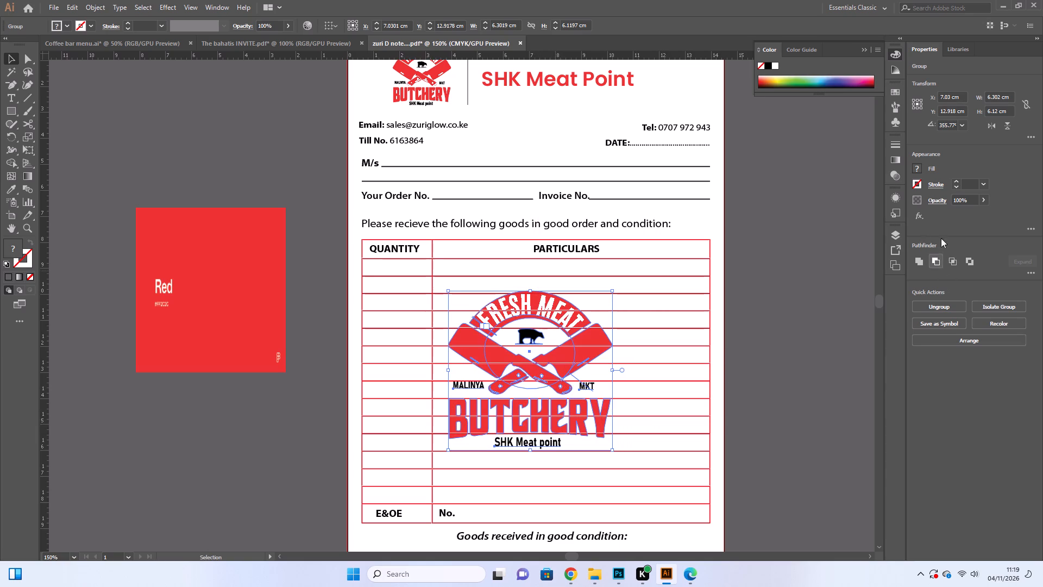
Lower the opacity of the butchery logo behind the goods table to 10%.
left_click(960, 198)
key("BackSpace")
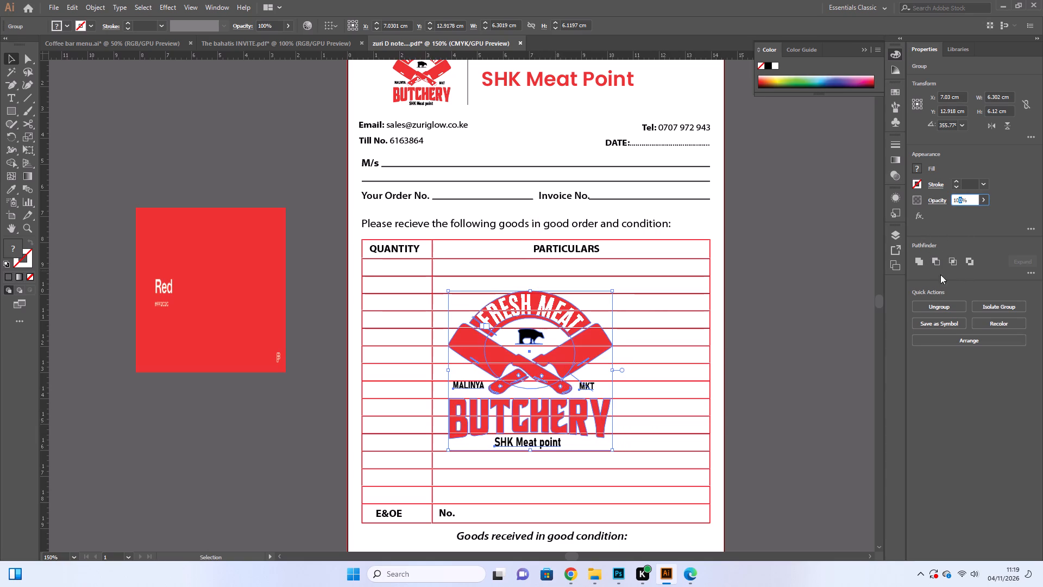
left_click(10, 58)
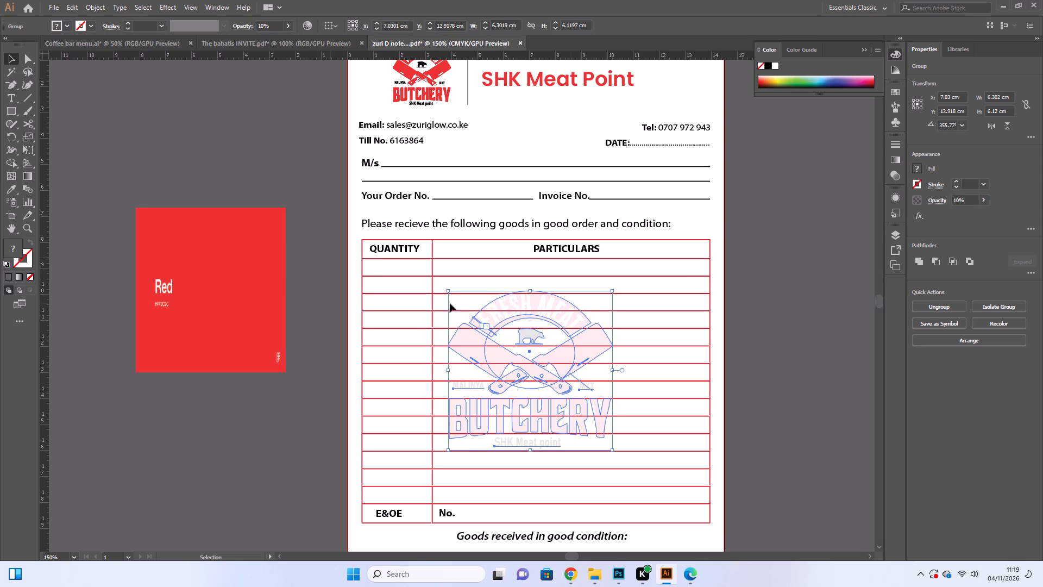
left_click(820, 352)
Nudge the faded logo watermark up about 0.18 cm in the goods table, to a Y position of about 12.74 cm.
scroll(808, 352, "down", 4)
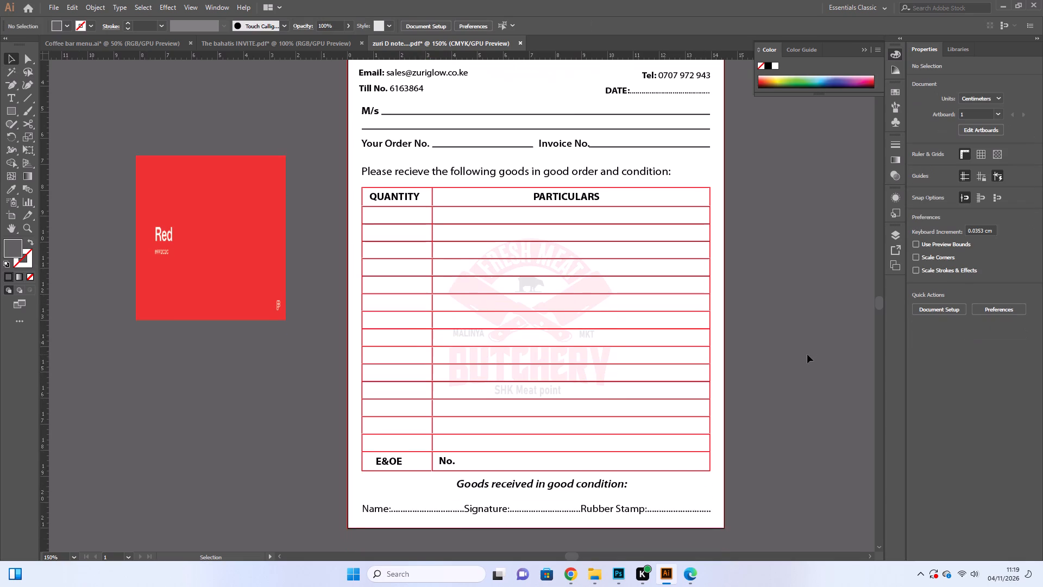
scroll(807, 354, "down", 1)
left_click(524, 376)
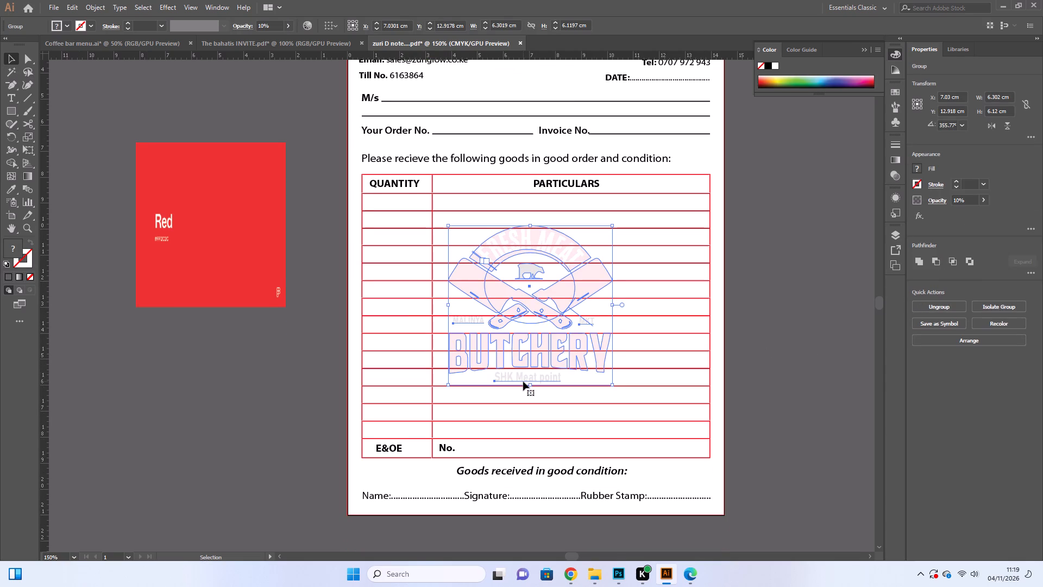
key("Up")
key("Up")
key("Up")
key("Up")
key("Up")
key("Up")
key("Right")
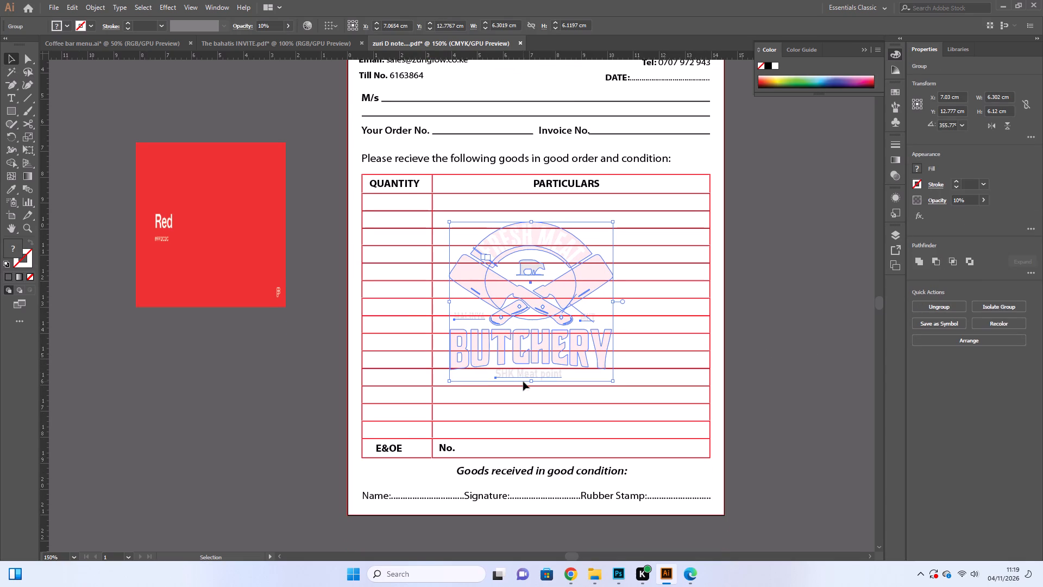
key("Up")
key("Left")
key("Left")
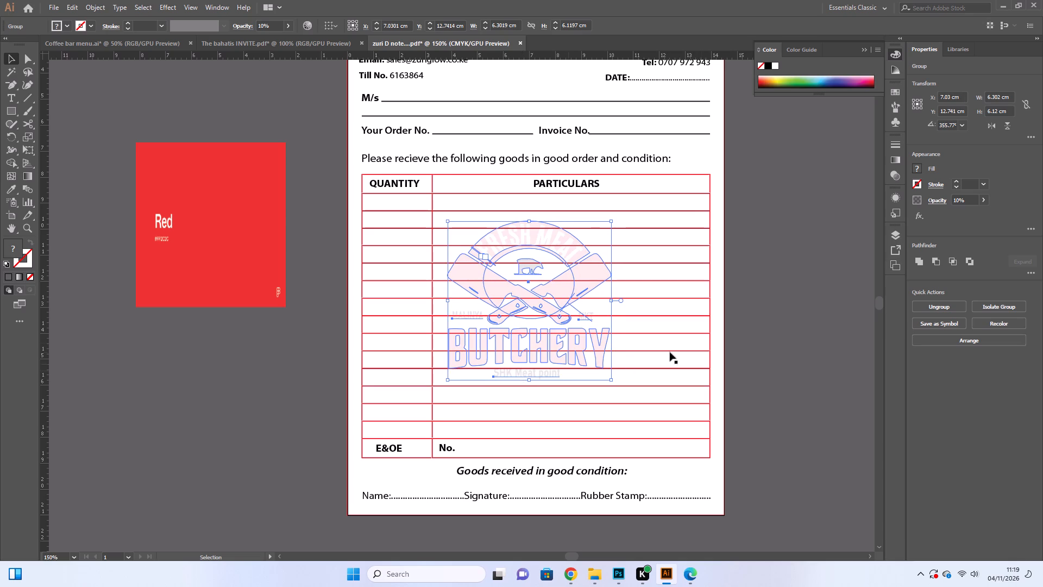
left_click(755, 321)
Nudge the PARTICULARS heading down one small increment in the table's header row.
scroll(756, 321, "up", 5)
left_click(566, 248)
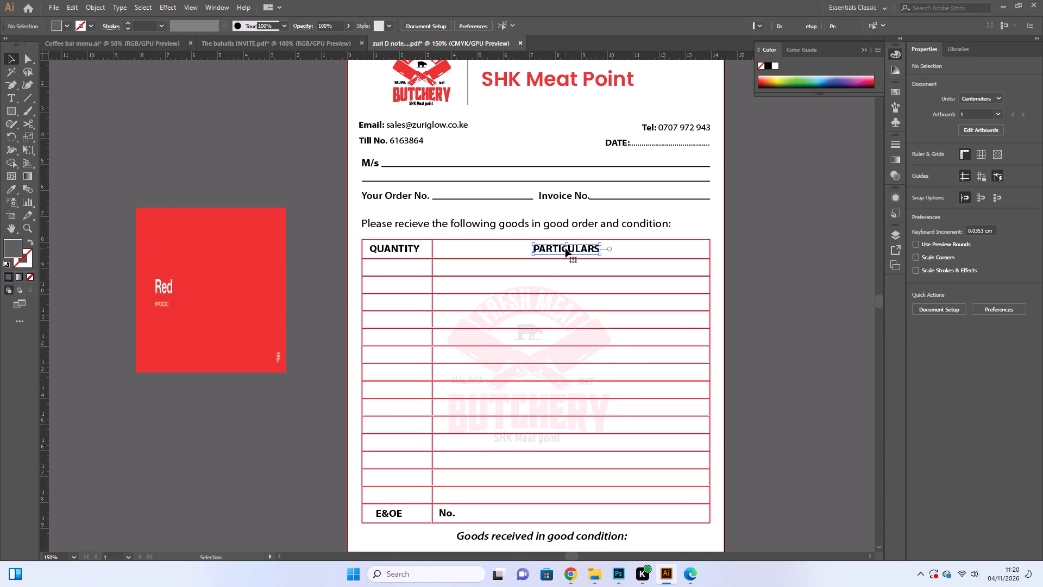
key("Down")
left_click(762, 287)
Replace the Zuri Glow address text in the Email line with shkmeatpoint, directly before .co.ke.
scroll(754, 296, "up", 4)
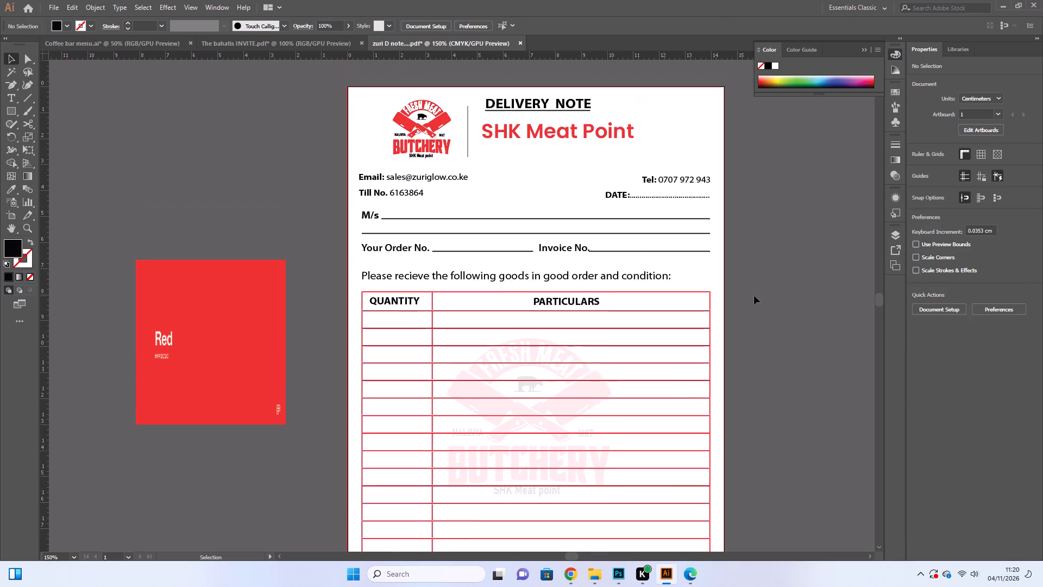
scroll(754, 296, "up", 1)
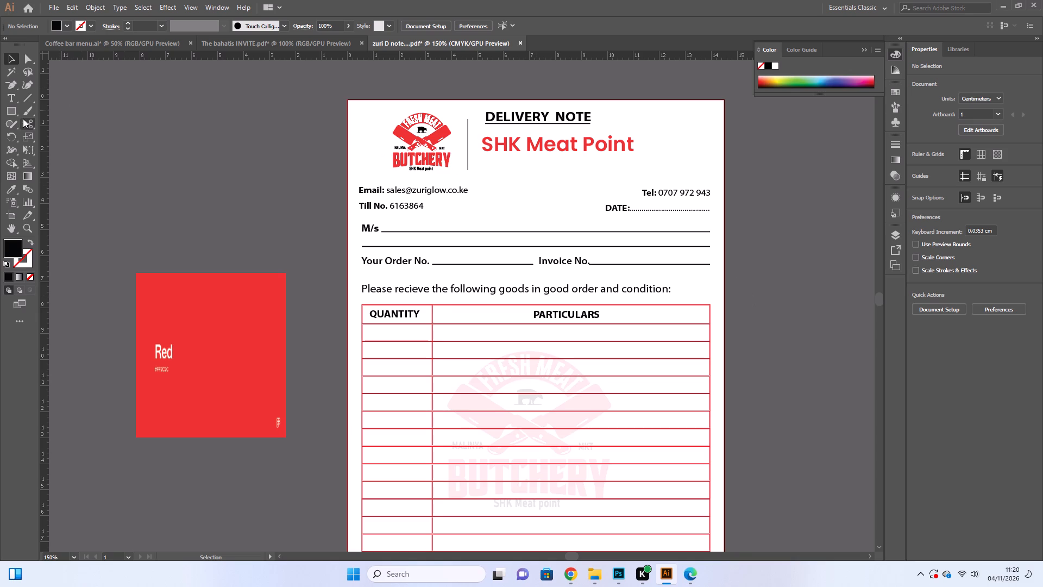
left_click(12, 101)
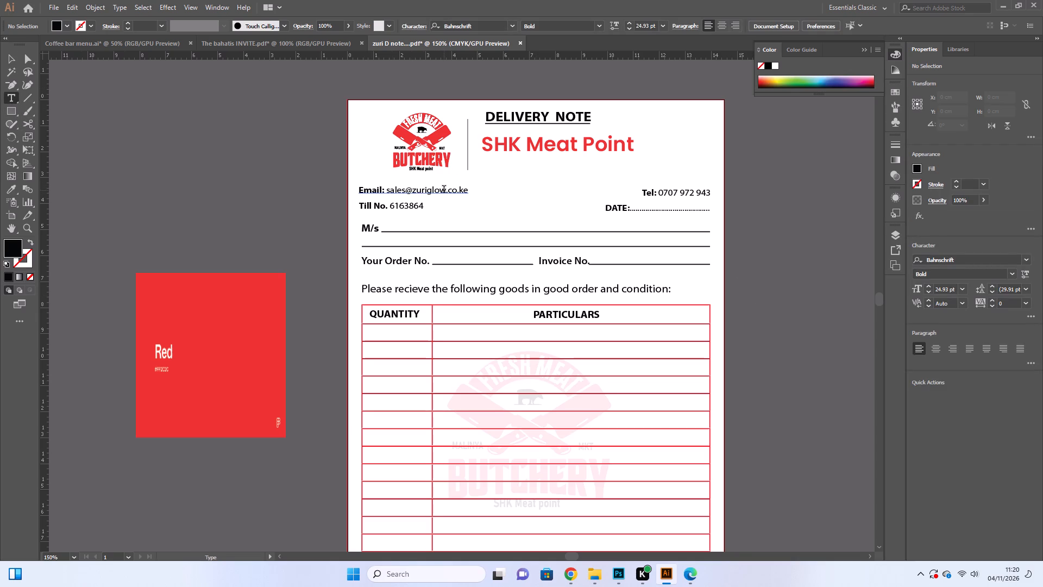
left_click_drag(444, 190, 390, 194)
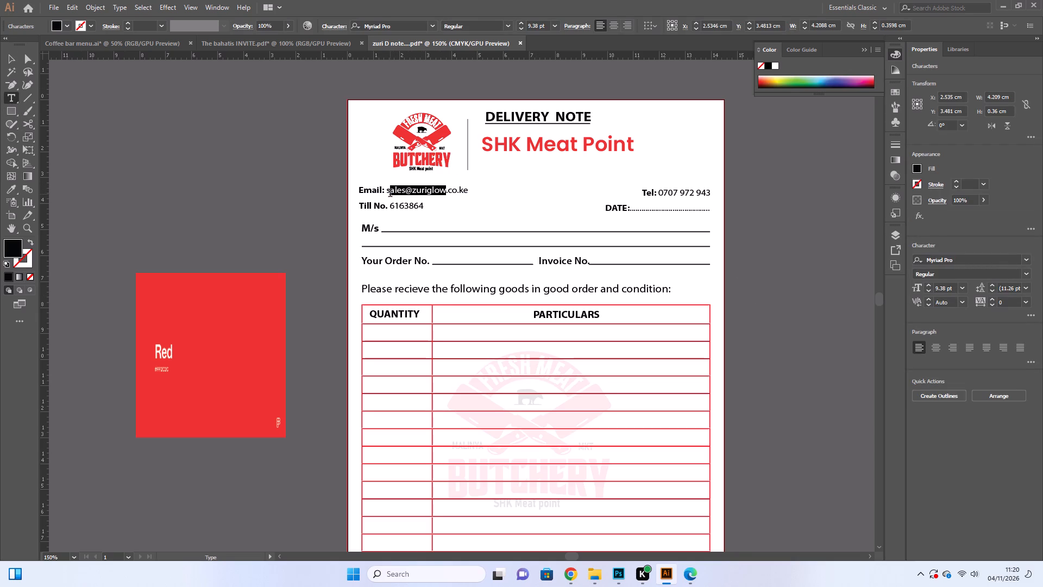
key("BackSpace")
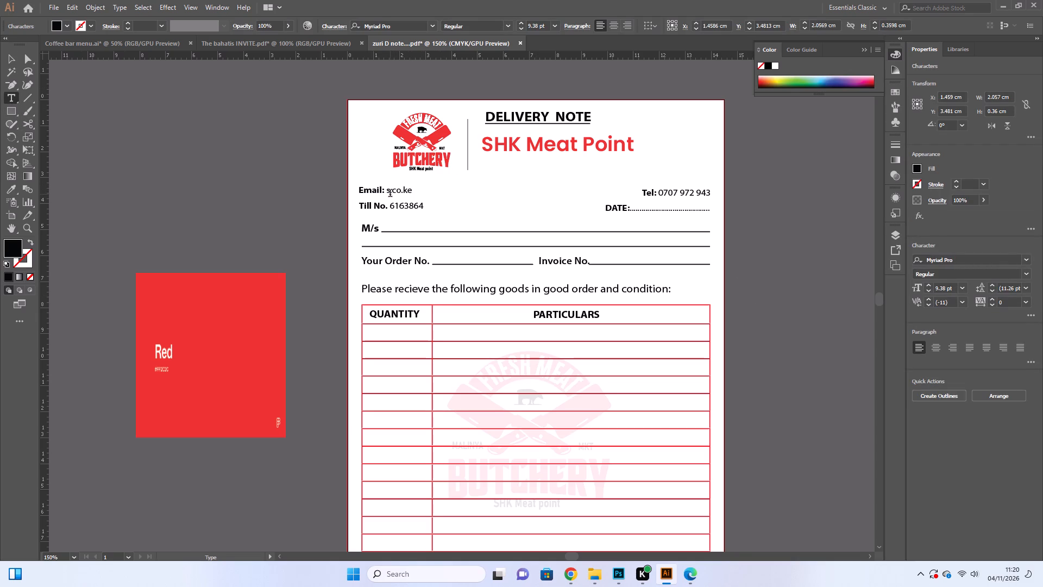
type("HK")
key("BackSpace")
type("hk")
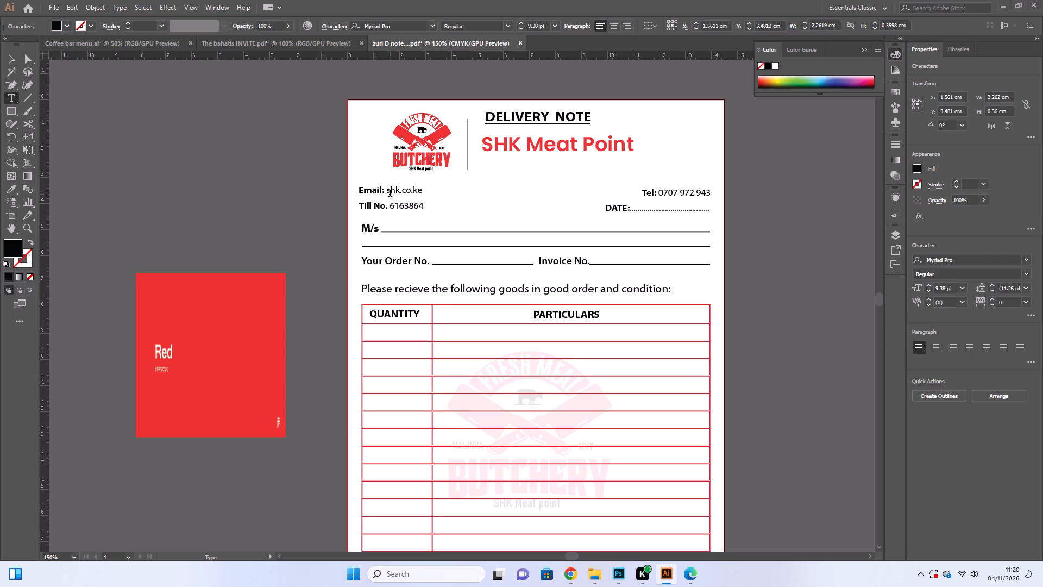
type("meat")
type("point")
key("space")
key("BackSpace")
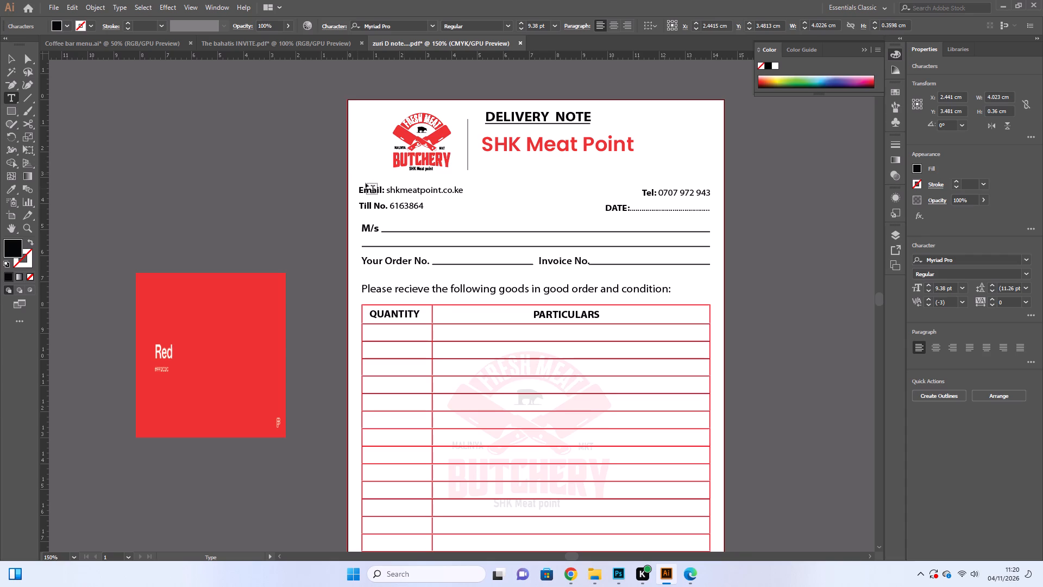
left_click(7, 54)
Enlarge the Till No. line proportionally to about 3.38 cm wide, at about 12.35 pt text size.
left_click(416, 208)
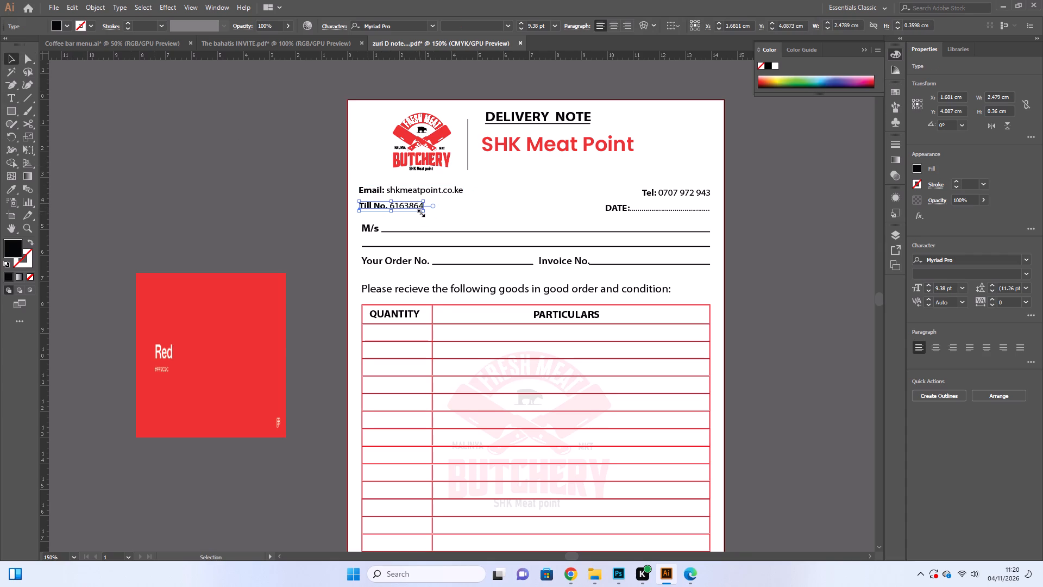
left_click_drag(423, 211, 440, 214)
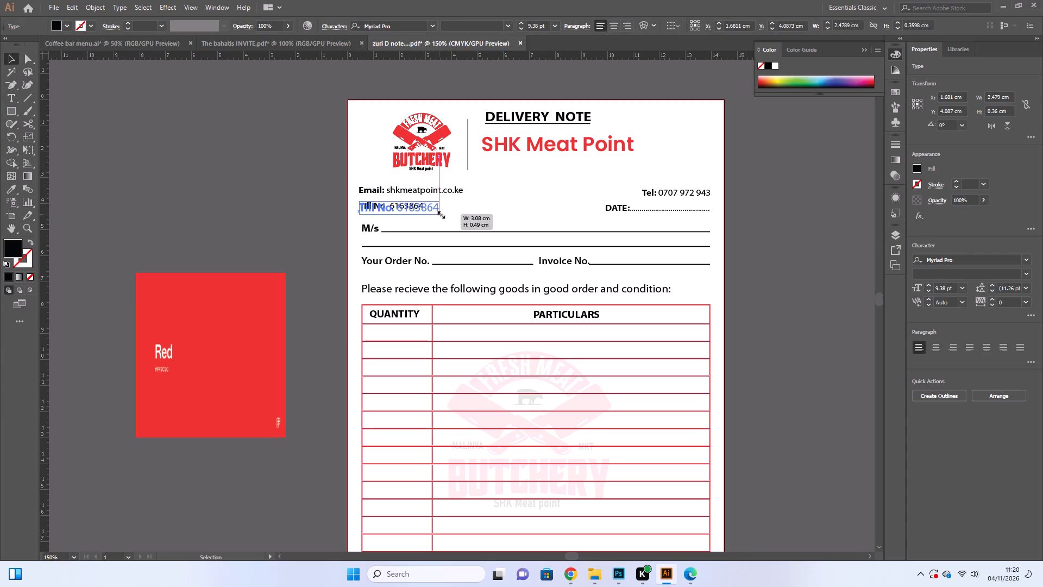
left_click_drag(440, 214, 447, 214)
left_click(292, 213)
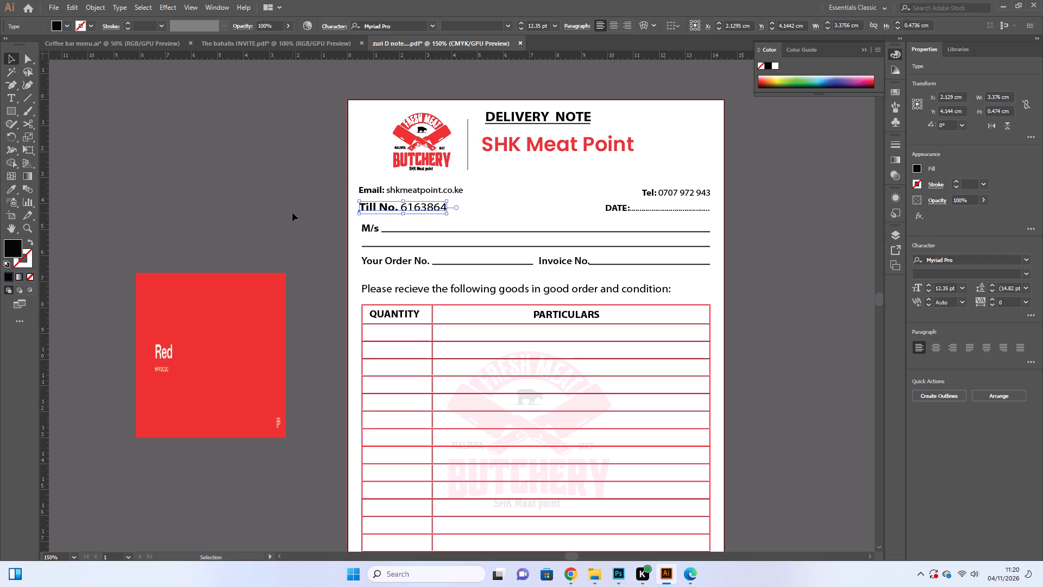
Nudge the Email line about 0.07 cm to the right.
left_click(410, 207)
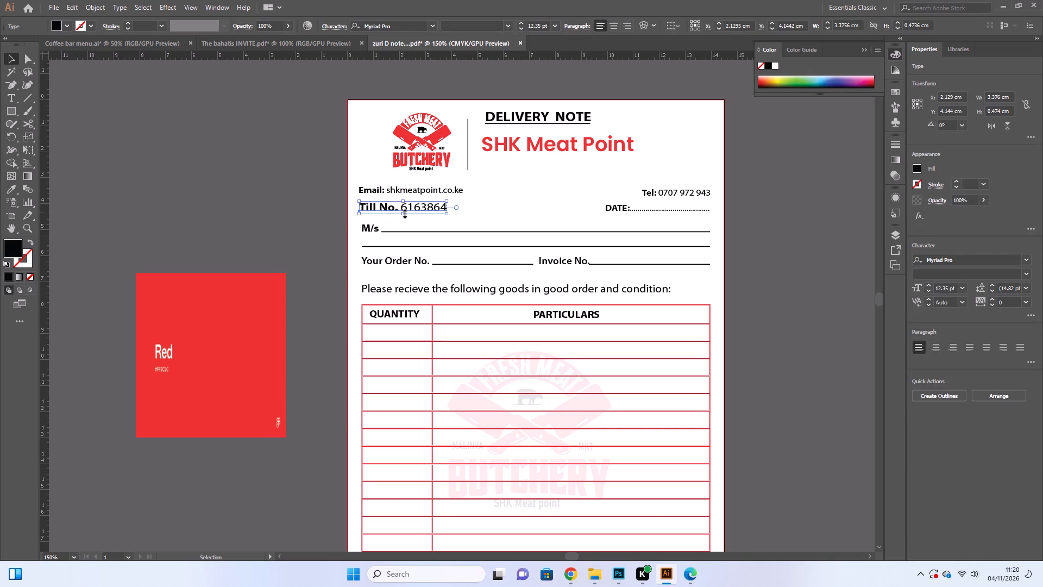
left_click(404, 213)
left_click(411, 192)
key("Right")
key("Right")
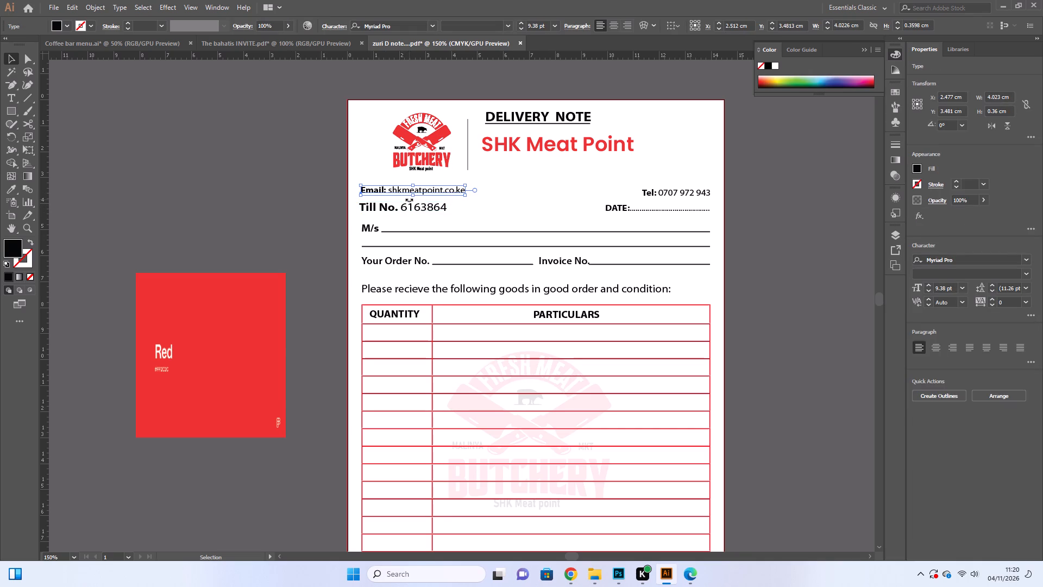
left_click(733, 294)
Remove the red 0.75 pt stroke from the page-sized border rectangle.
scroll(733, 294, "down", 2)
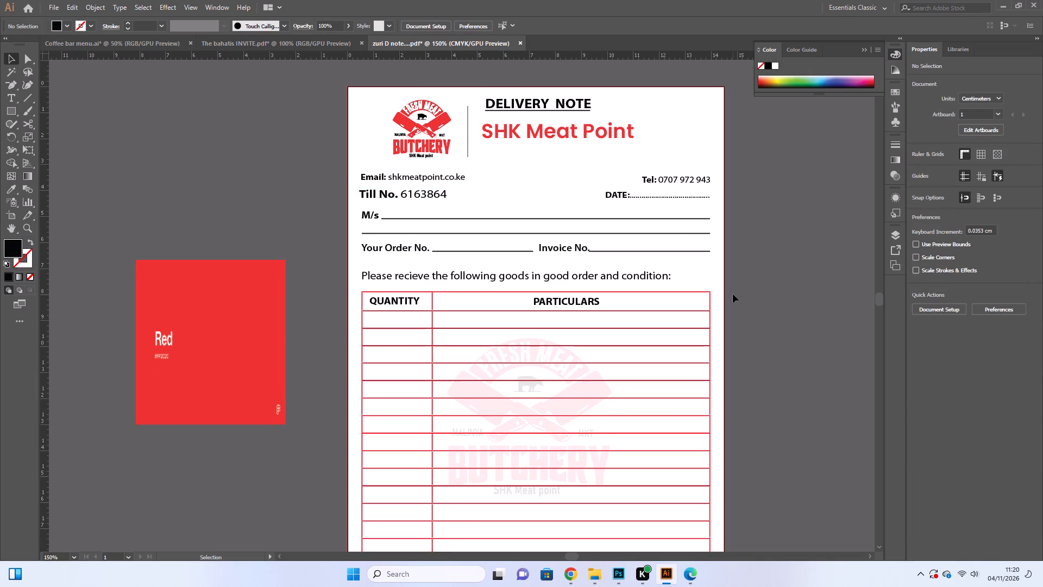
scroll(733, 294, "down", 9)
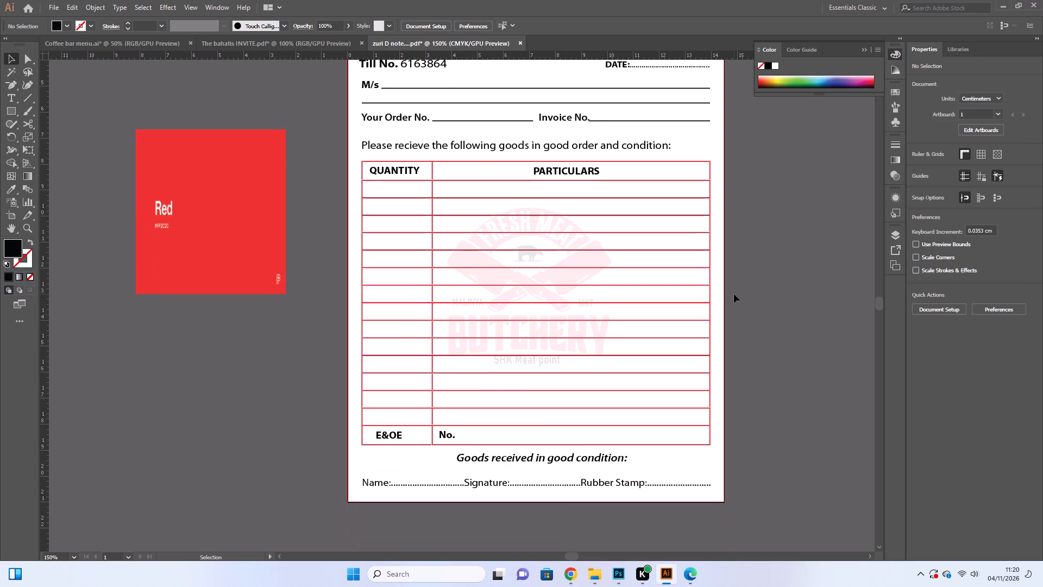
scroll(734, 294, "up", 10)
scroll(734, 294, "down", 2)
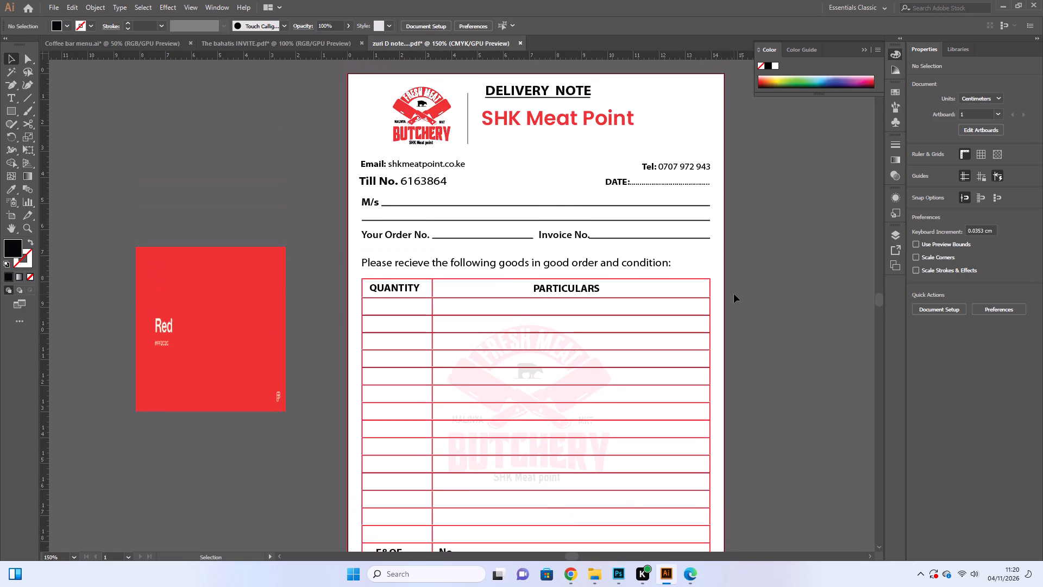
scroll(734, 294, "down", 3)
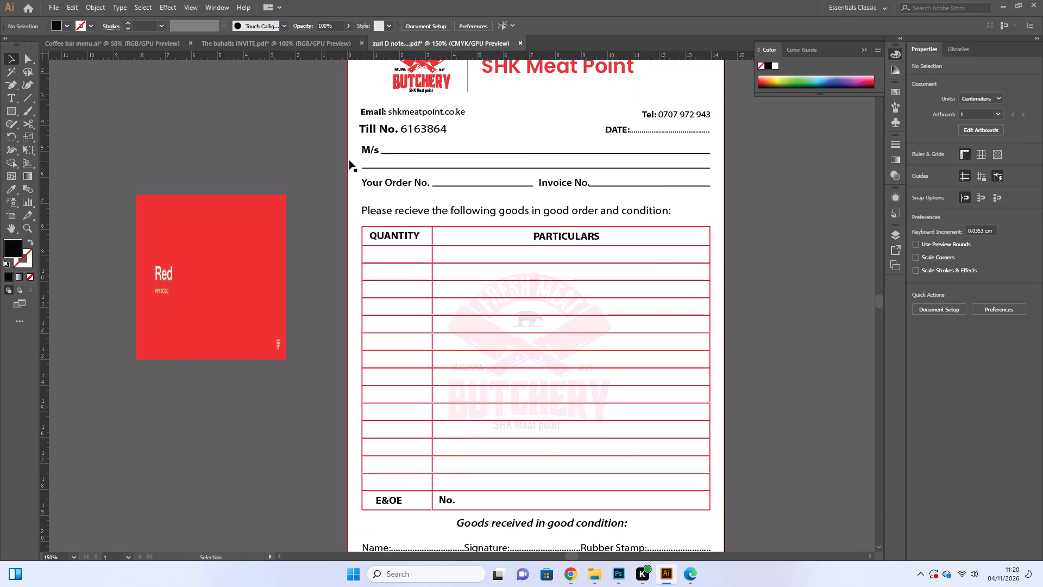
left_click(348, 159)
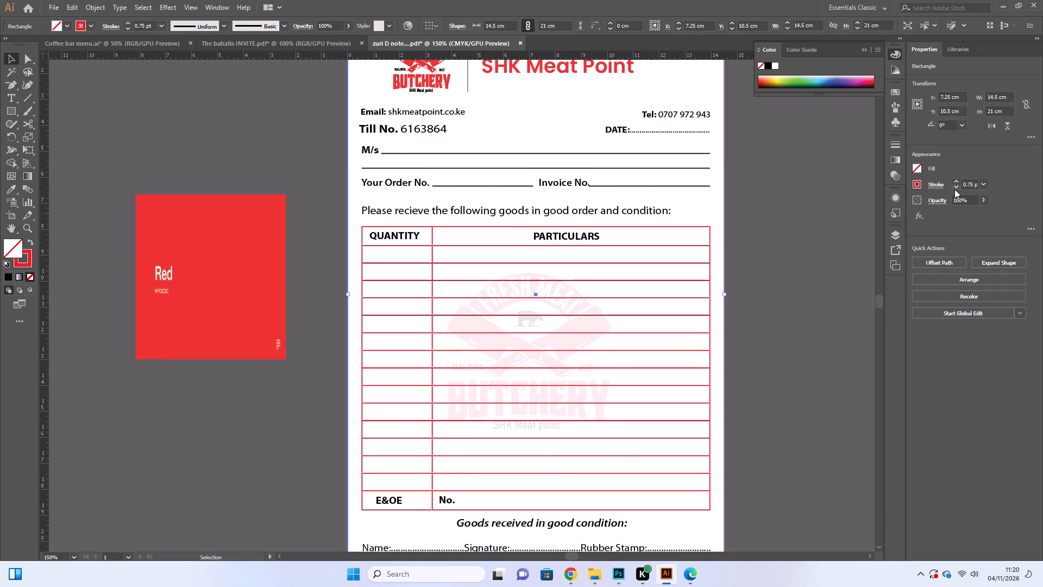
left_click(954, 189)
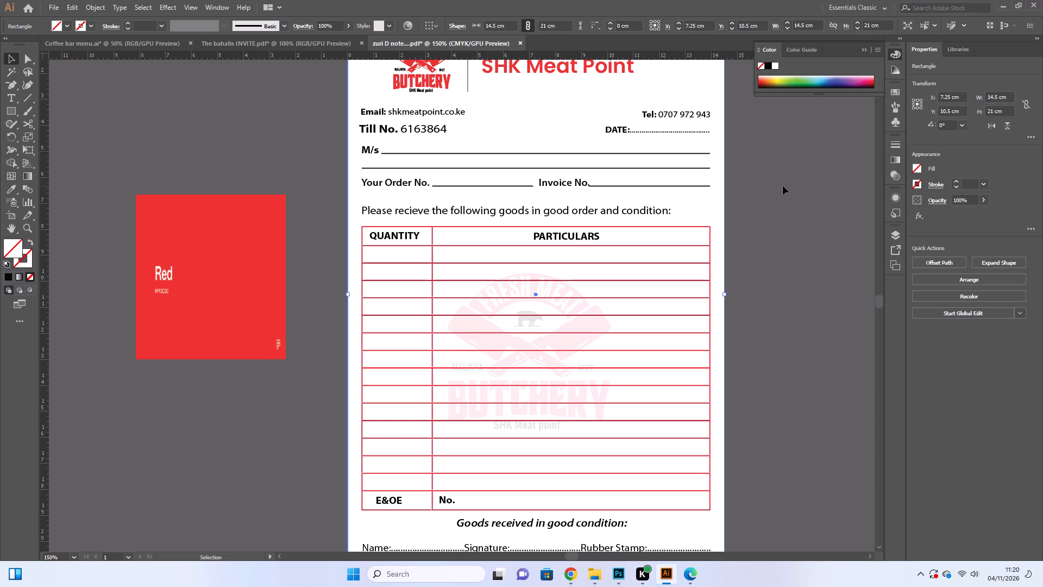
Fill the 14.5 by 21 cm page rectangle with white and send it to the back, behind the logo watermark.
left_click(916, 168)
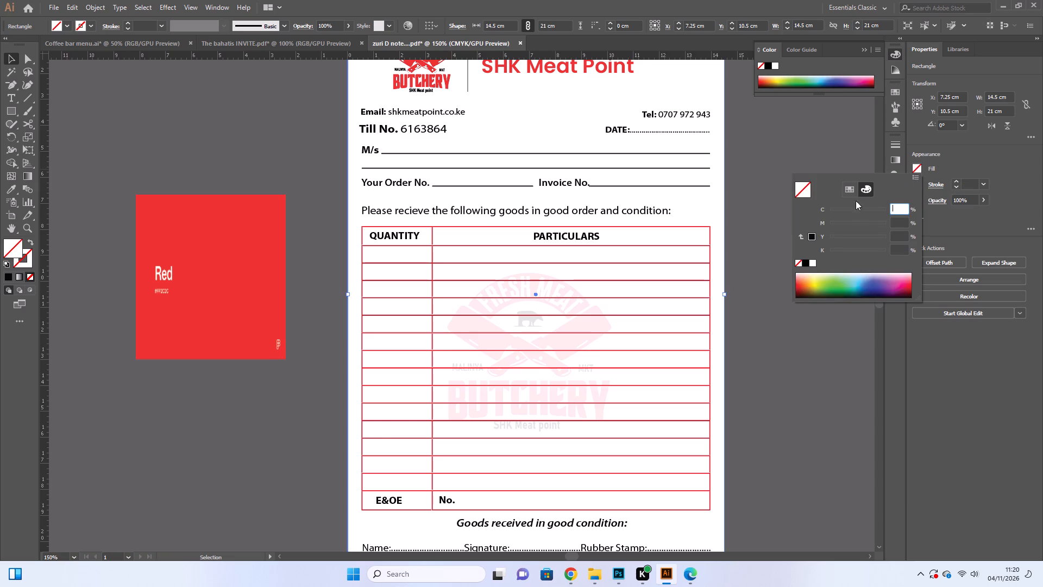
left_click(813, 264)
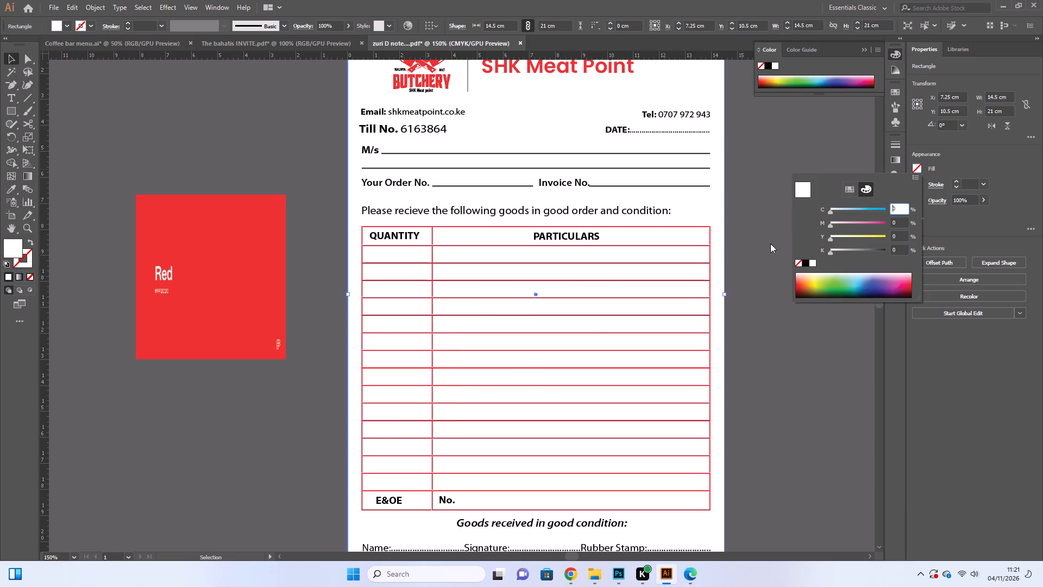
right_click(681, 203)
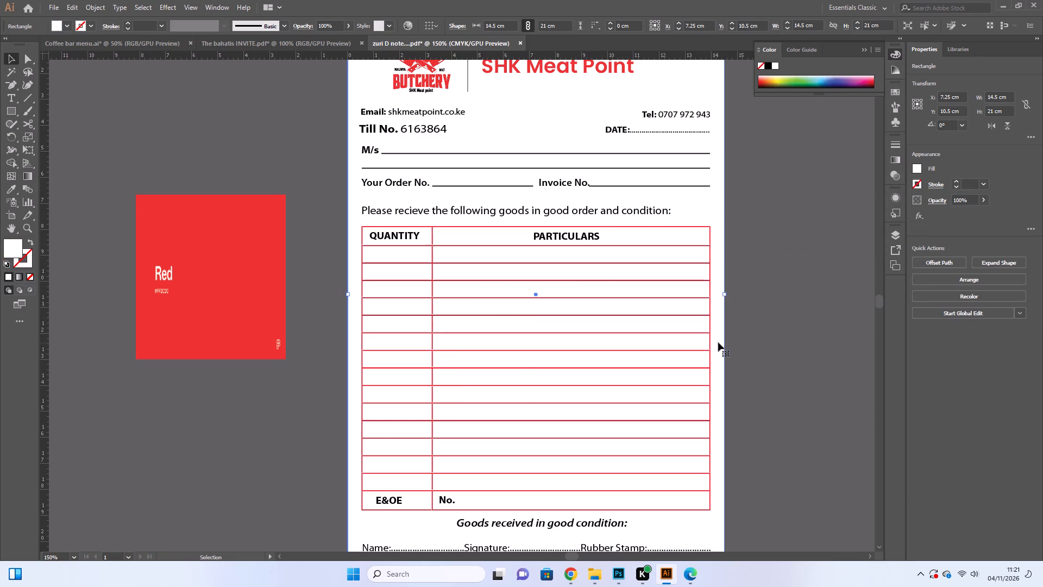
right_click(715, 216)
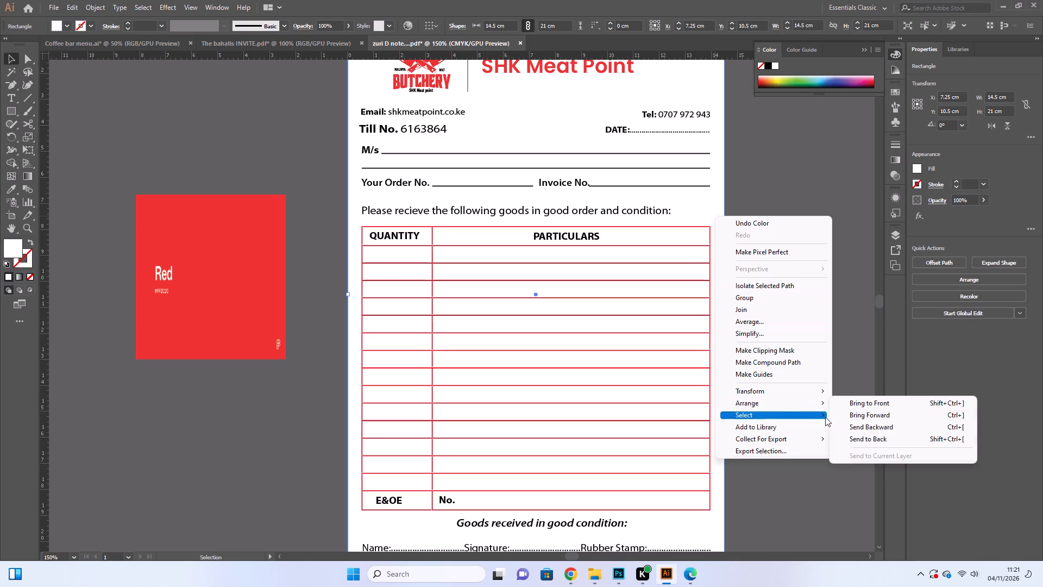
left_click(845, 435)
left_click(244, 133)
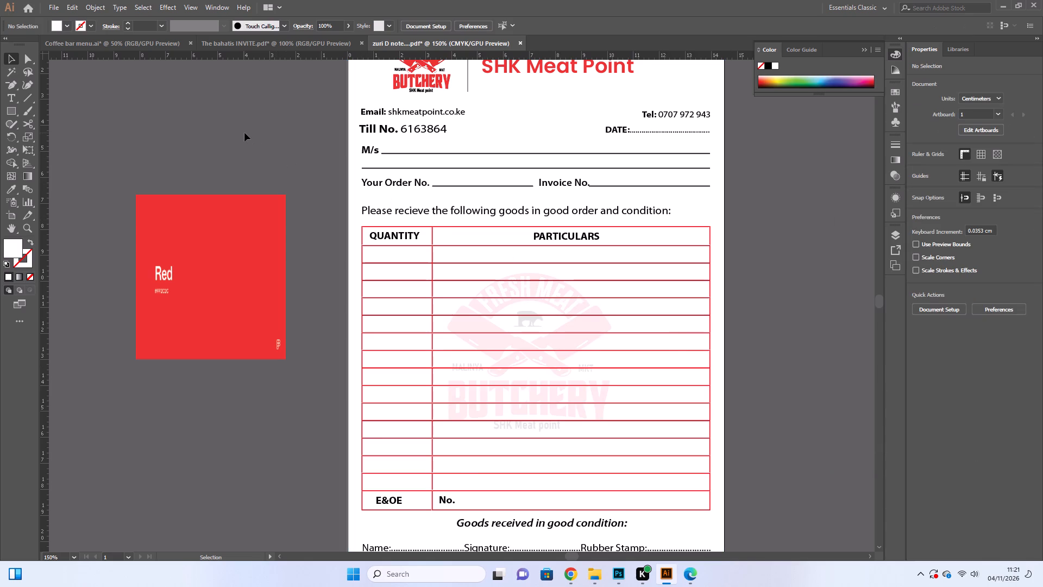
Save the delivery note under a new name as the Adobe PDF "SHK Delivery note....pdf" in the YUSTO folder.
scroll(244, 133, "down", 5)
left_click(53, 7)
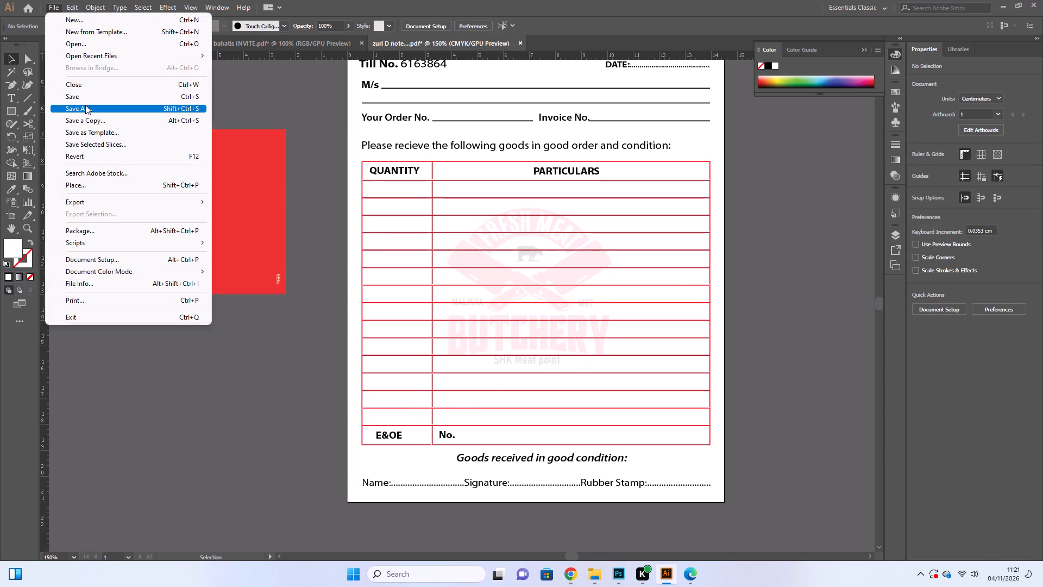
left_click(85, 112)
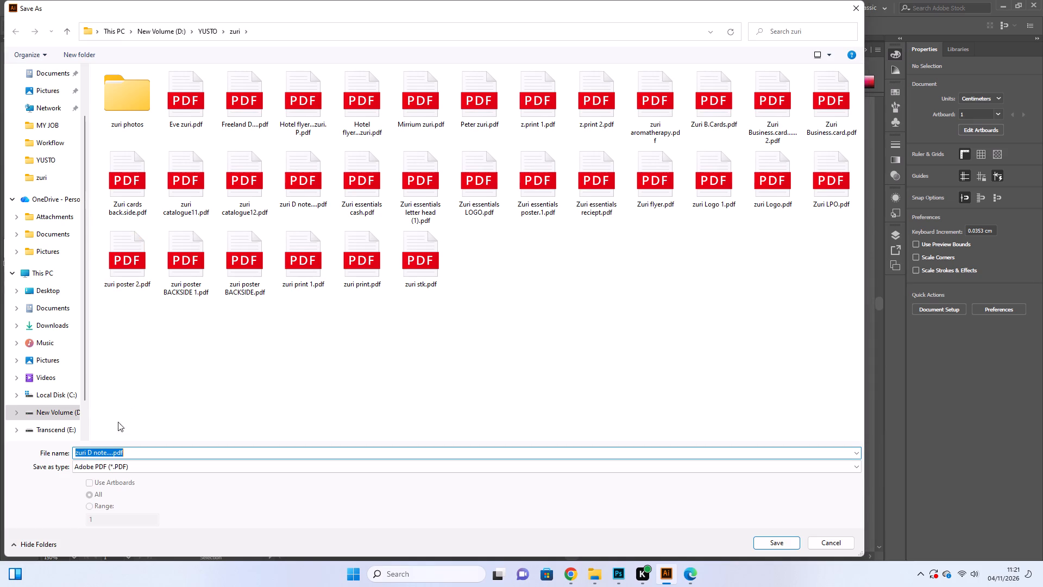
left_click_drag(87, 452, 68, 459)
left_click_drag(68, 459, 67, 459)
key("BackSpace")
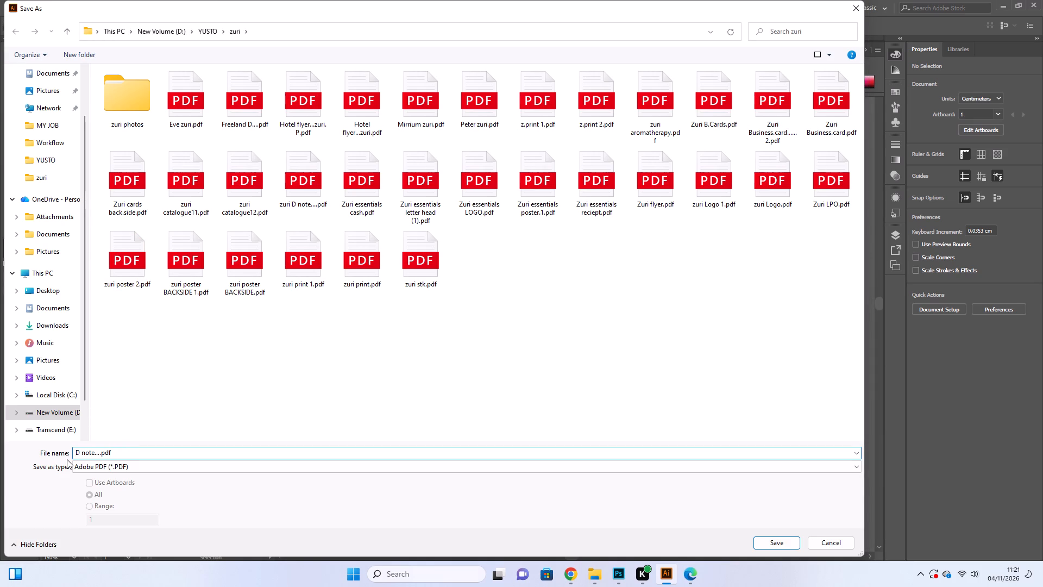
key("s")
type("HI")
key("BackSpace")
type("K")
key("space")
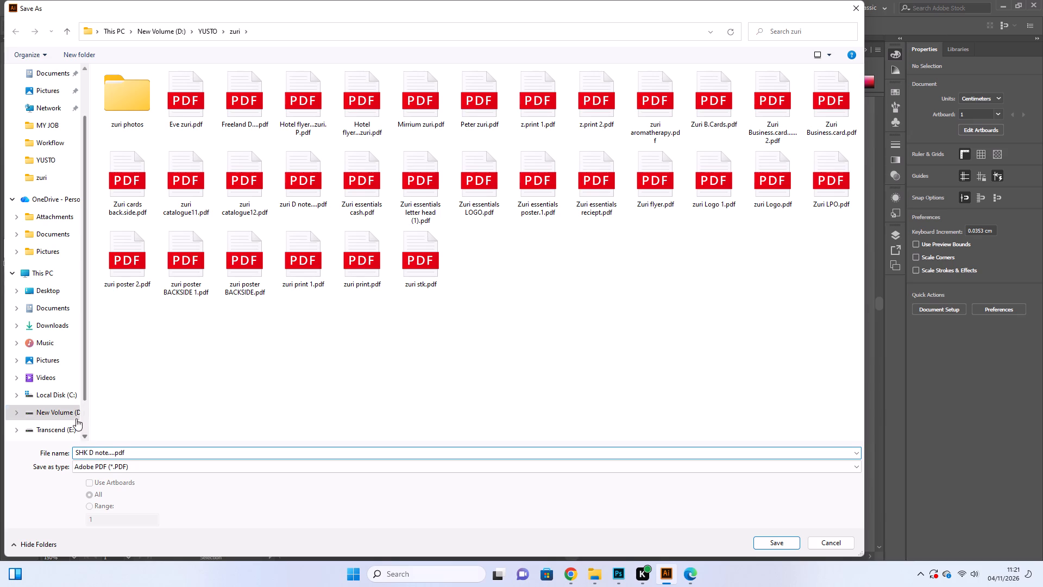
left_click(92, 449)
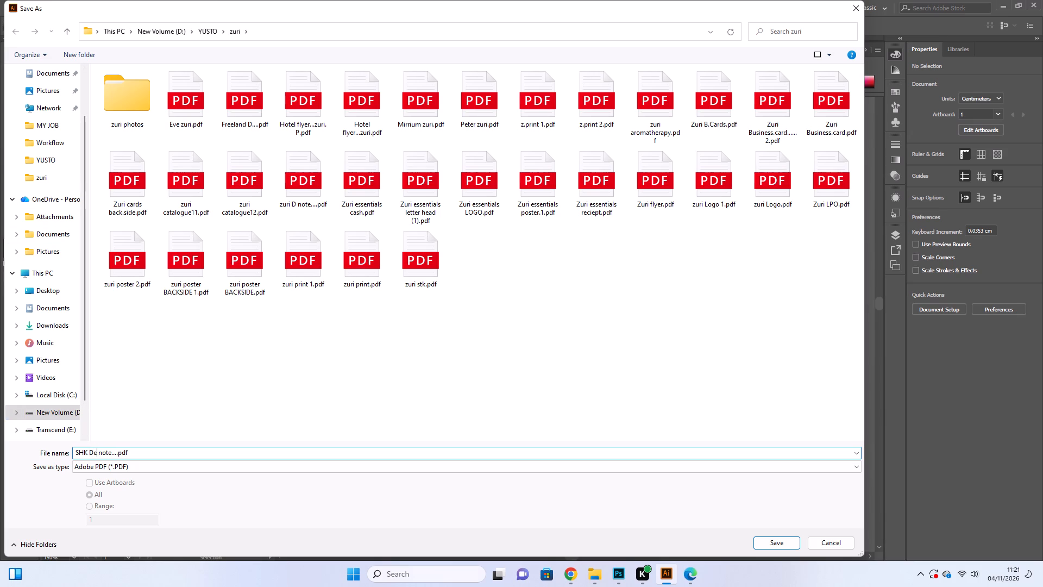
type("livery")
left_click(39, 160)
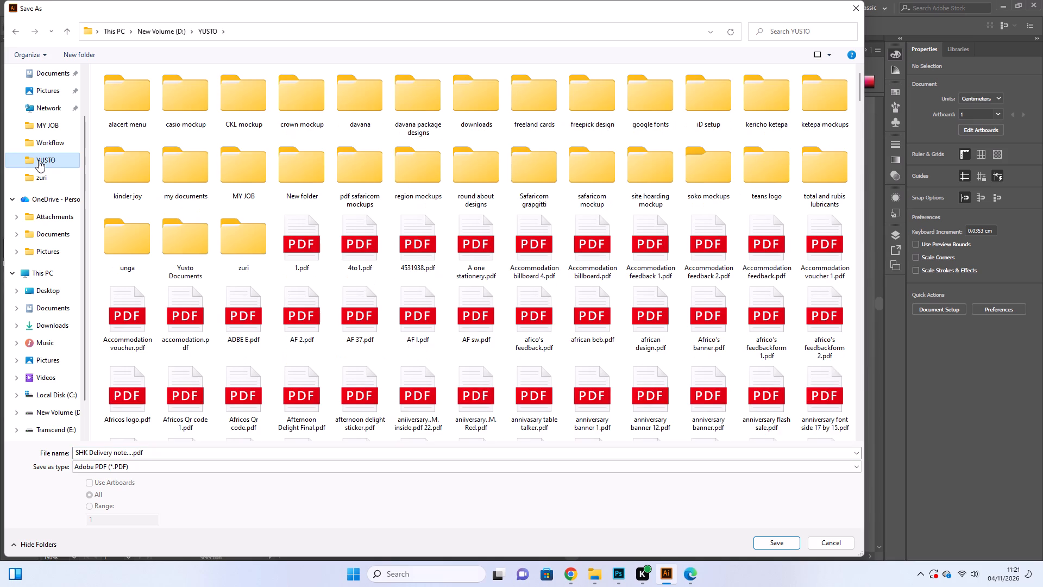
Save the delivery note as the Adobe PDF "SHK Delivery note....pdf" in the MY JOB folder, using the Illustrator Default preset.
left_click(47, 128)
left_click(768, 544)
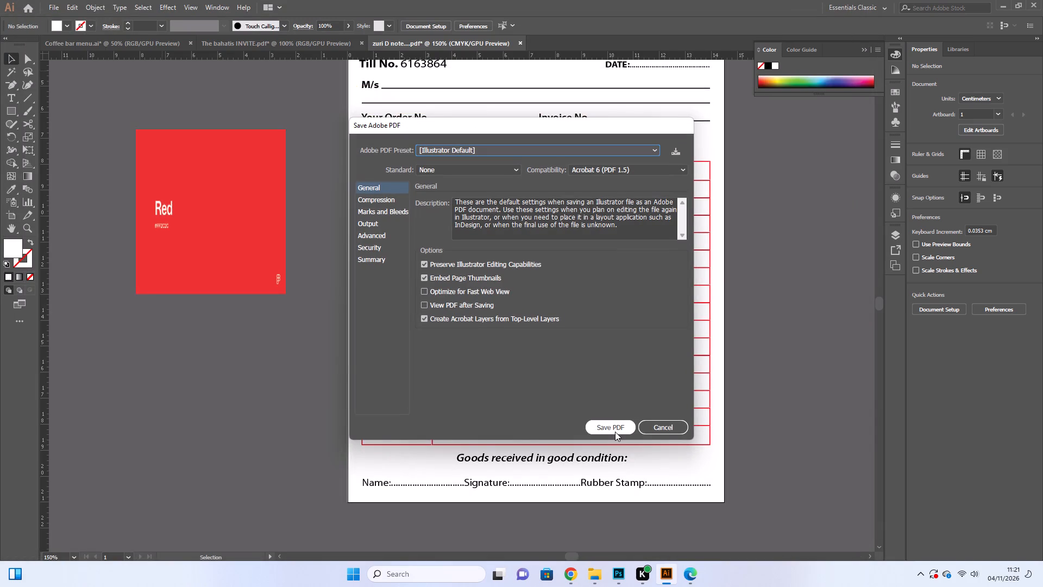
left_click(615, 432)
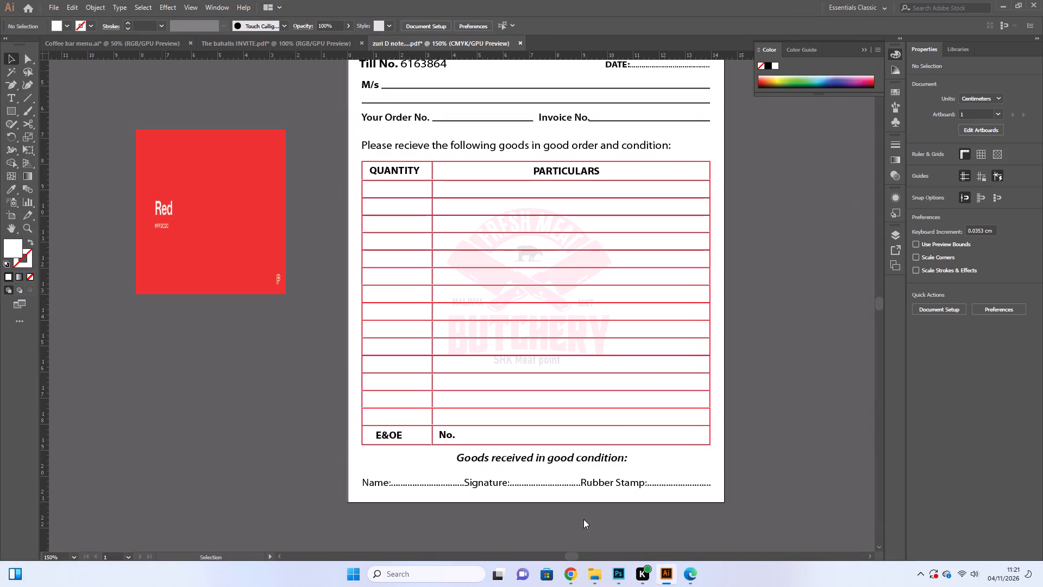
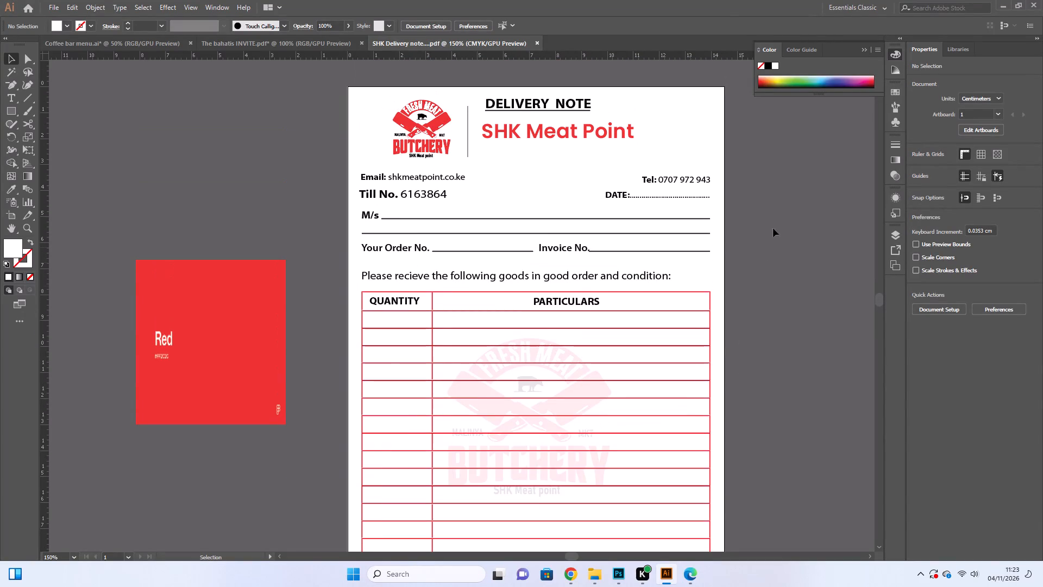
Select the Email, Till No., Tel, DATE, M/s, Your Order No. and Invoice No. lines between the letterhead and the goods table.
left_click_drag(765, 165, 636, 256)
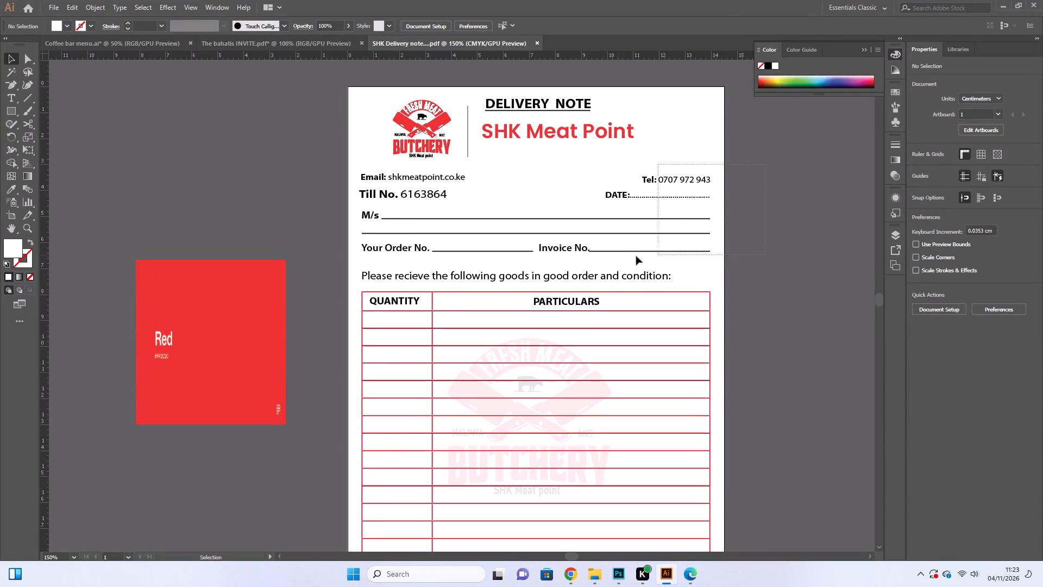
left_click_drag(636, 256, 350, 261)
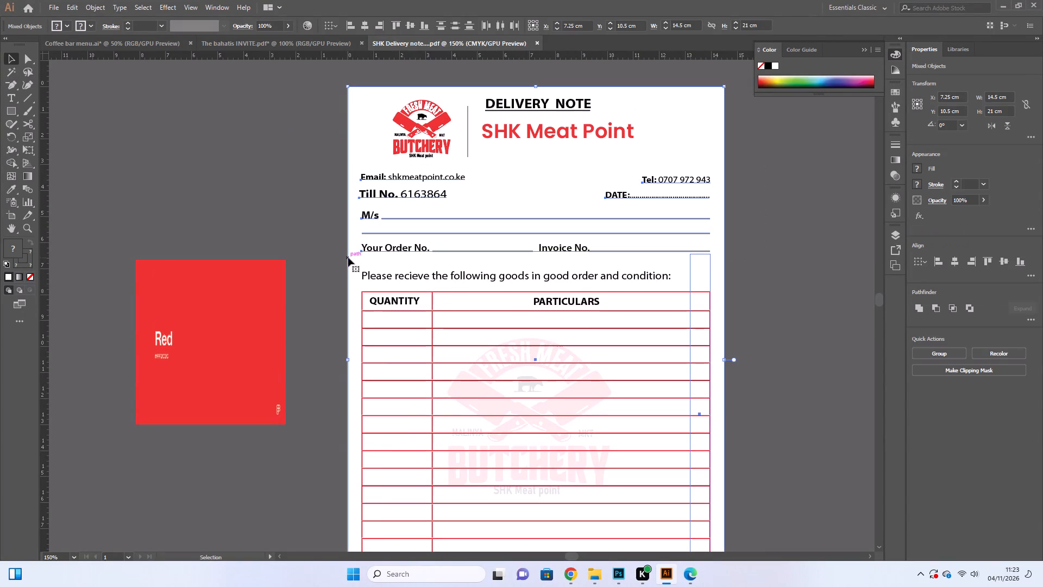
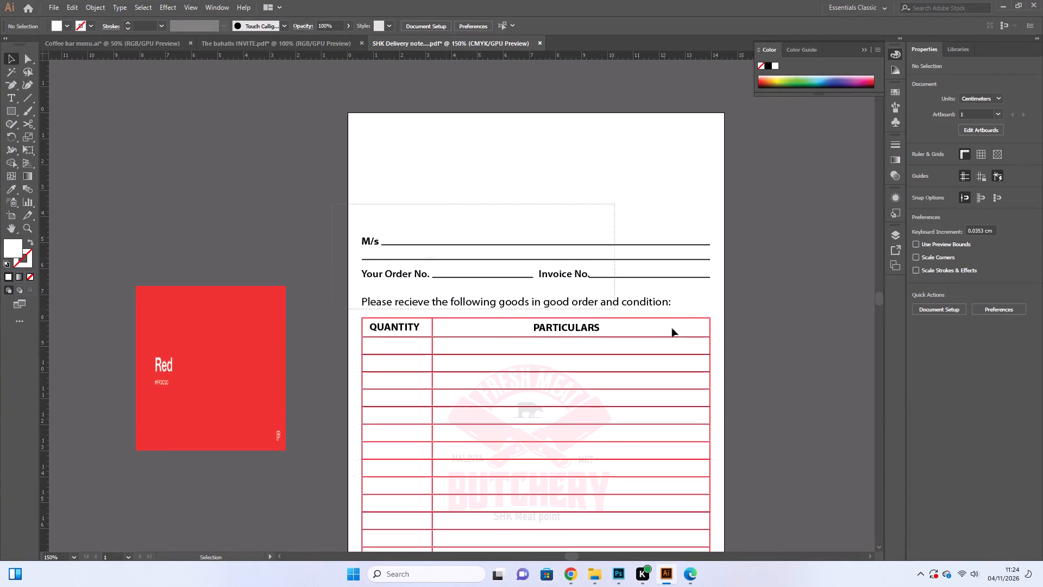
Delete the M/s, order and invoice lines, the goods sentence and the table's Quantity and Particulars heading section.
left_click_drag(672, 328, 744, 356)
key("BackSpace")
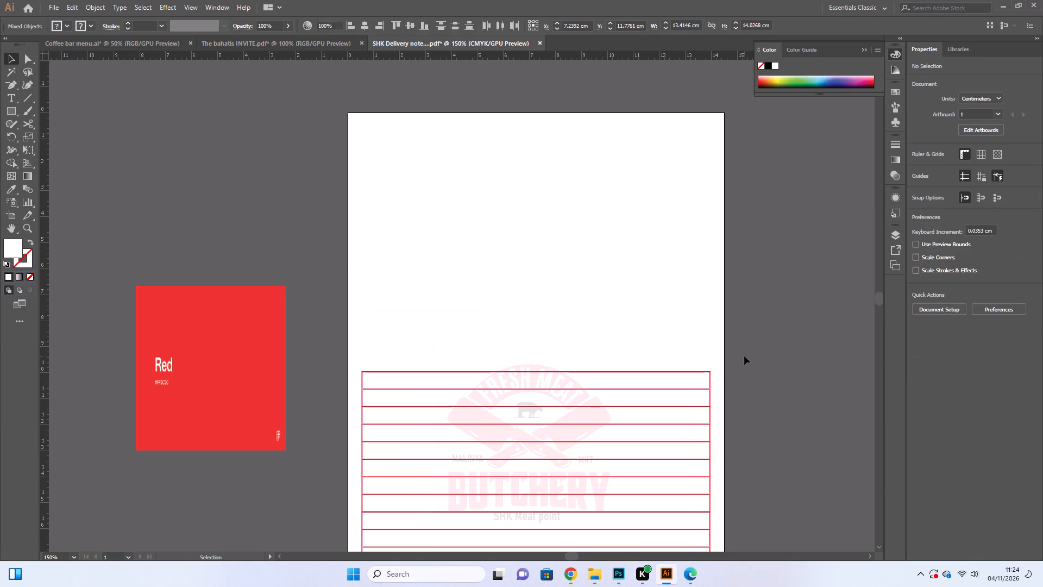
Select the remaining table rows together with the Name, Signature and Rubber Stamp line at the foot of the page.
scroll(736, 352, "down", 8)
left_click_drag(684, 220, 777, 536)
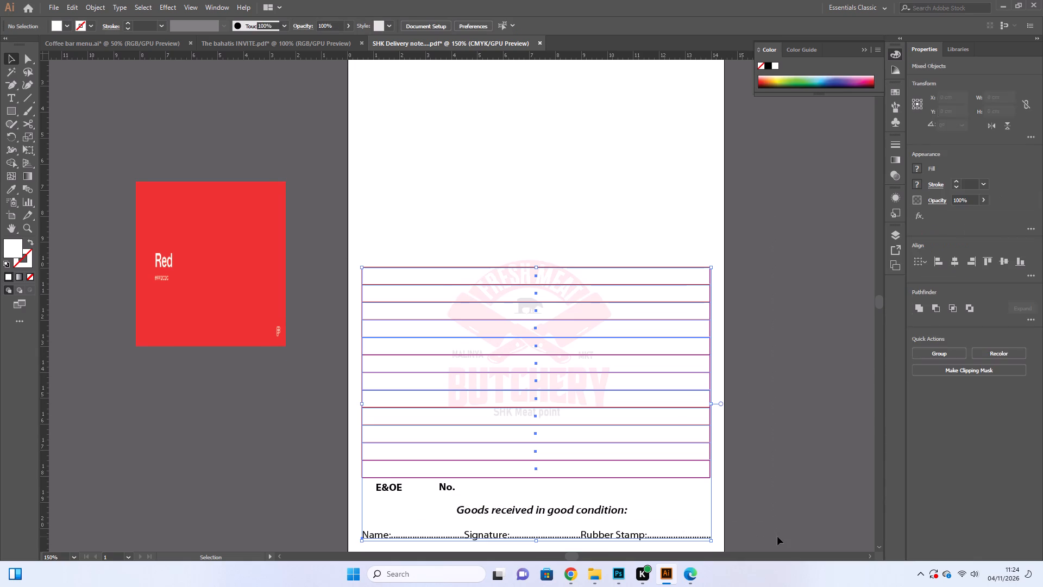
Delete the ruled table, the signature line and the E&OE, No. and "Goods received in good condition:" texts, leaving the logo watermark.
key("BackSpace")
scroll(709, 473, "down", 7)
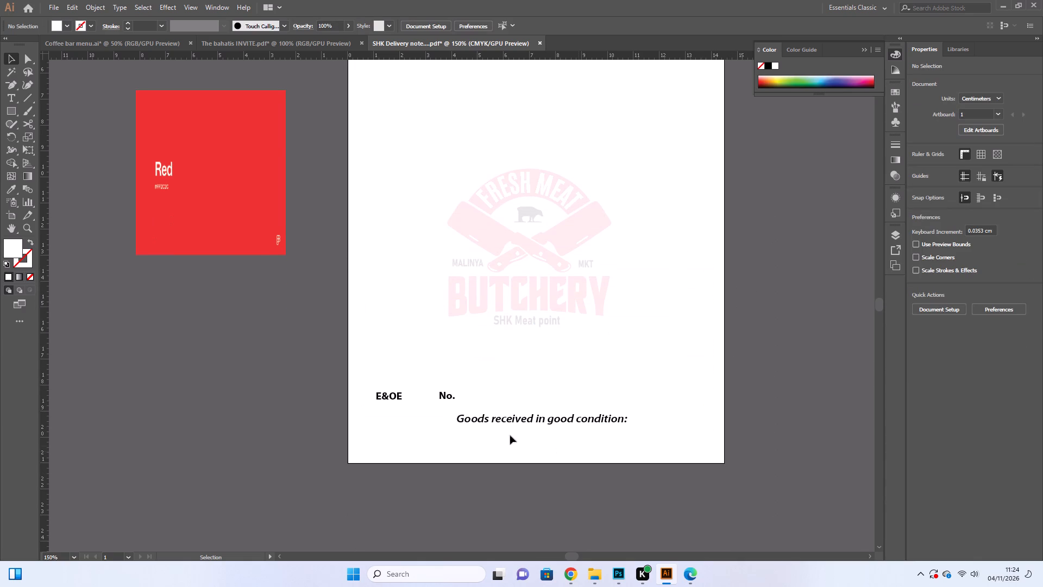
double_click(434, 371)
left_click_drag(359, 376, 730, 479)
double_click(781, 427)
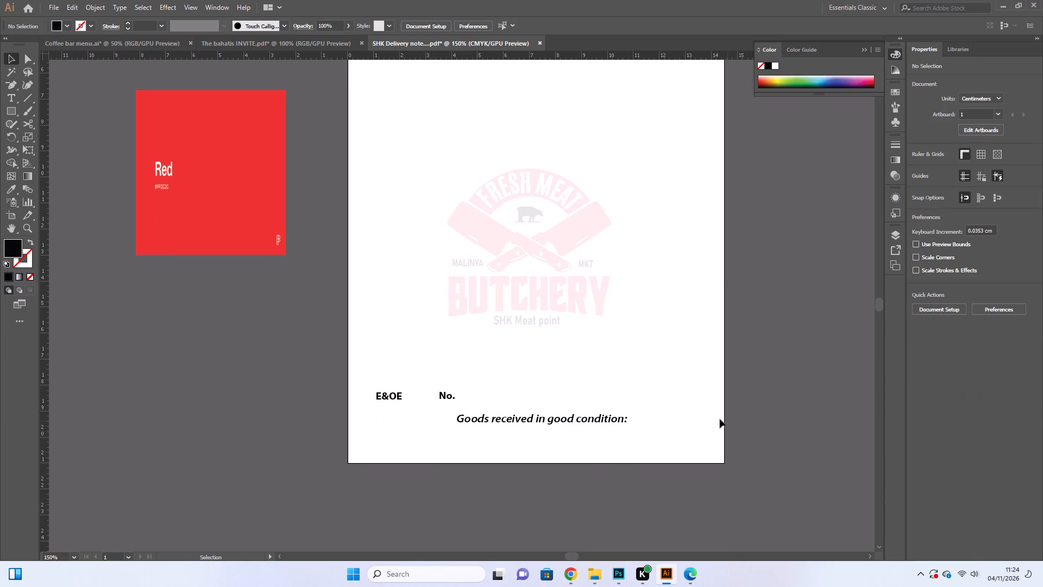
left_click_drag(373, 378, 674, 455)
key("BackSpace")
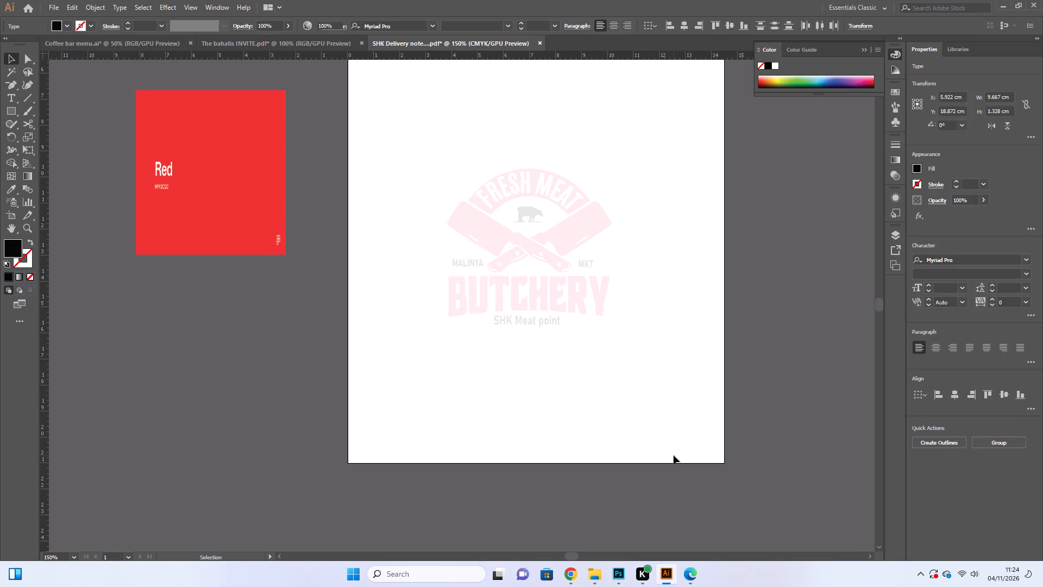
Delete the red colour-reference image beside the artboard and leave isolation mode.
double_click(263, 222)
scroll(263, 222, "up", 5)
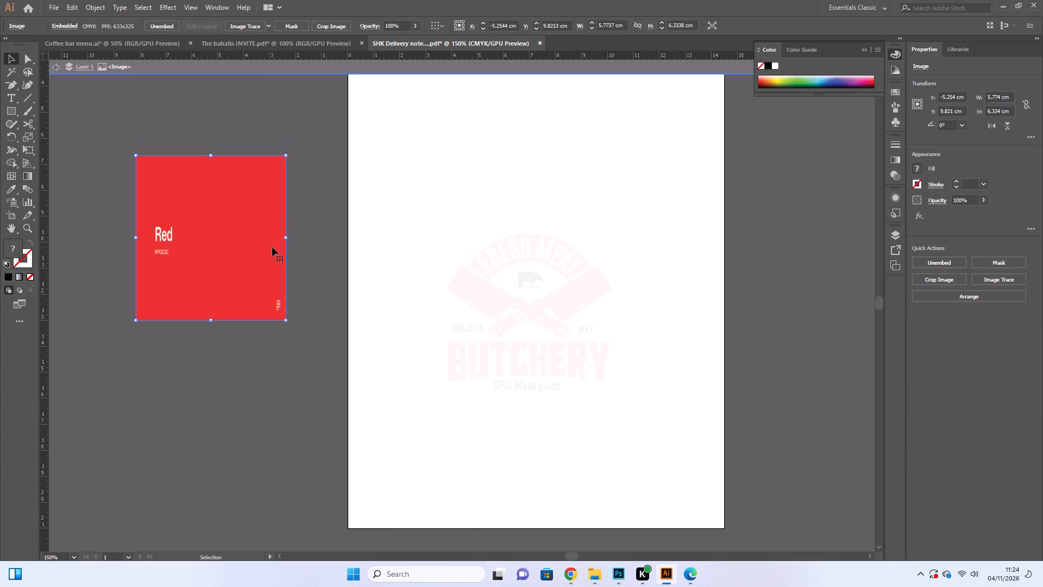
left_click(271, 248)
key("BackSpace")
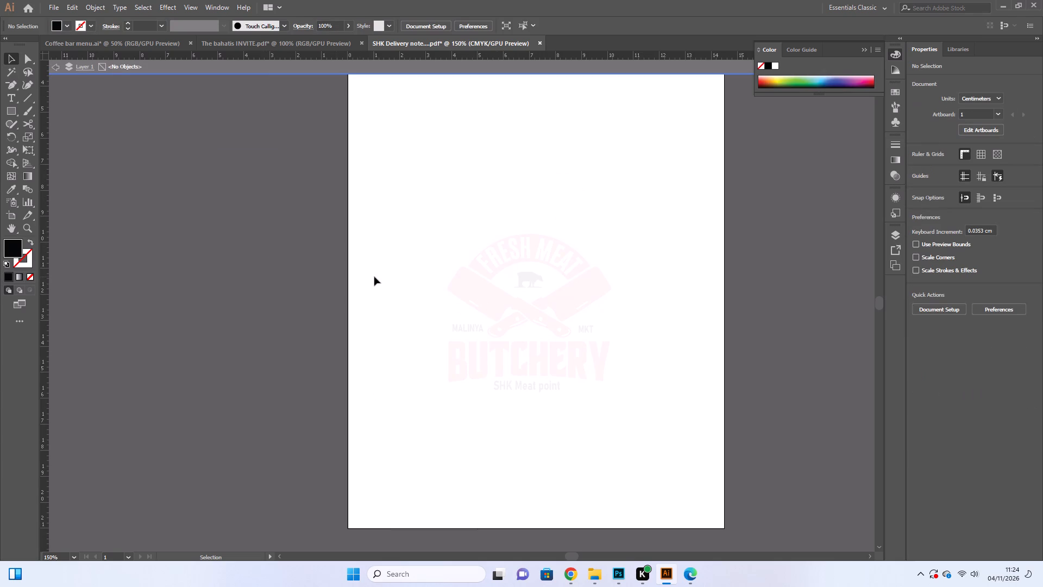
triple_click(374, 277)
Move the logo watermark up to about X 6.21, Y 6.34 cm and set its opacity to 100%.
left_click_drag(414, 188, 655, 420)
left_click_drag(581, 369, 580, 366)
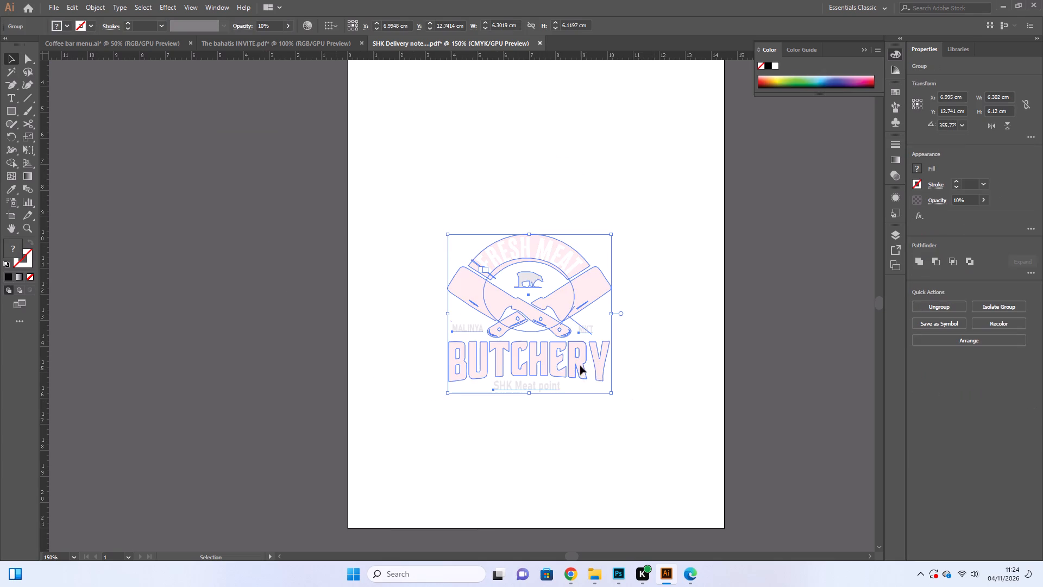
left_click_drag(580, 366, 560, 203)
scroll(606, 254, "up", 6)
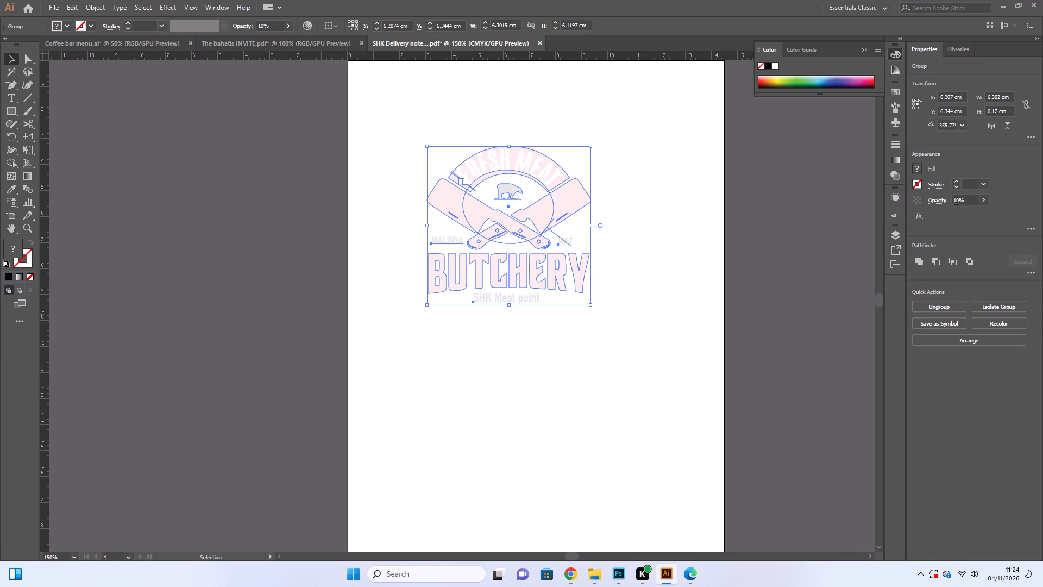
left_click(956, 202)
key("0")
left_click(9, 57)
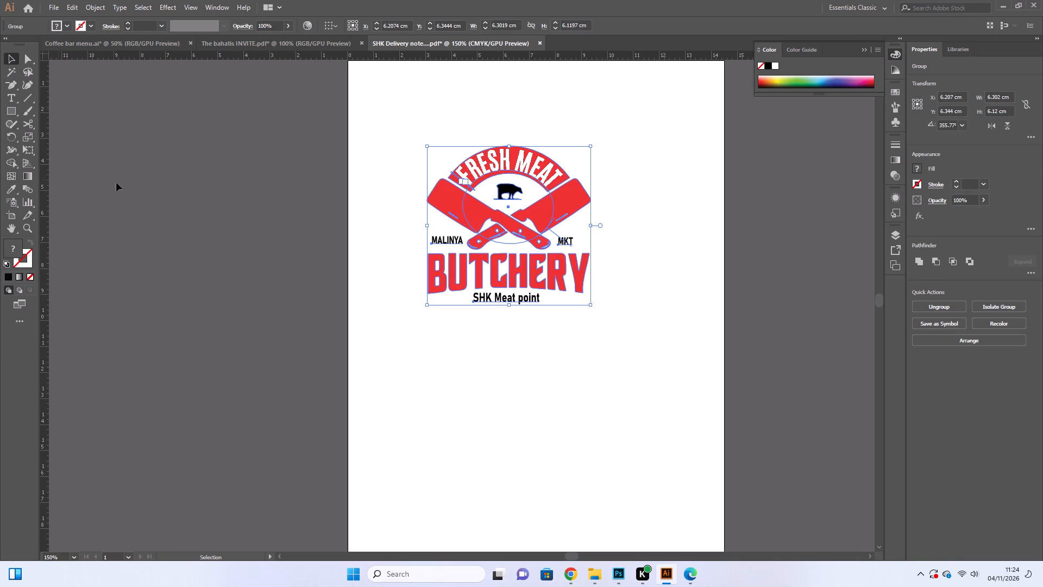
left_click(116, 183)
Scale the butchery logo up proportionally to about 8.76 by 8.39 cm.
scroll(316, 284, "up", 6)
scroll(316, 284, "down", 7)
left_click_drag(374, 128, 651, 364)
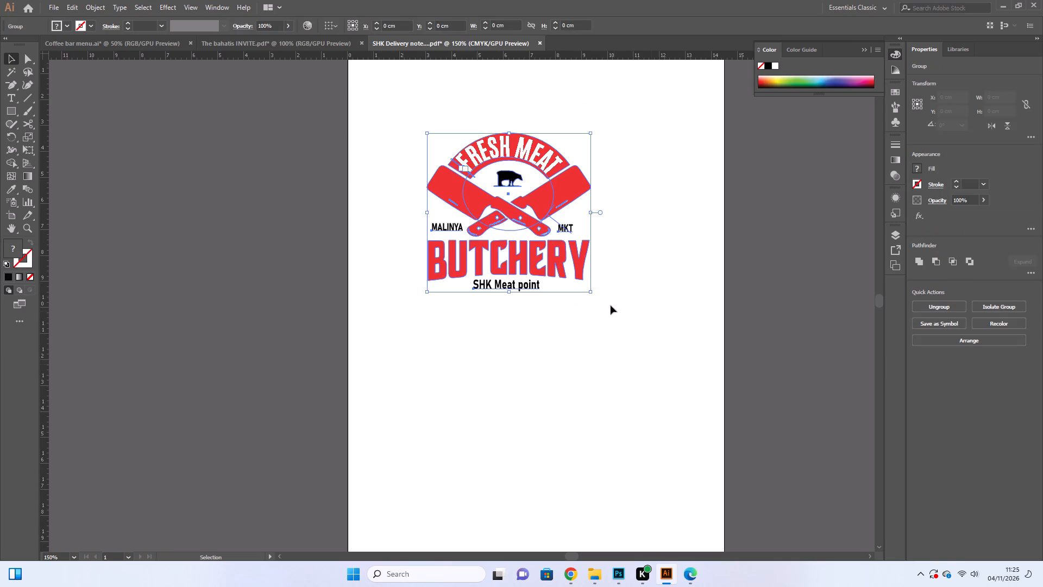
left_click_drag(591, 293, 654, 352)
left_click_drag(656, 351, 665, 350)
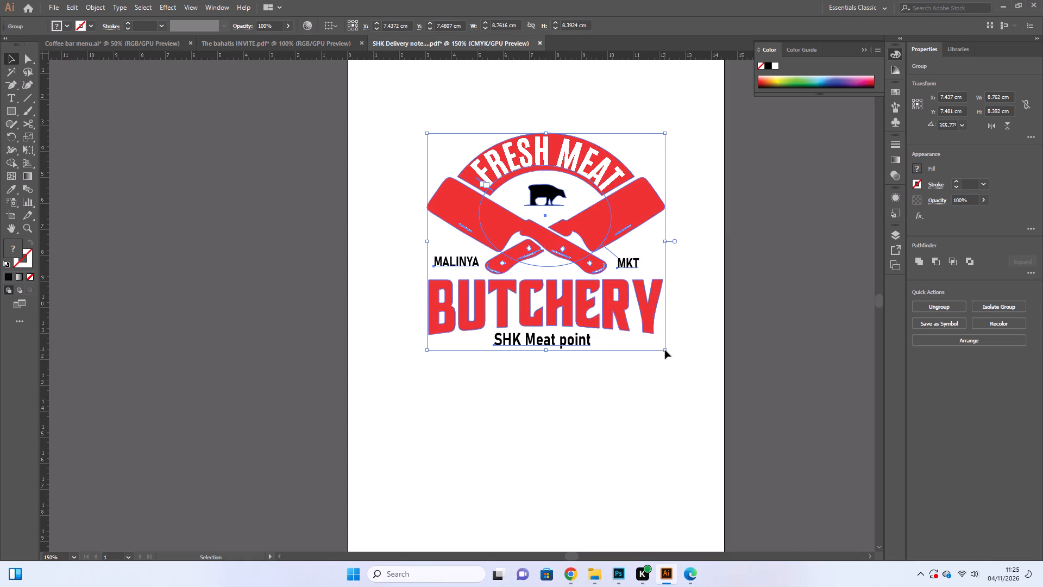
left_click(688, 268)
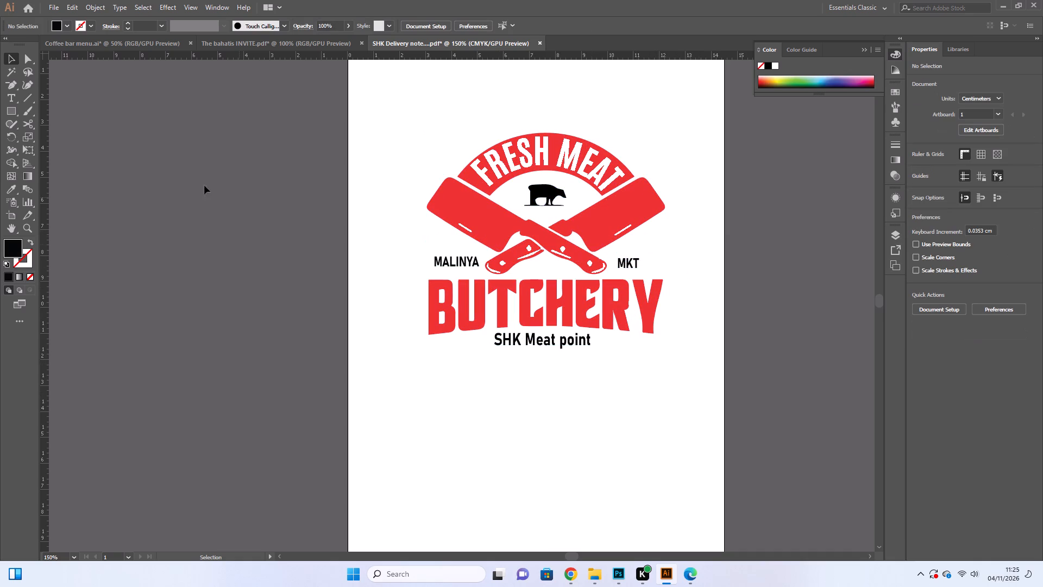
Shrink the artboard around the logo to about 10.62 by 11.83 cm.
left_click(15, 214)
scroll(294, 312, "down", 8)
left_click_drag(348, 490, 381, 429)
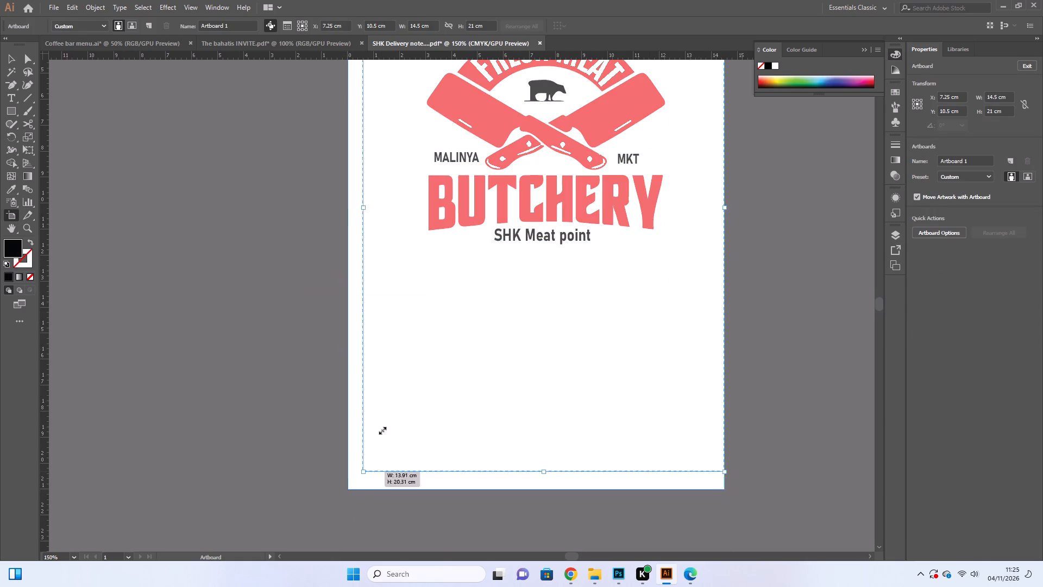
left_click_drag(381, 429, 406, 291)
scroll(487, 293, "up", 13)
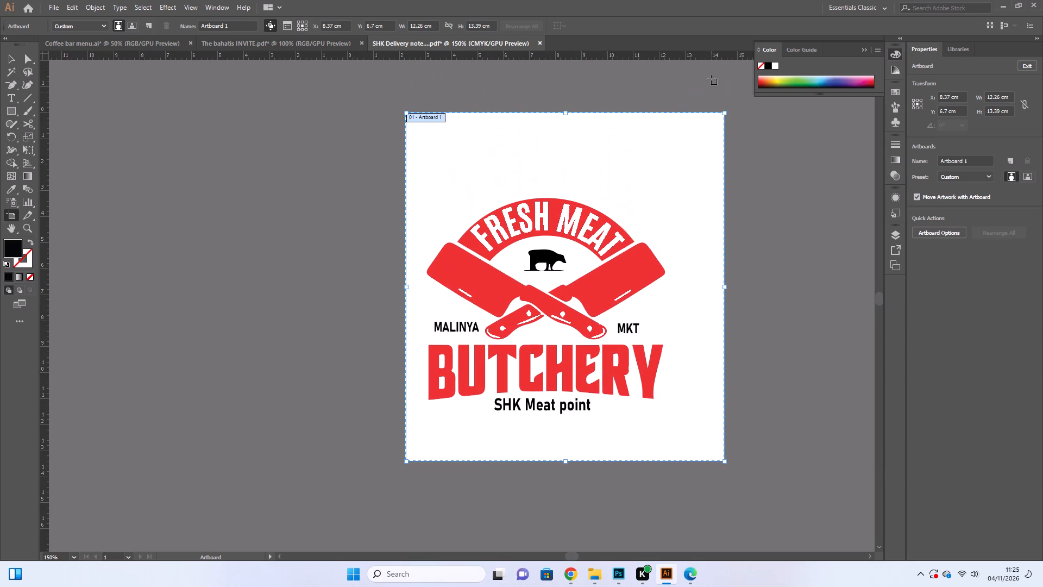
left_click_drag(724, 114, 682, 153)
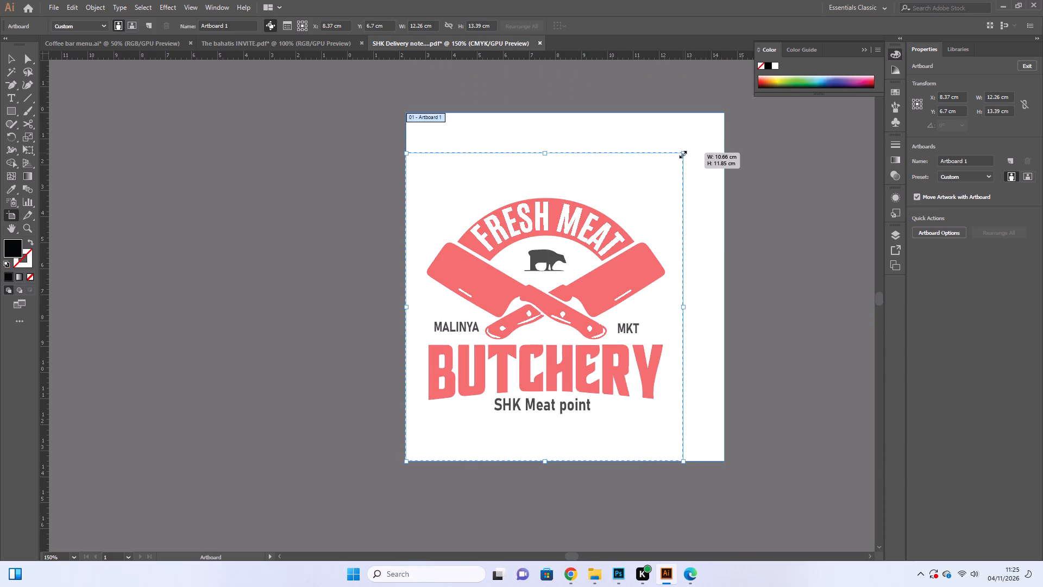
left_click_drag(682, 153, 681, 154)
left_click(7, 57)
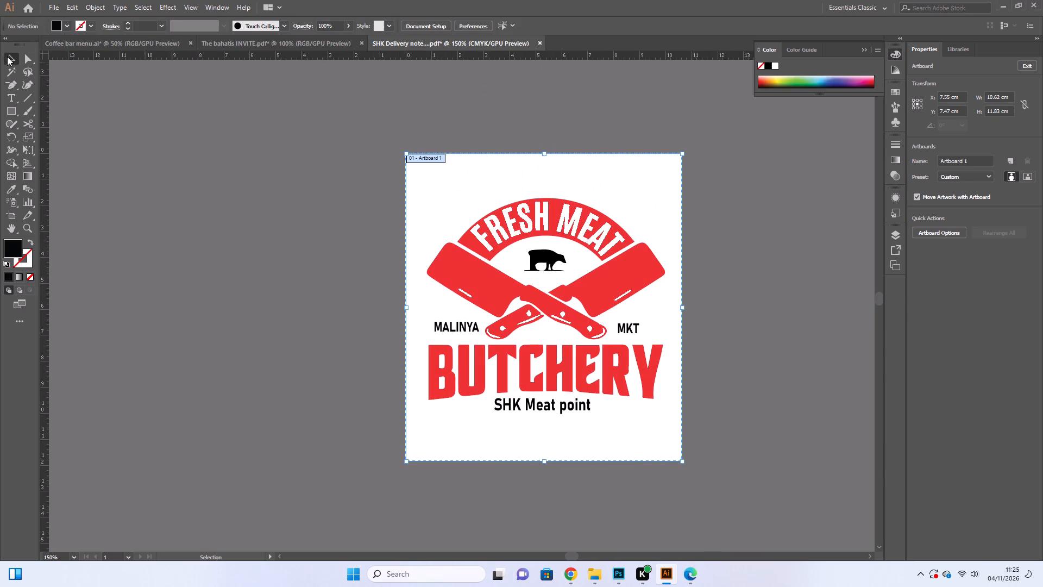
Save the logo under a new name as the Adobe PDF "SHK buthery logo....pdf" in the MY JOB folder.
left_click(51, 8)
left_click(80, 109)
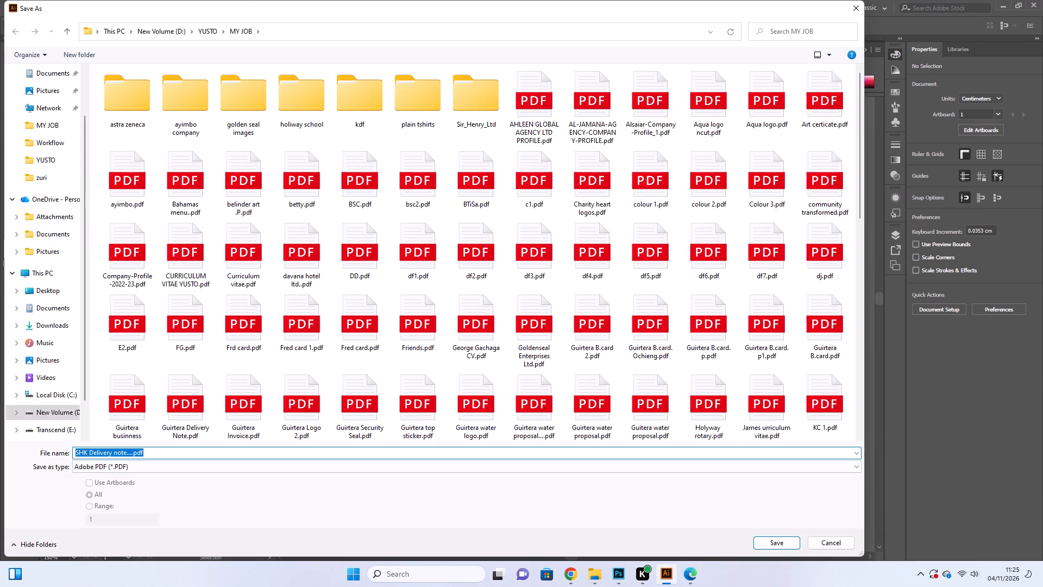
left_click_drag(127, 453, 87, 452)
left_click_drag(87, 452, 91, 452)
key("BackSpace")
type("buthery logo")
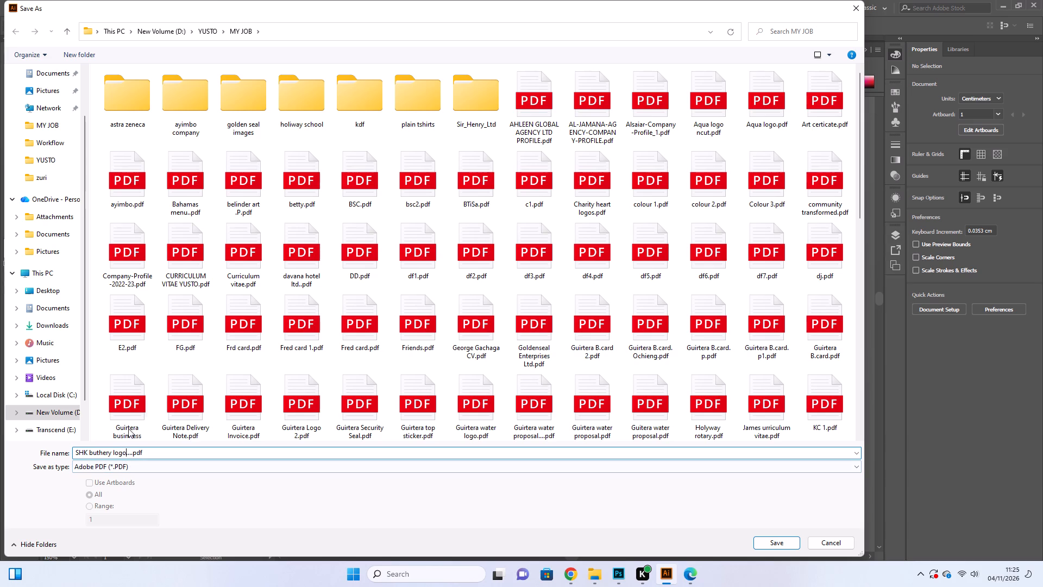
left_click(46, 158)
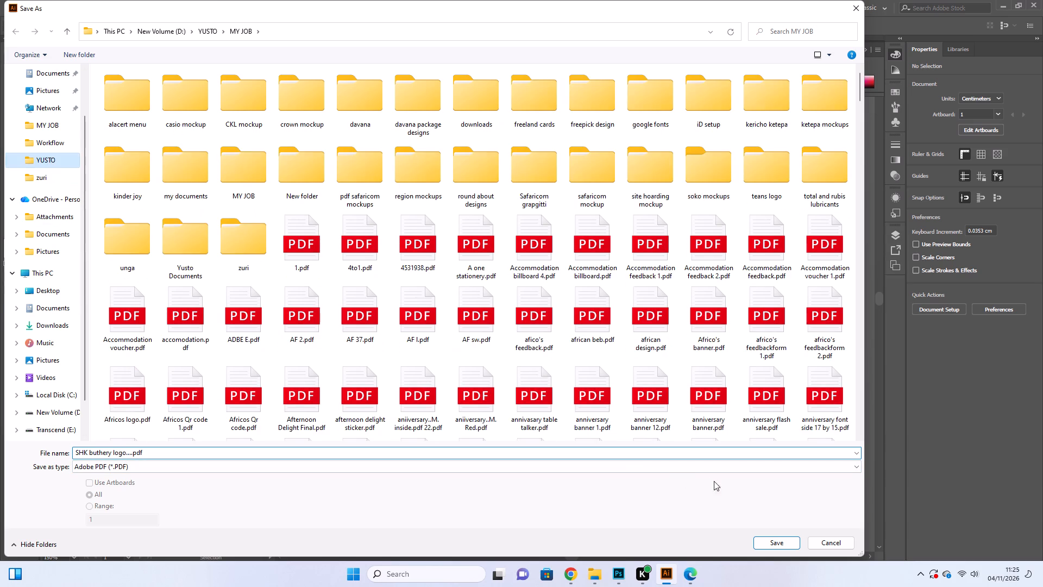
left_click(41, 128)
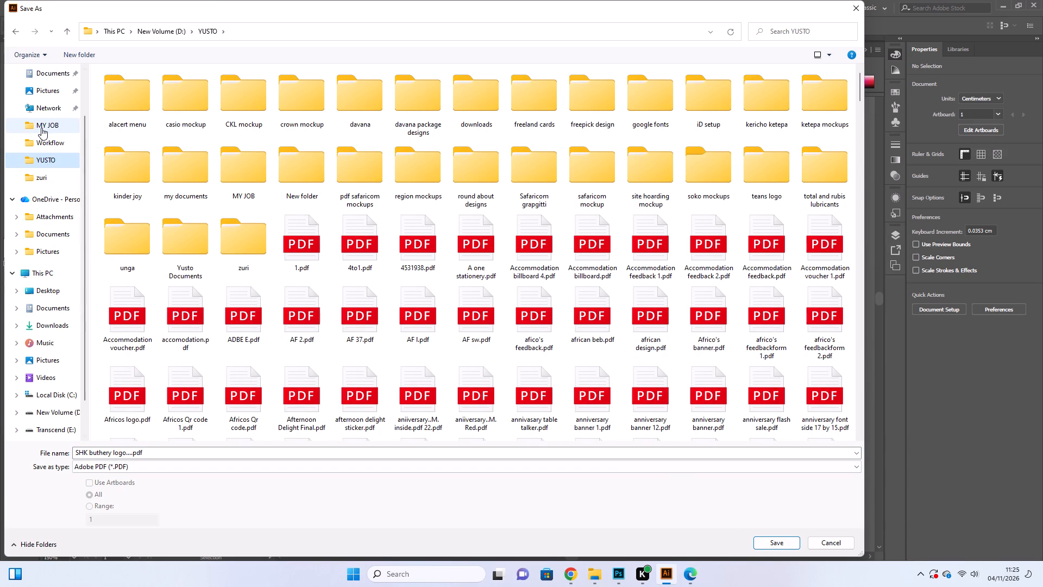
left_click(781, 542)
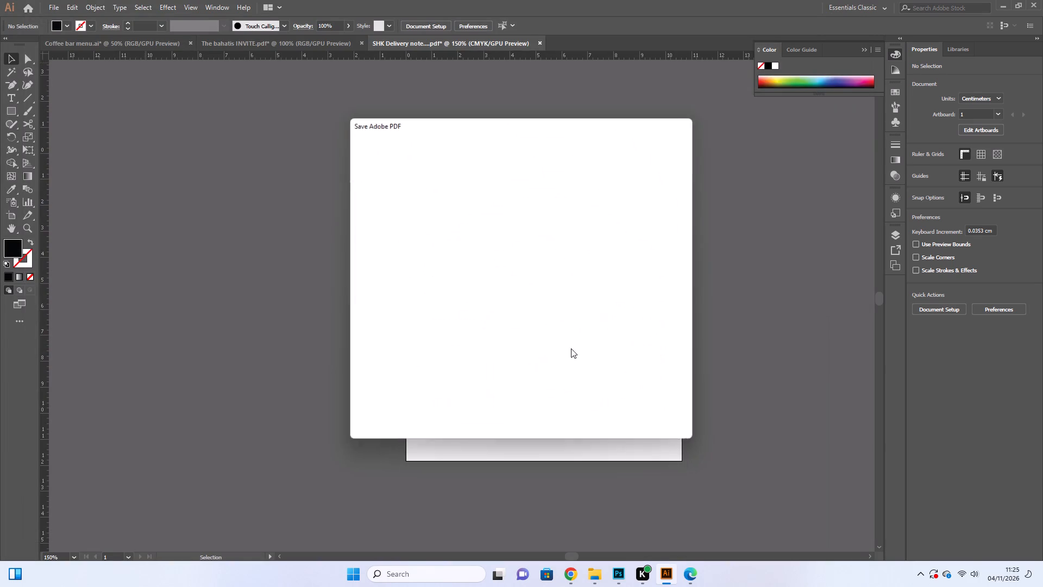
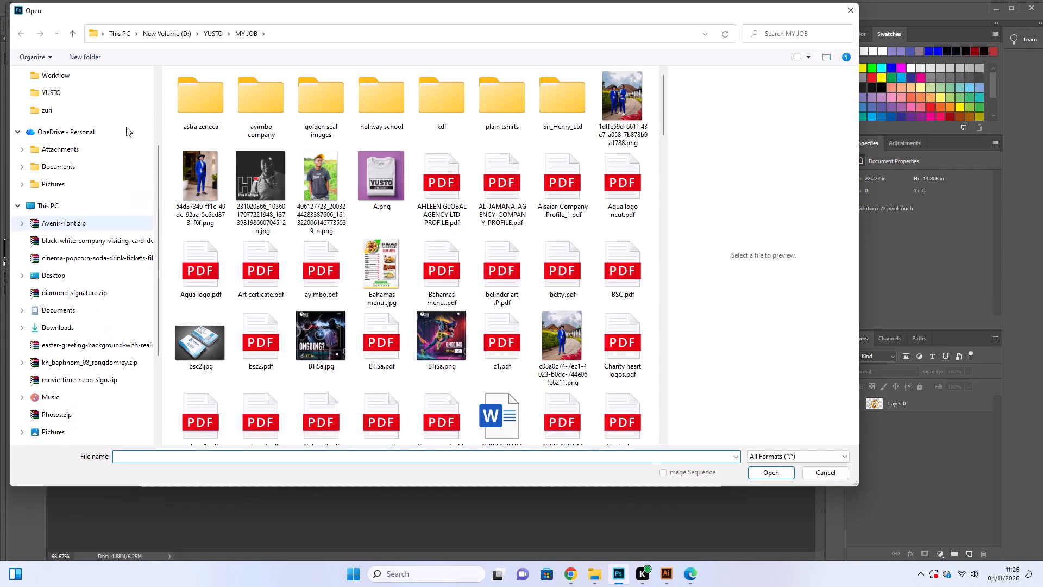
Open the recent file "SHK buthery logo....pdf" as a new document.
scroll(53, 99, "up", 11)
left_click(54, 82)
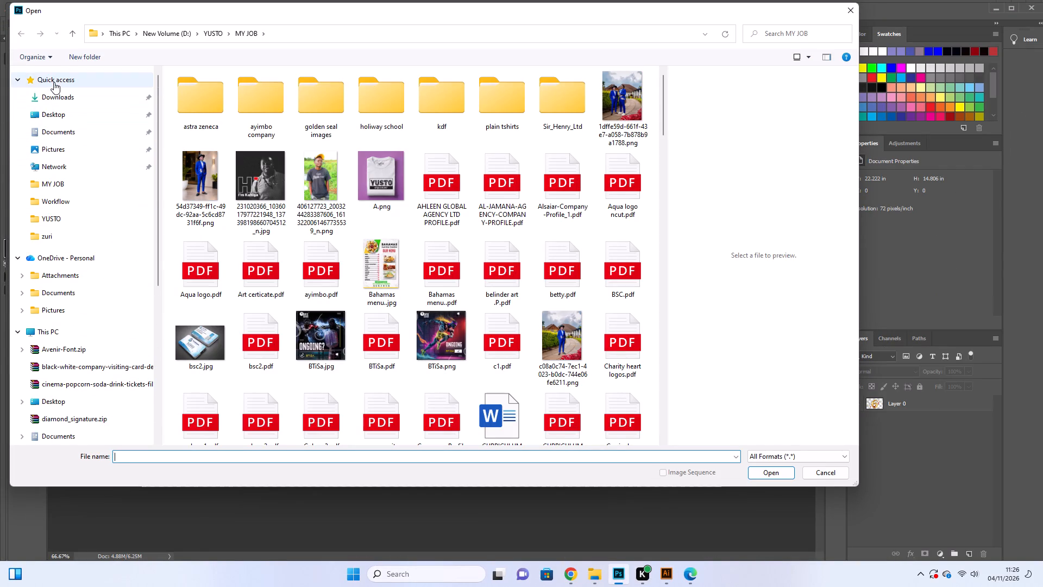
left_click(242, 230)
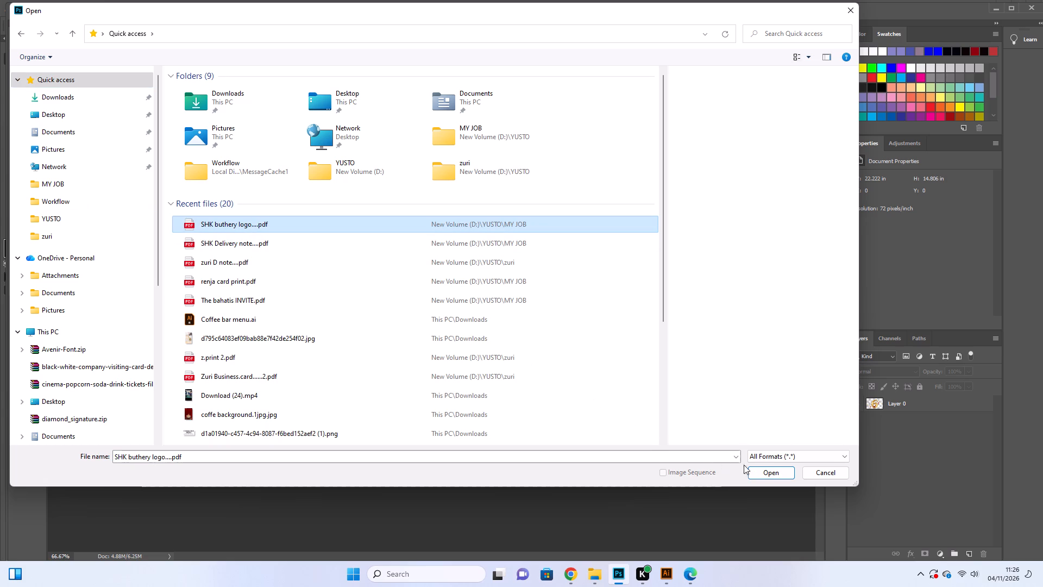
left_click(762, 472)
left_click(652, 324)
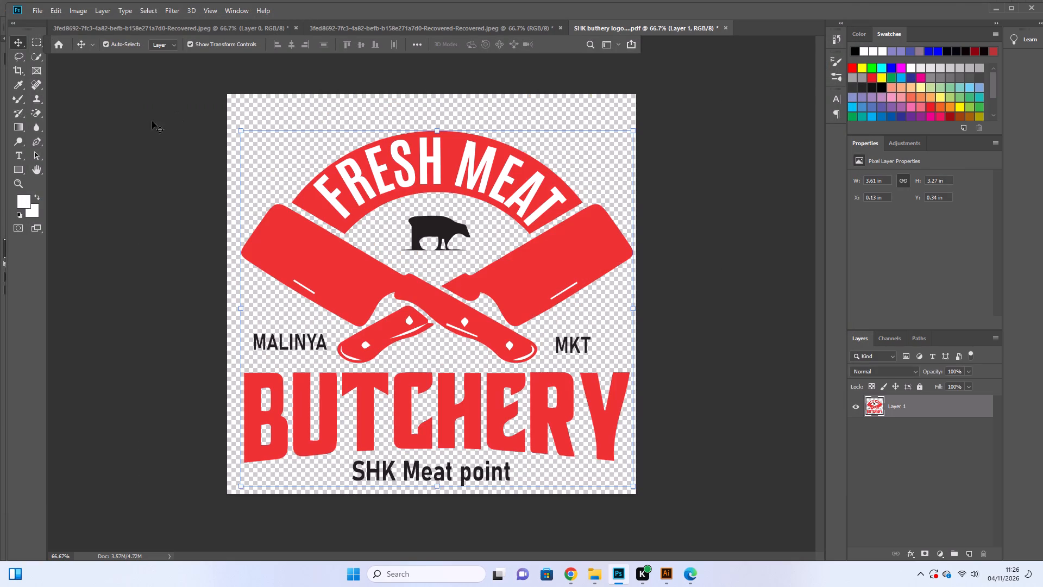
Draw a white rectangle shape of about 2972 by 2428 px that covers the whole logo canvas.
left_click(146, 123)
left_click(18, 166)
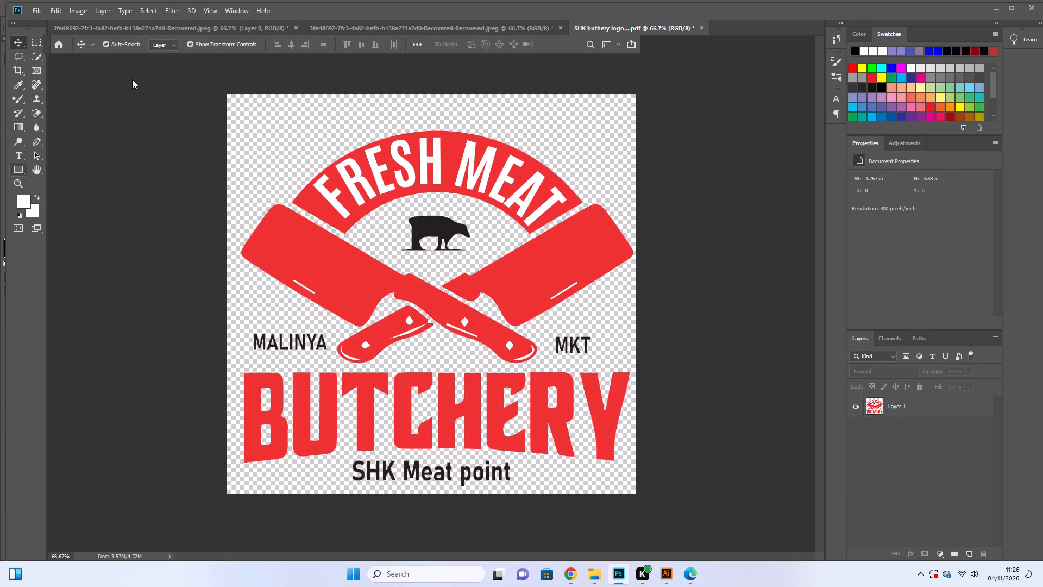
left_click_drag(137, 73, 675, 513)
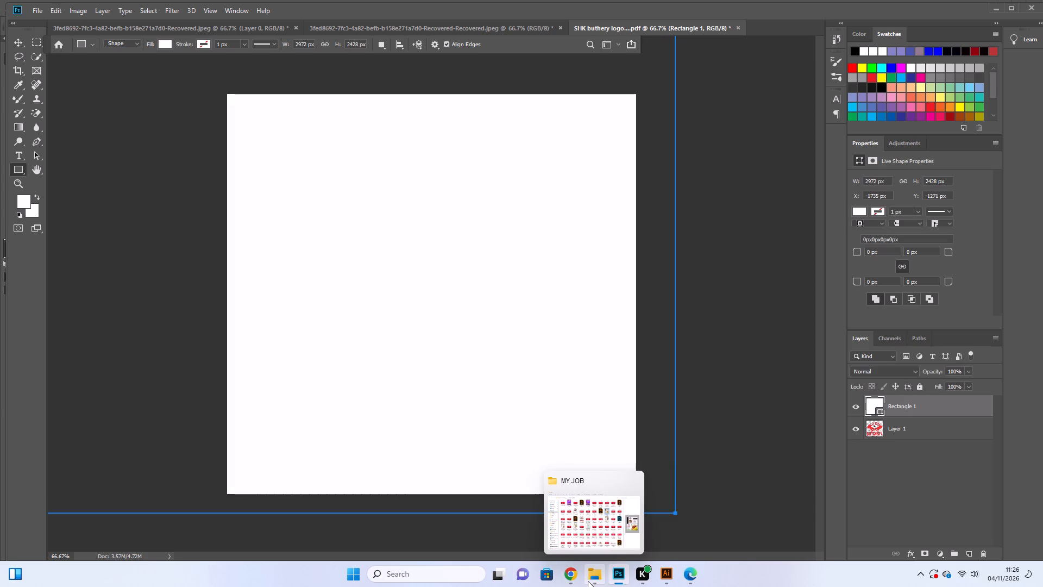
Switch to File Explorer, open "Renja back..side..P.pdf" from the MY JOB folder, print it at actual size, and return to Photoshop.
left_click(591, 541)
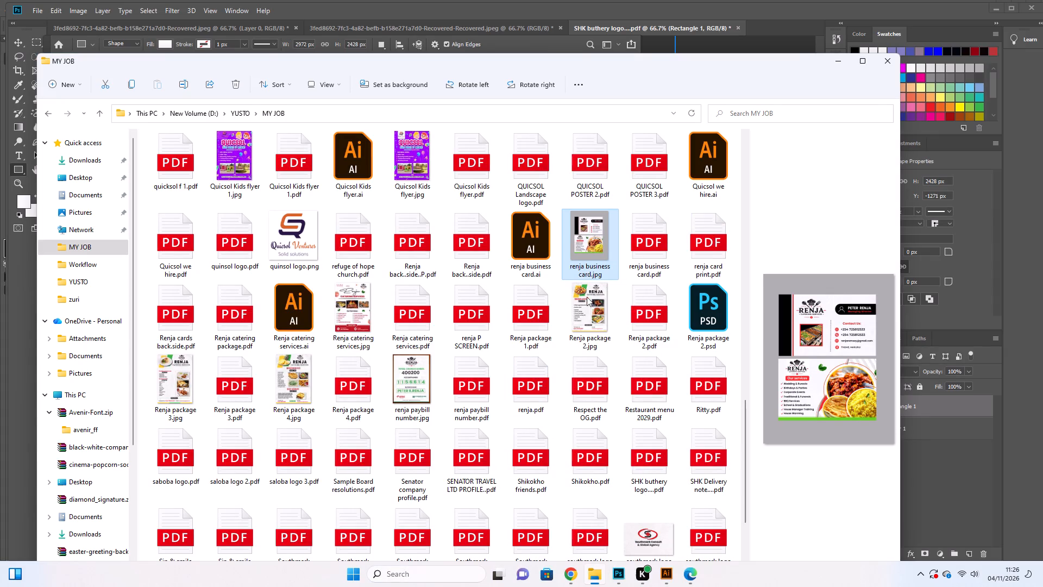
double_click(467, 268)
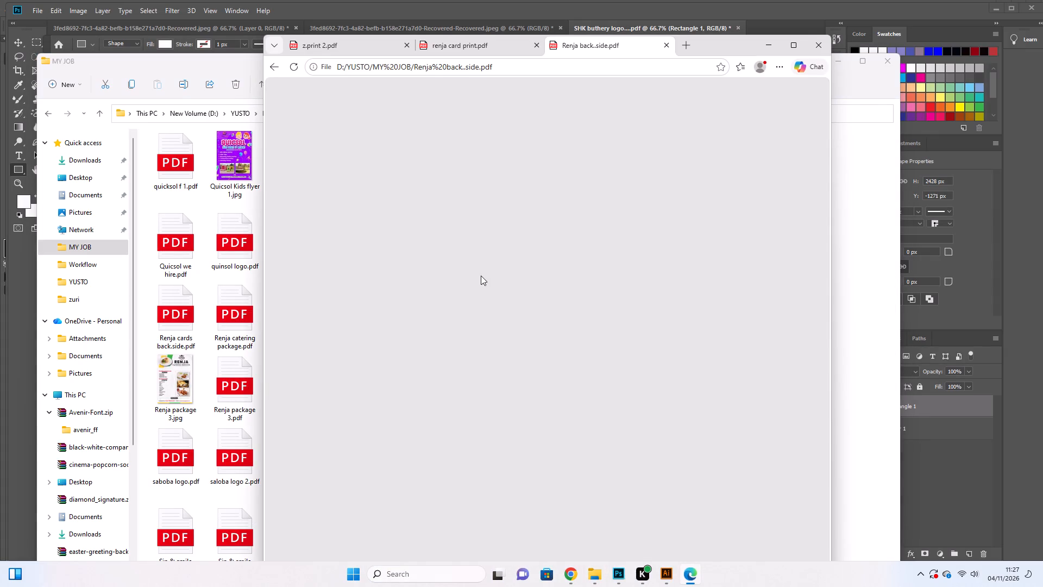
left_click(818, 49)
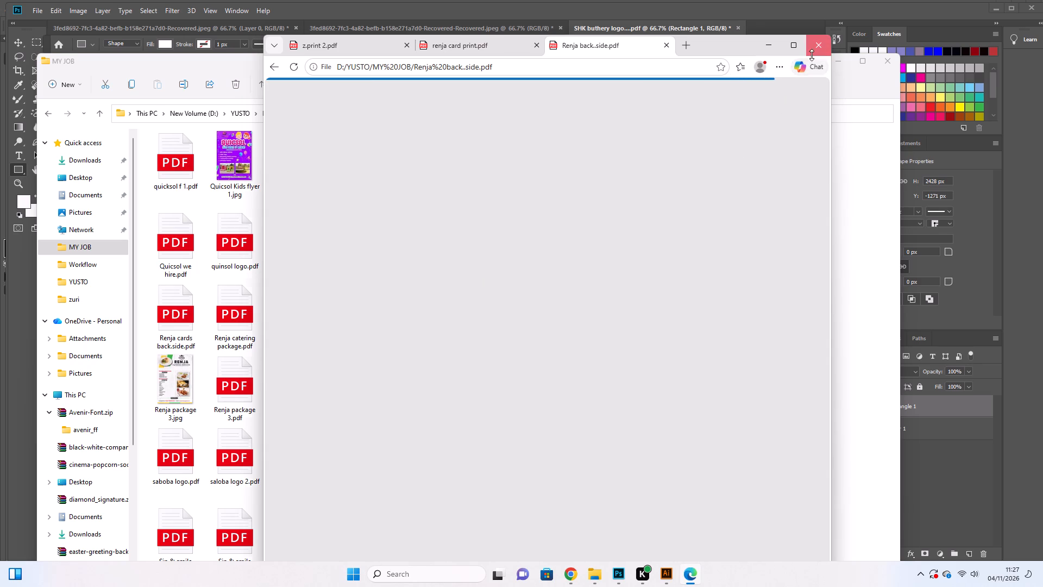
double_click(397, 267)
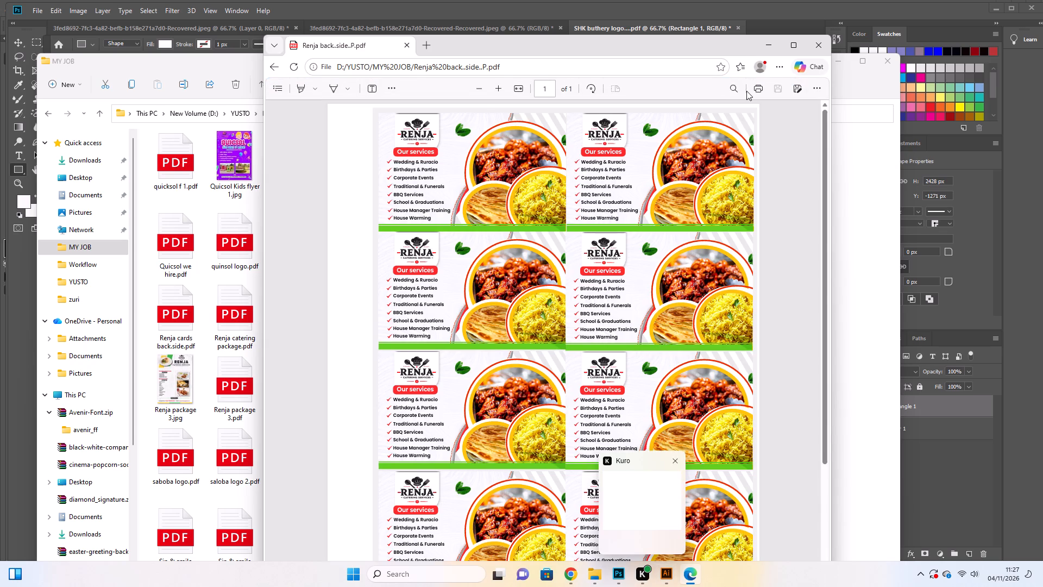
left_click(763, 88)
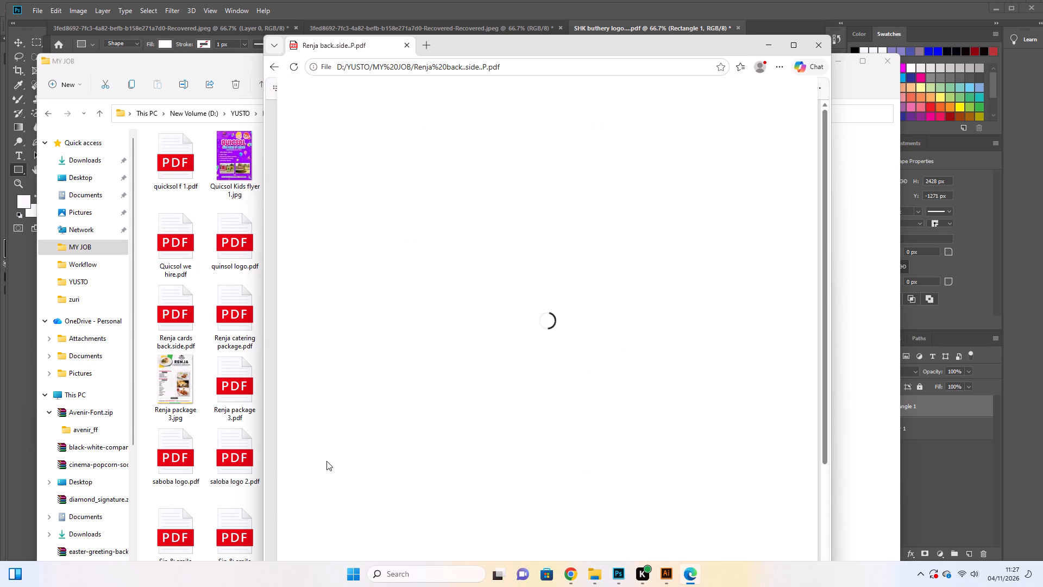
left_click(317, 425)
scroll(317, 425, "down", 3)
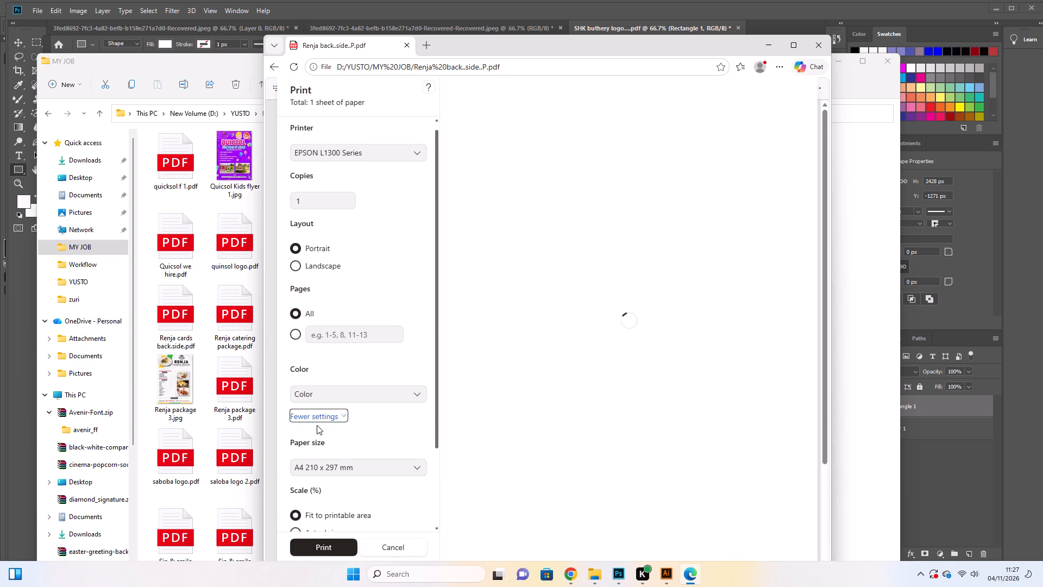
left_click(295, 429)
scroll(365, 361, "up", 5)
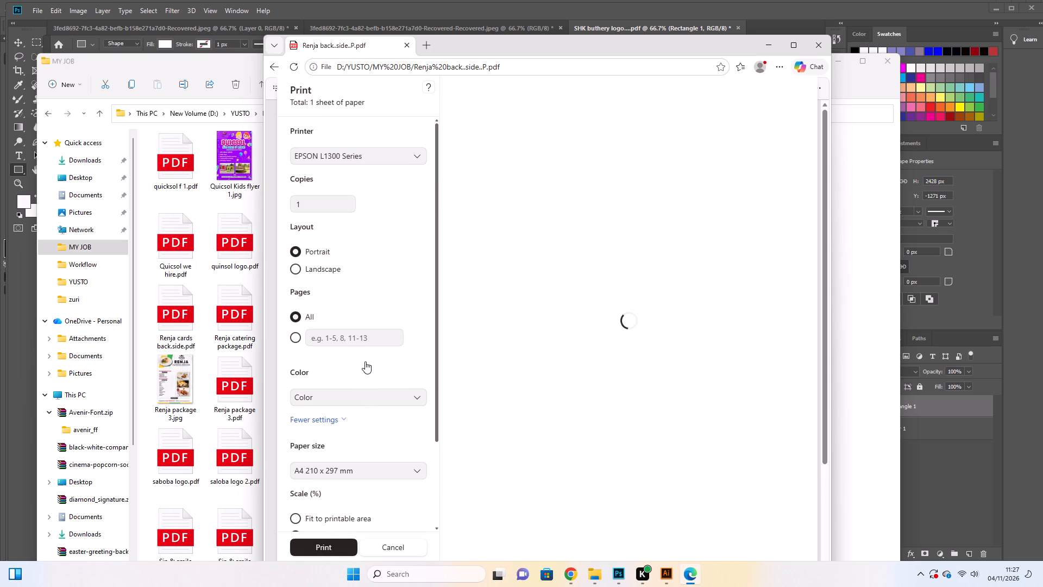
left_click(321, 544)
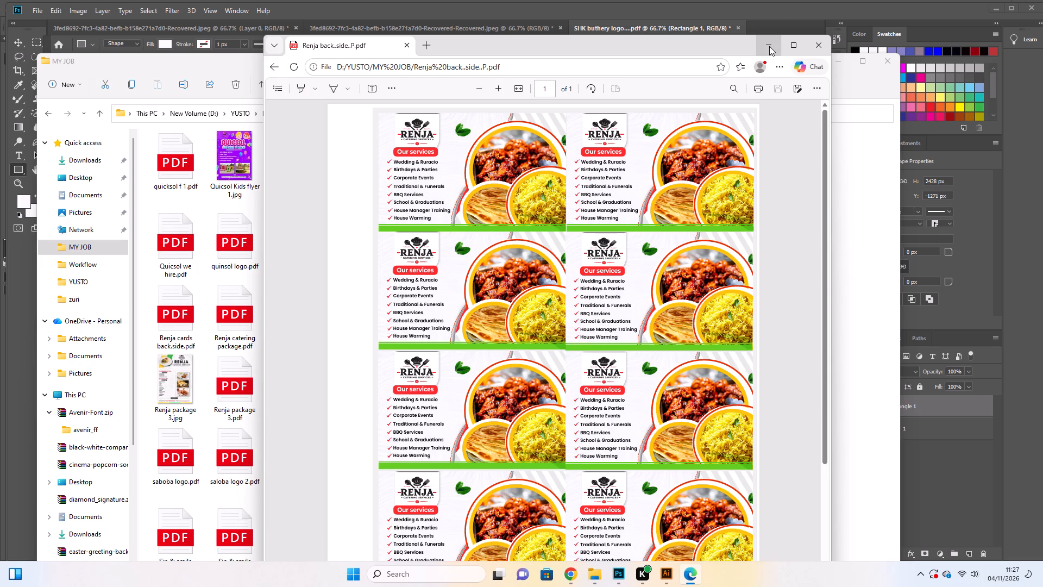
left_click(769, 46)
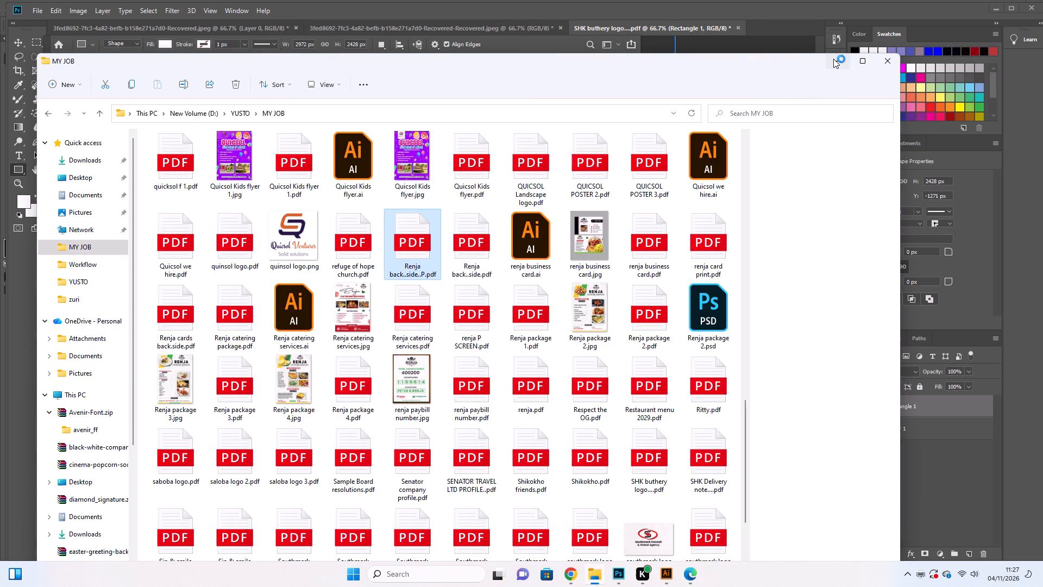
left_click(834, 60)
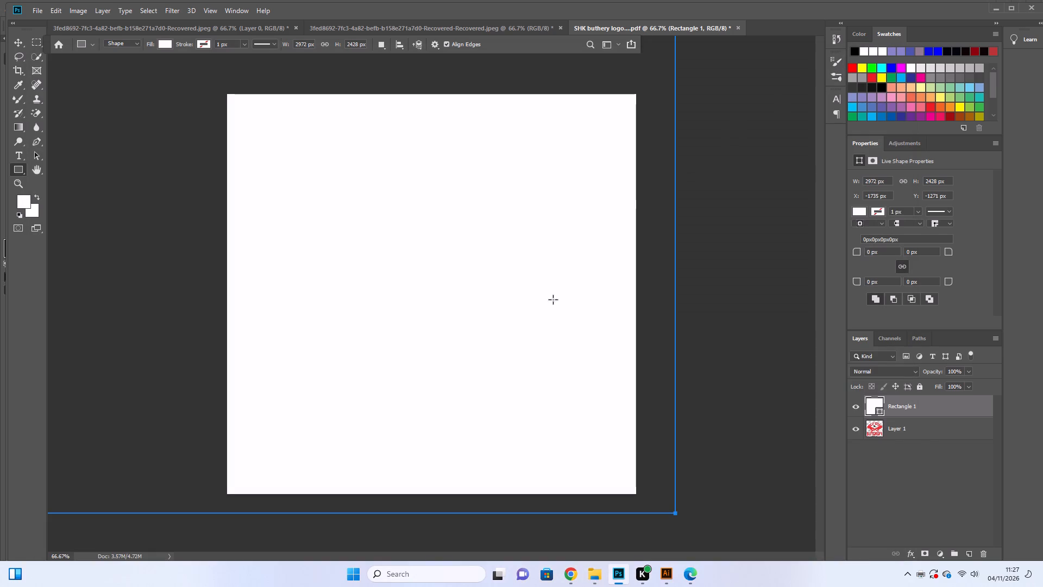
Send the white rectangle layer to the back, behind the butchery logo.
right_click(512, 330)
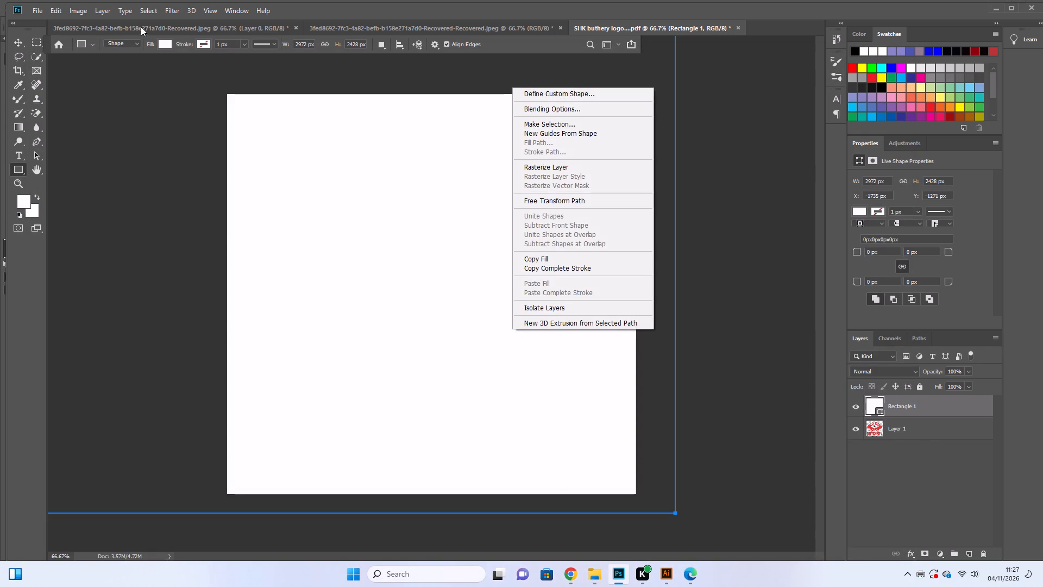
left_click(56, 11)
left_click(73, 13)
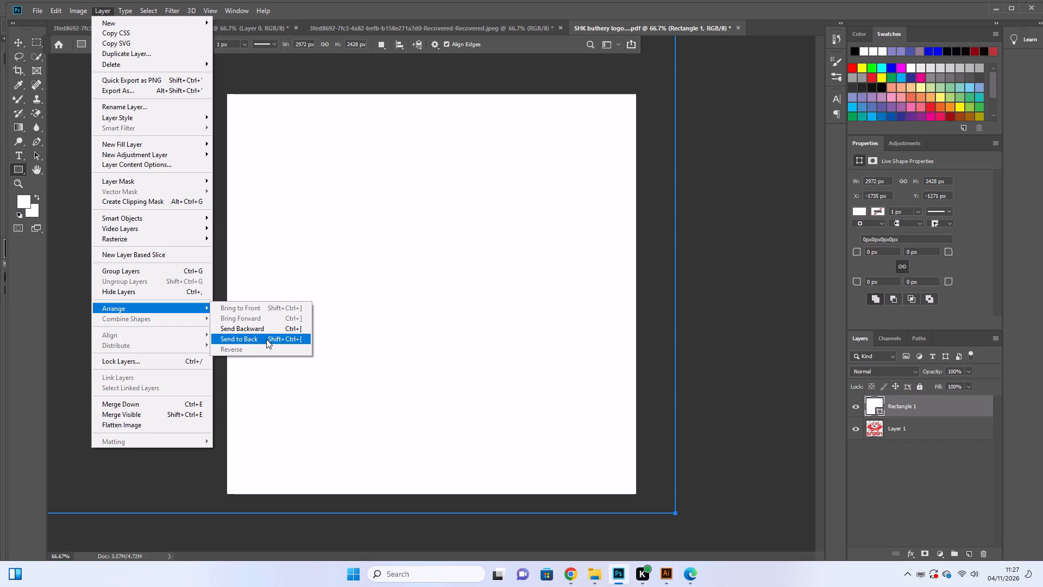
left_click(266, 339)
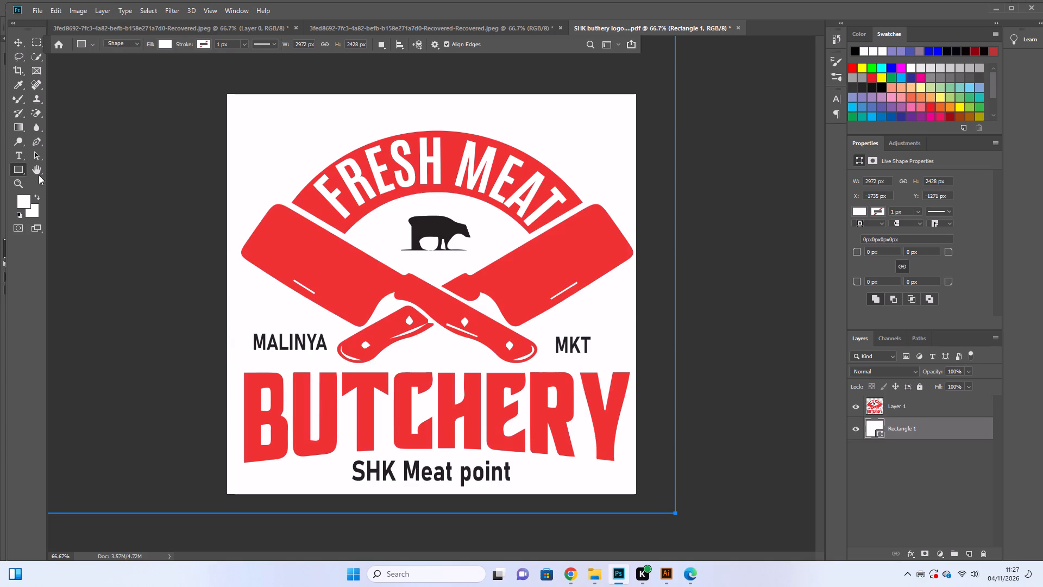
Enlarge the canvas around the logo with the Crop tool to about 4.11 by 3.86 in.
left_click(17, 66)
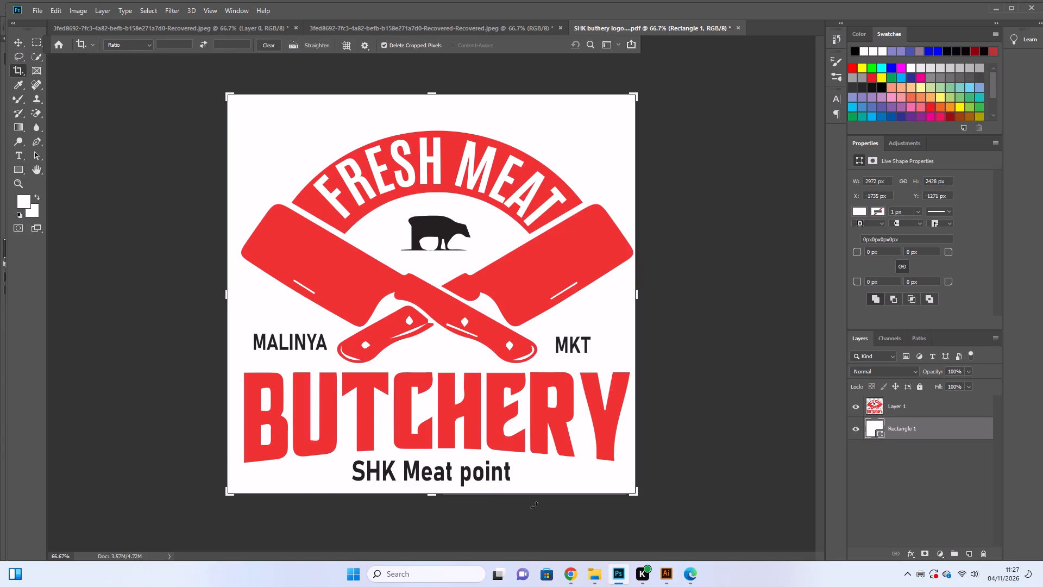
left_click_drag(633, 496, 648, 508)
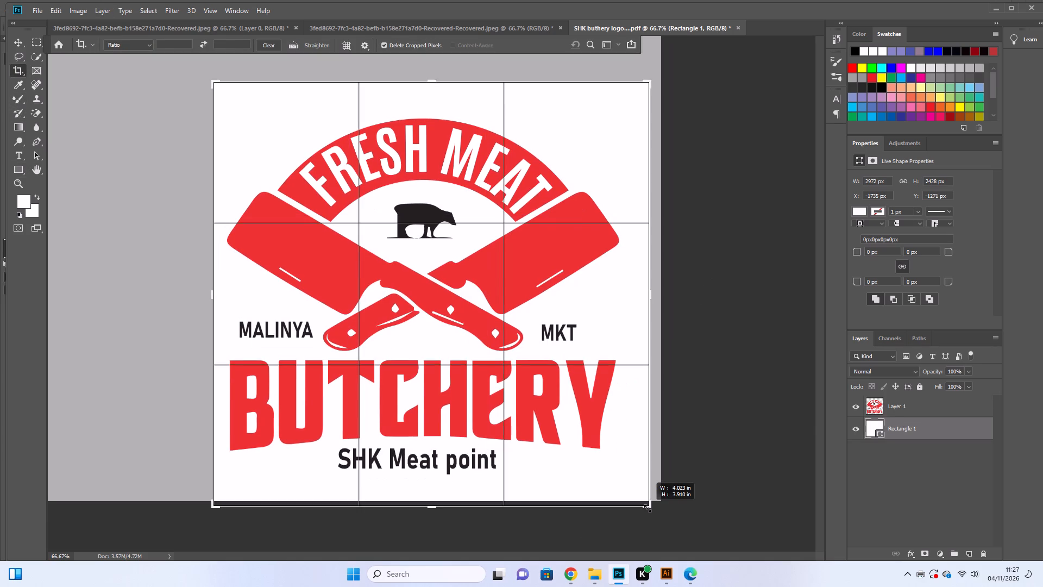
left_click(648, 508)
left_click(648, 505)
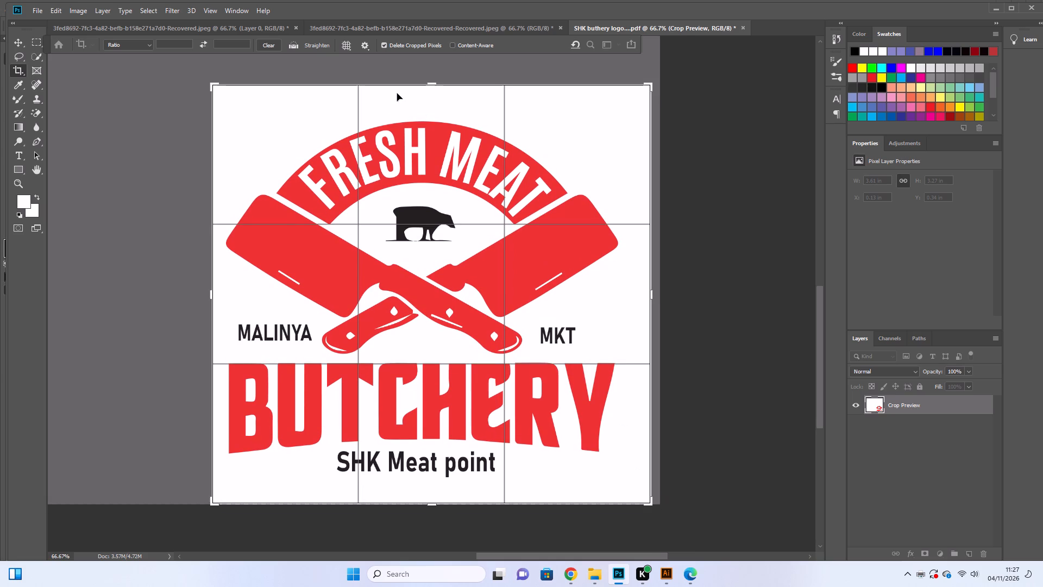
left_click(210, 273)
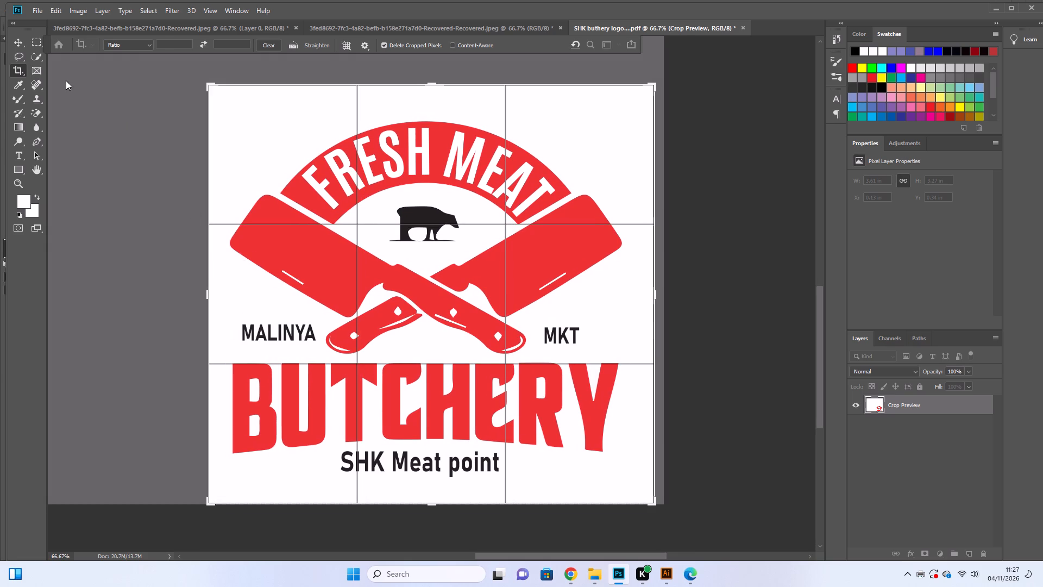
left_click(698, 241)
left_click(719, 258)
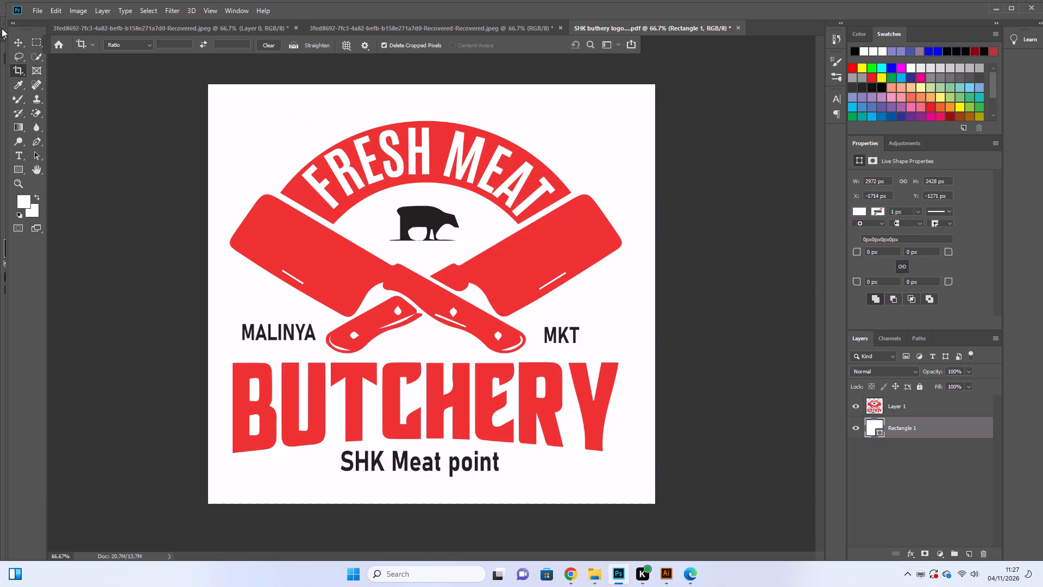
Save a copy of the logo as the JPEG "SHK buthery logo....jpg" in the MY JOB folder.
left_click(35, 8)
left_click(55, 133)
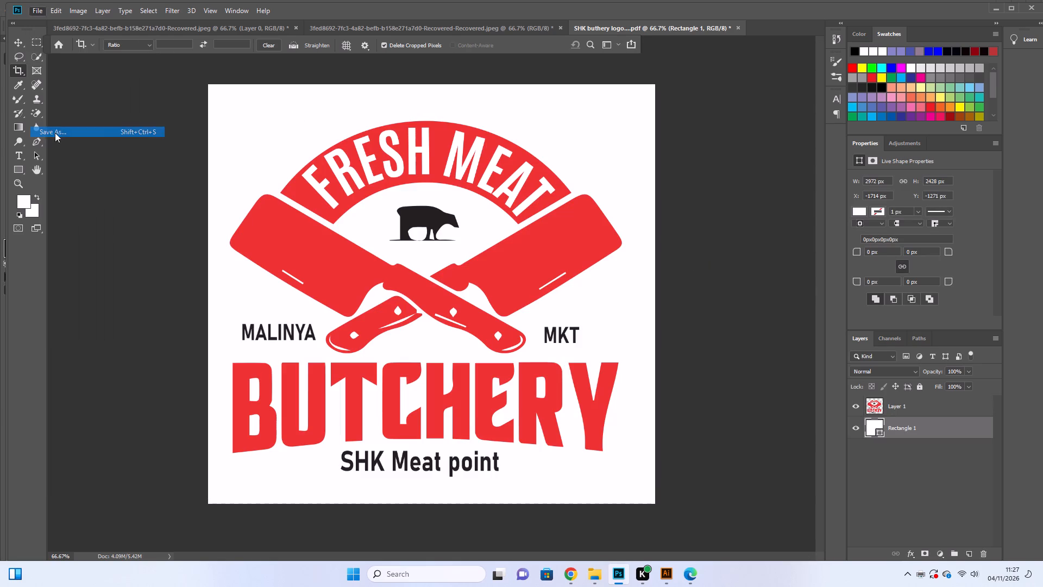
left_click(144, 449)
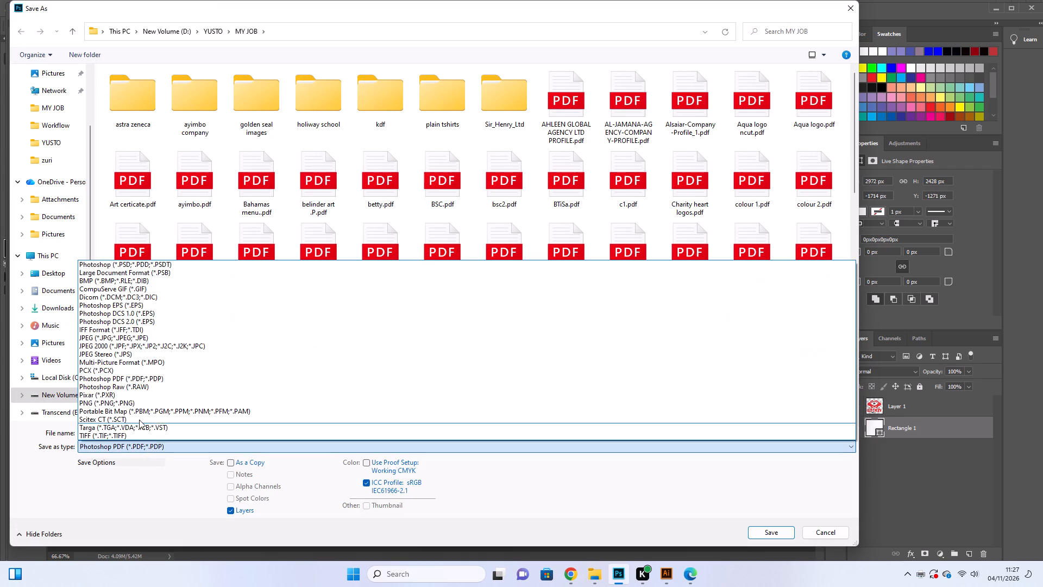
left_click(135, 341)
left_click(60, 110)
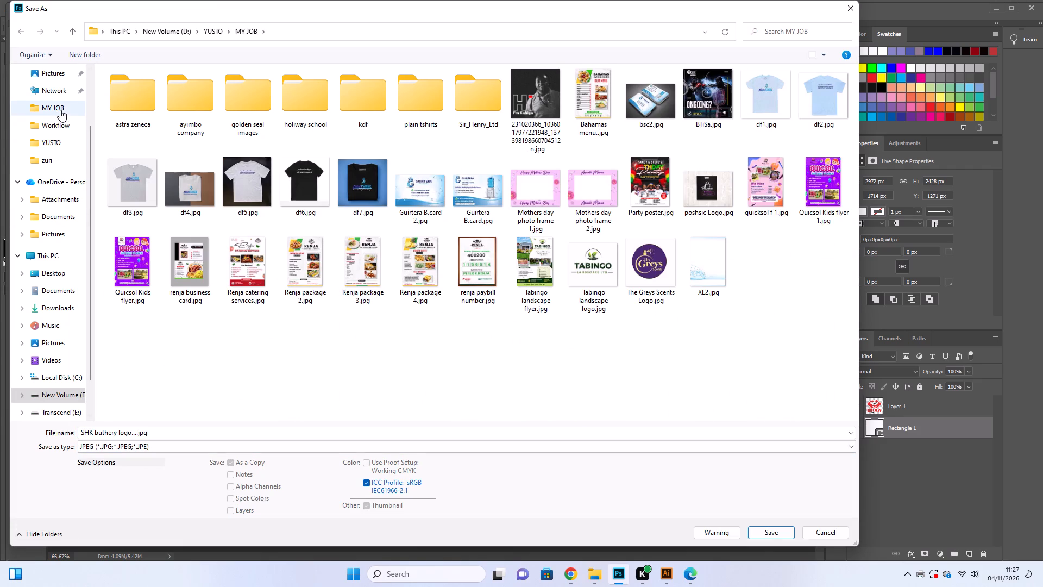
left_click(778, 532)
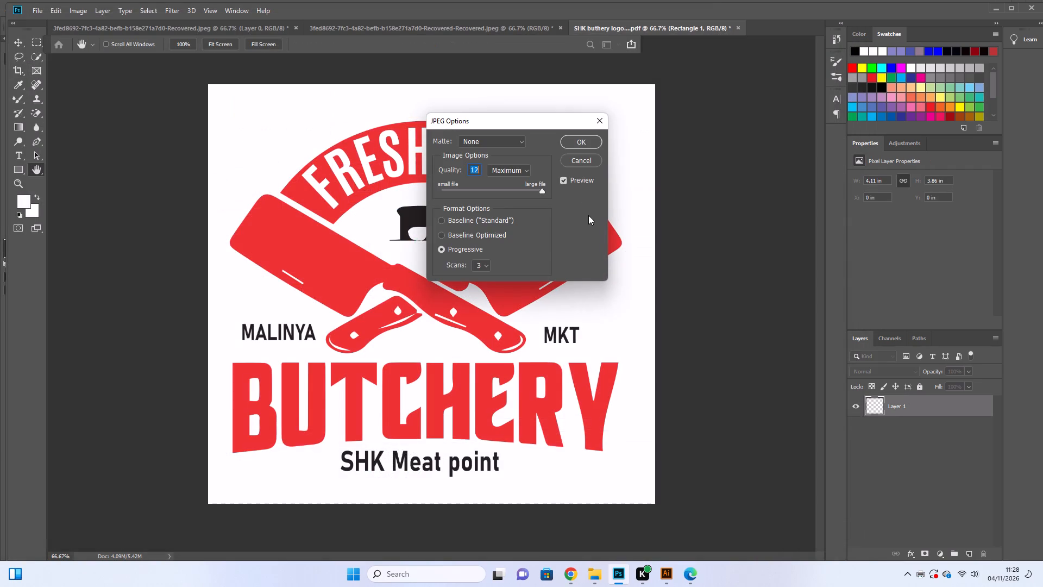
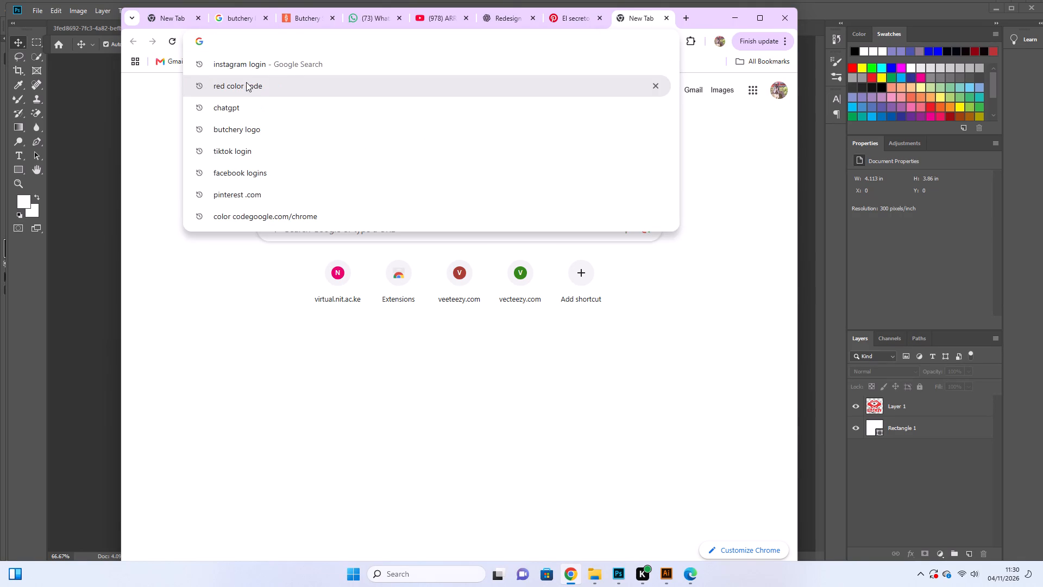
Open the TikTok For You feed in the new Chrome tab.
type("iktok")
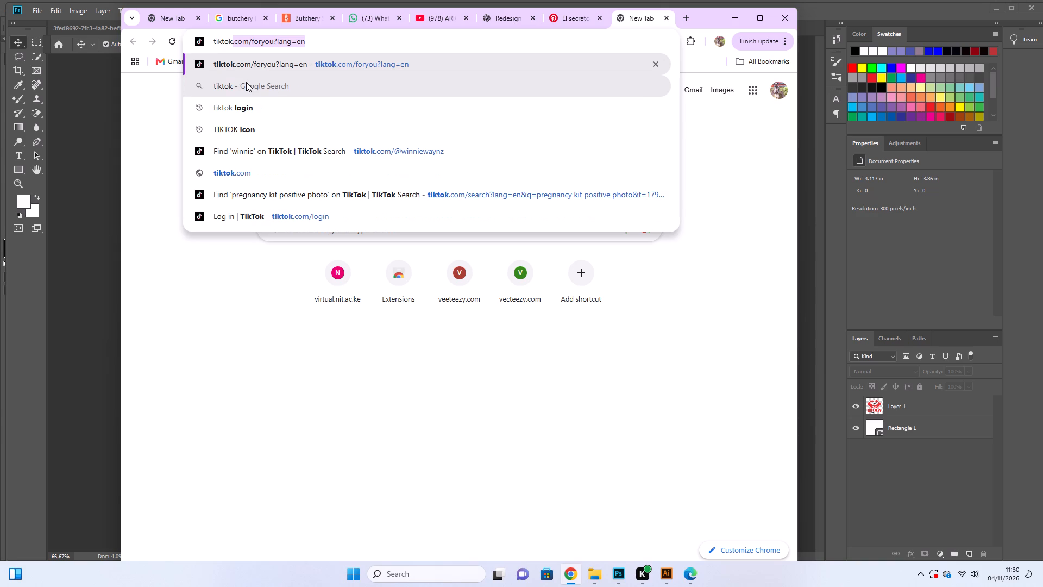
left_click(213, 63)
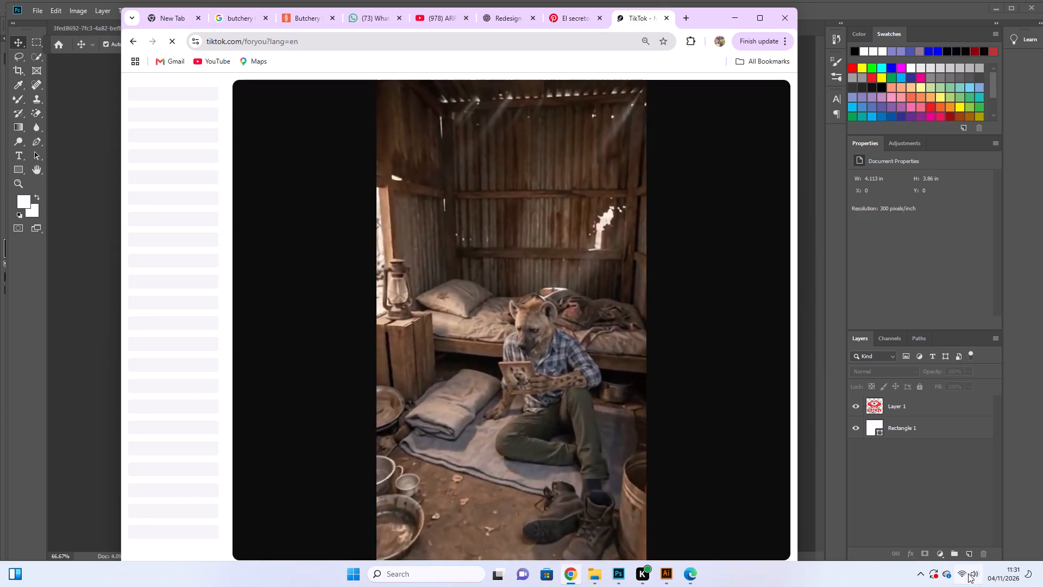
Turn on the sound of the TikTok video and raise the system volume to a little above the middle.
left_click(973, 573)
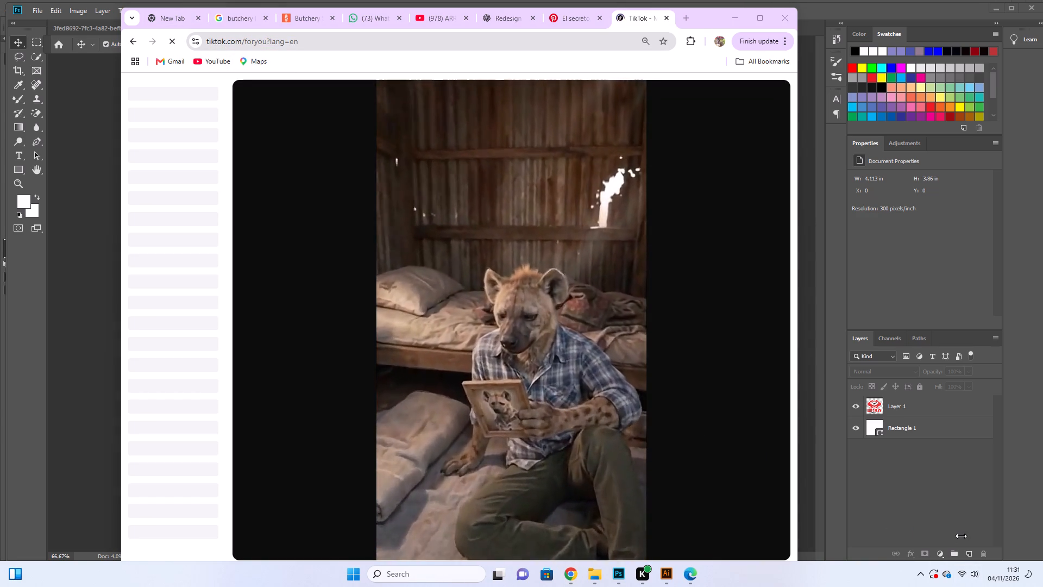
left_click(977, 578)
left_click(974, 571)
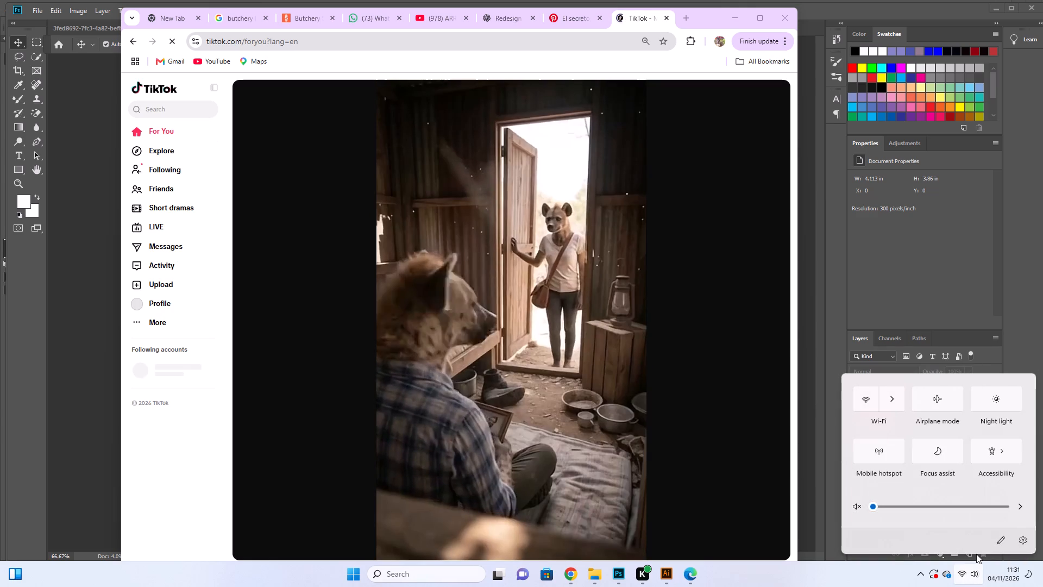
left_click(854, 508)
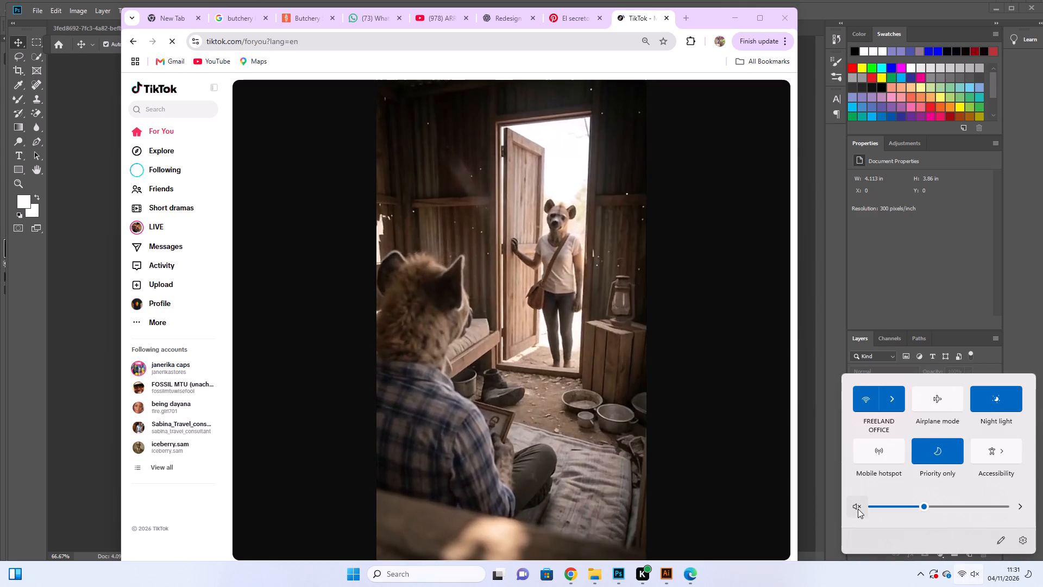
left_click(858, 509)
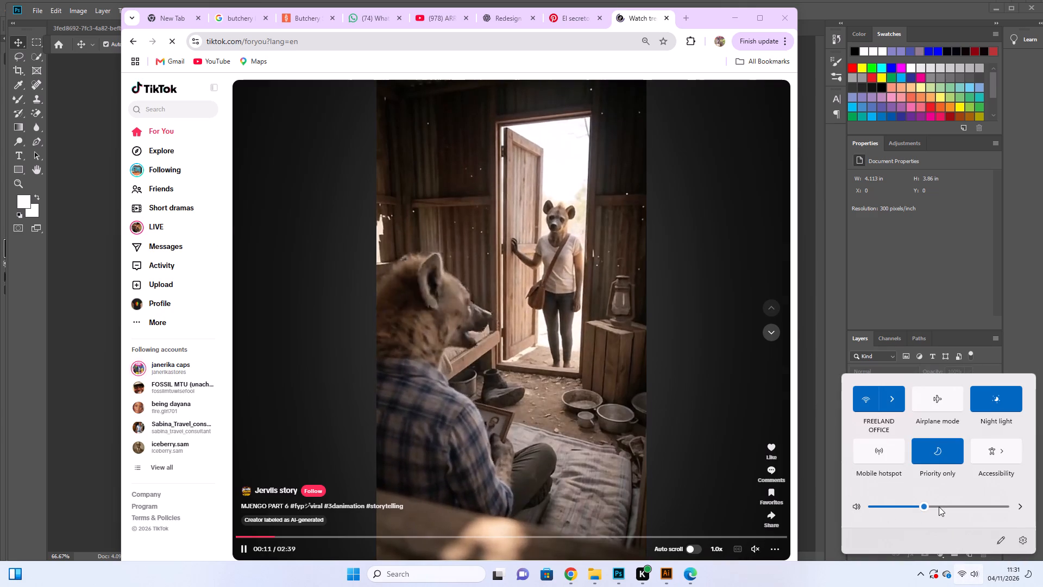
left_click(756, 549)
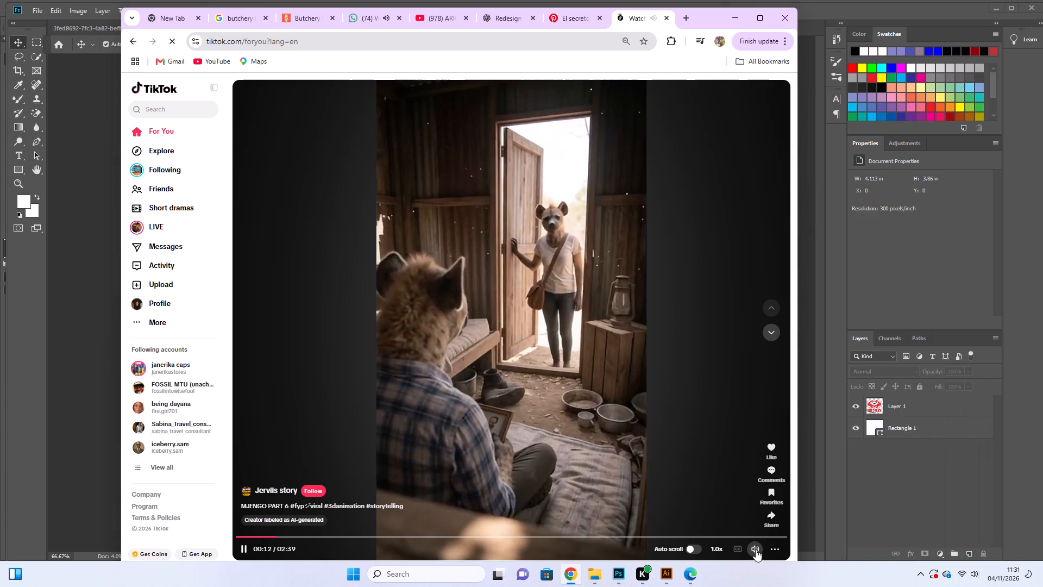
left_click(970, 571)
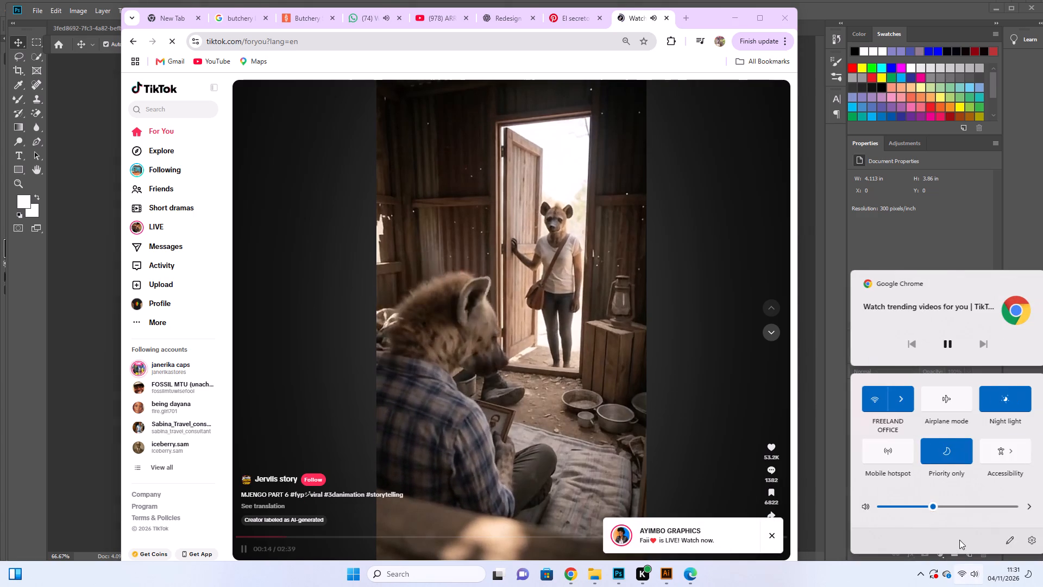
left_click_drag(933, 507, 956, 505)
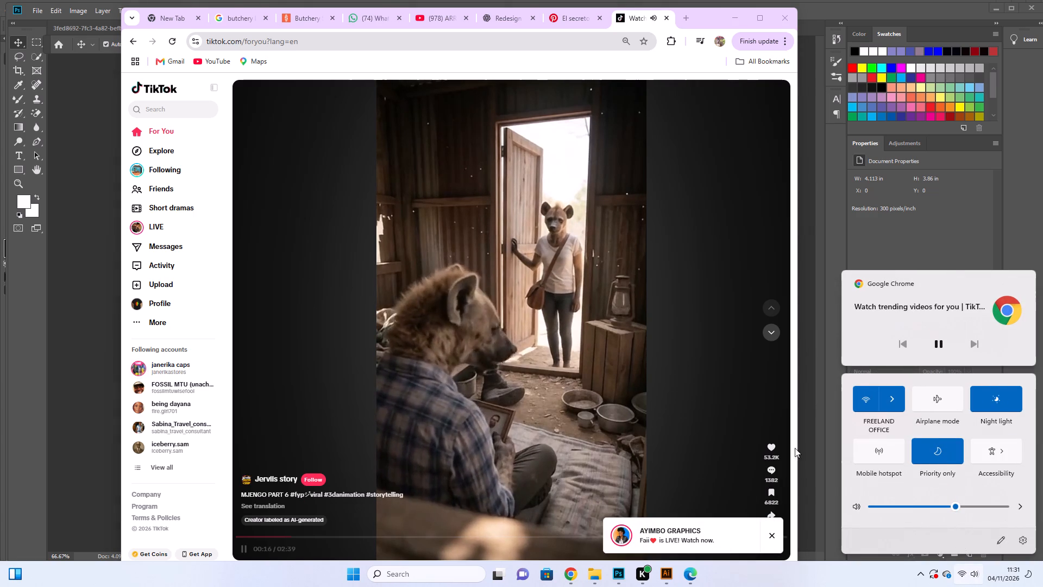
Search TikTok for "delivery note printing in kenya" and open the first video, showing a receipt book, to view it.
left_click(164, 110)
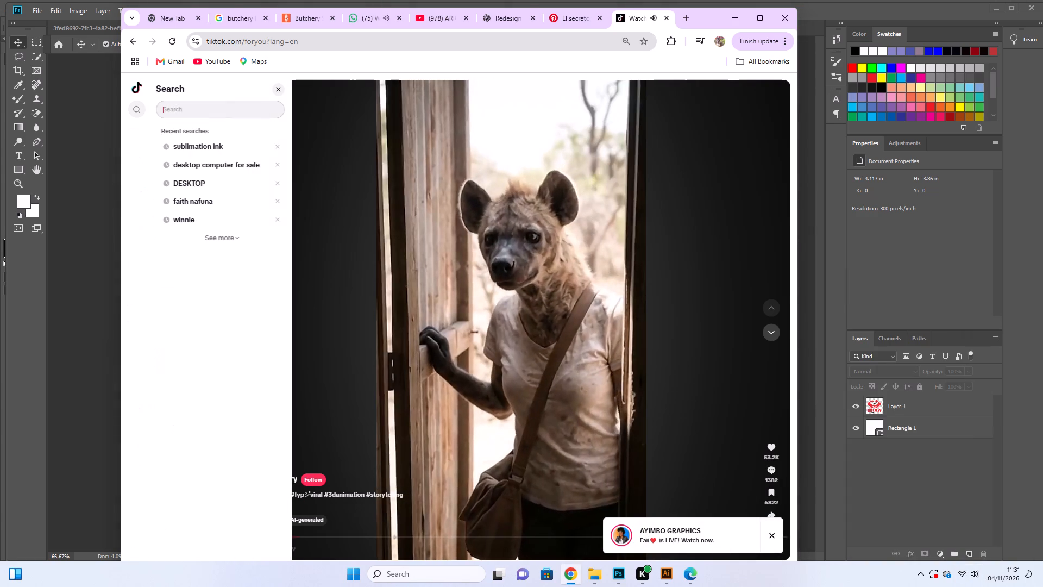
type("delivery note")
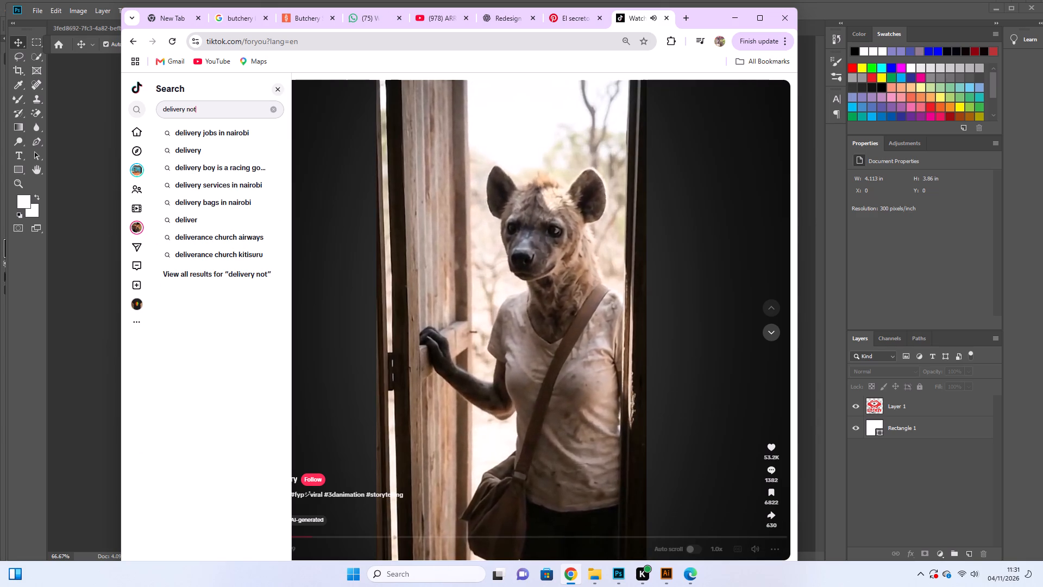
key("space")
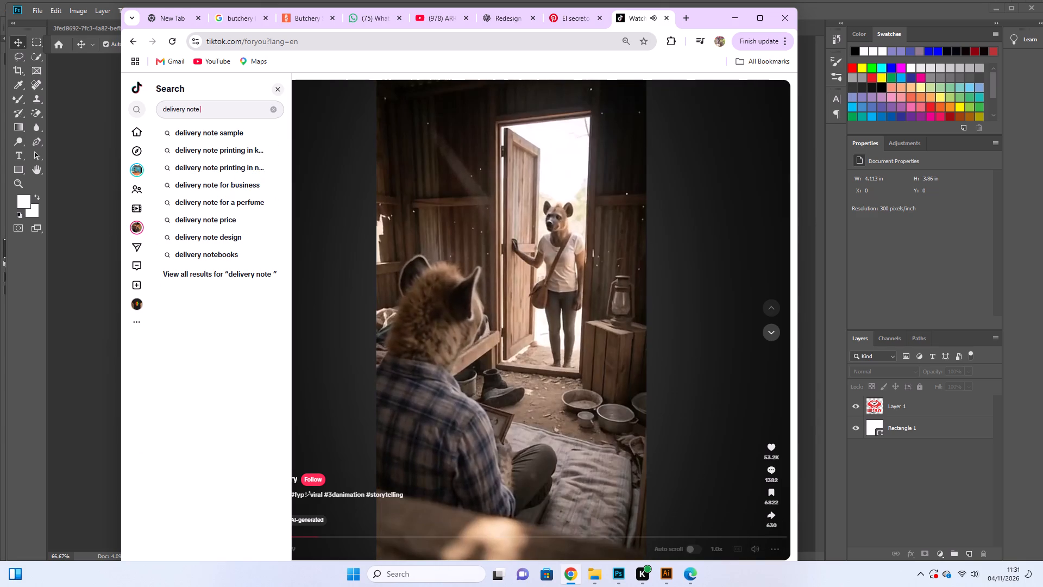
left_click(190, 153)
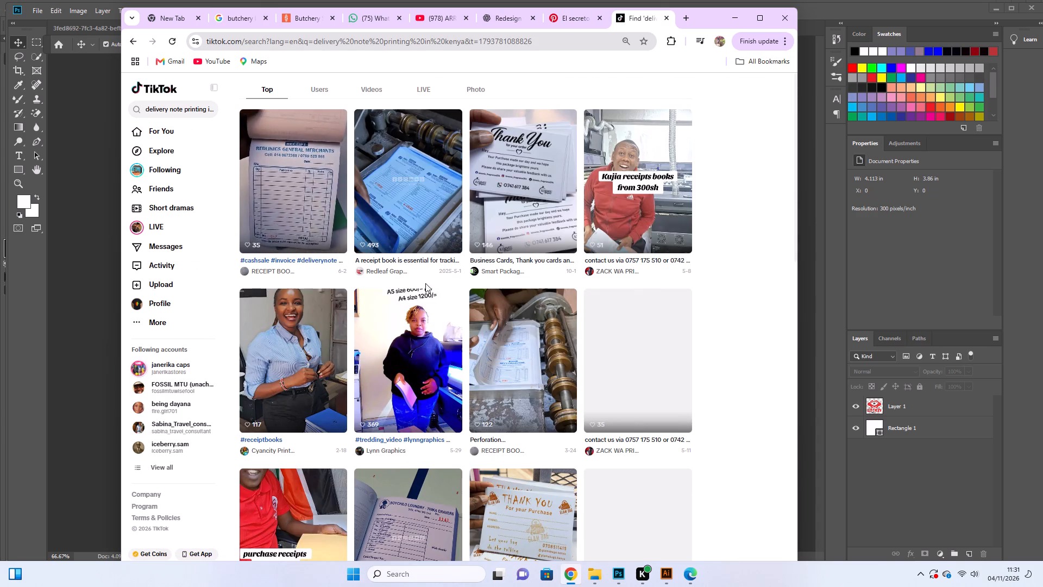
left_click(284, 209)
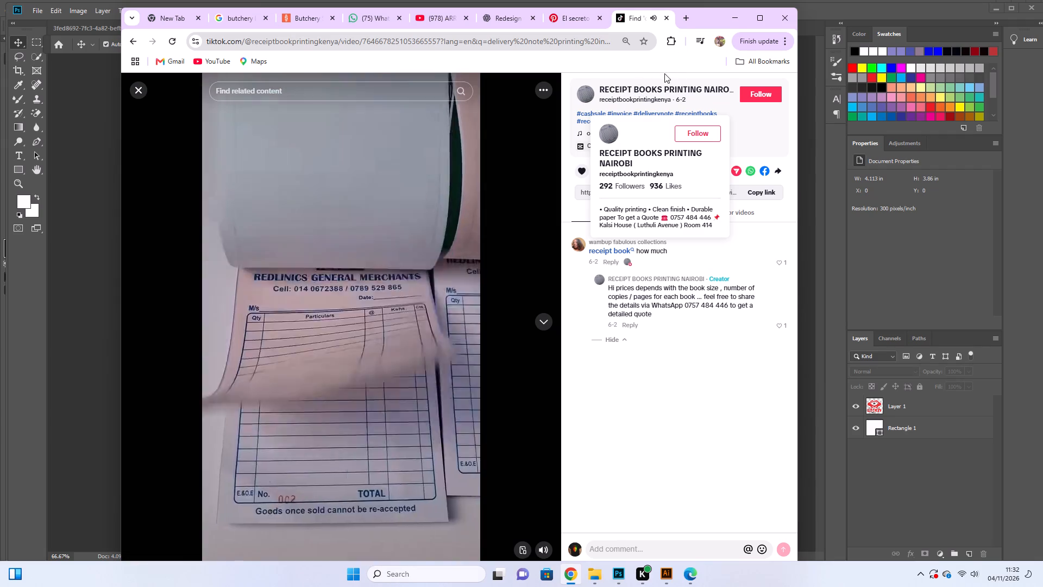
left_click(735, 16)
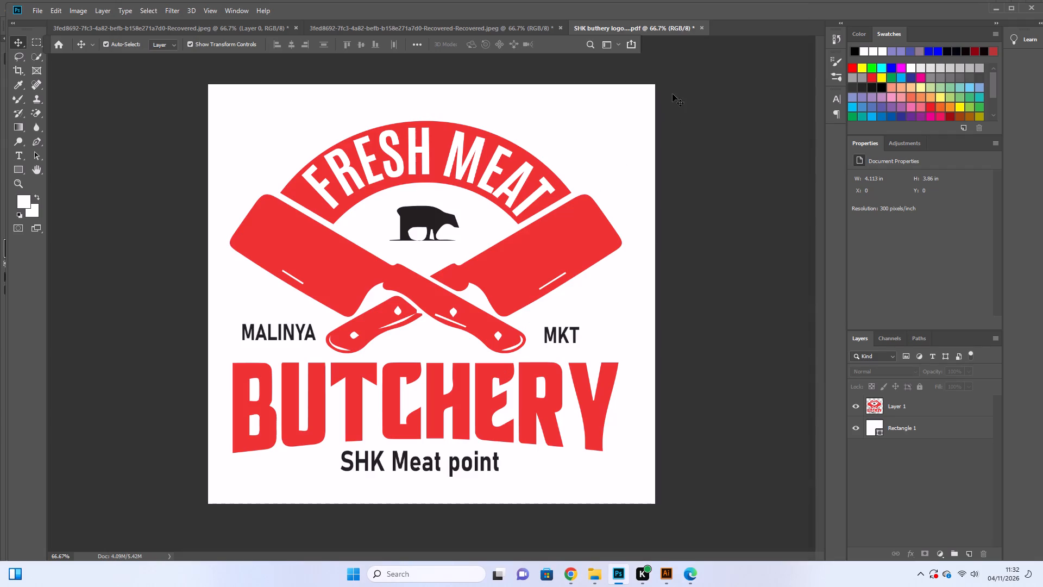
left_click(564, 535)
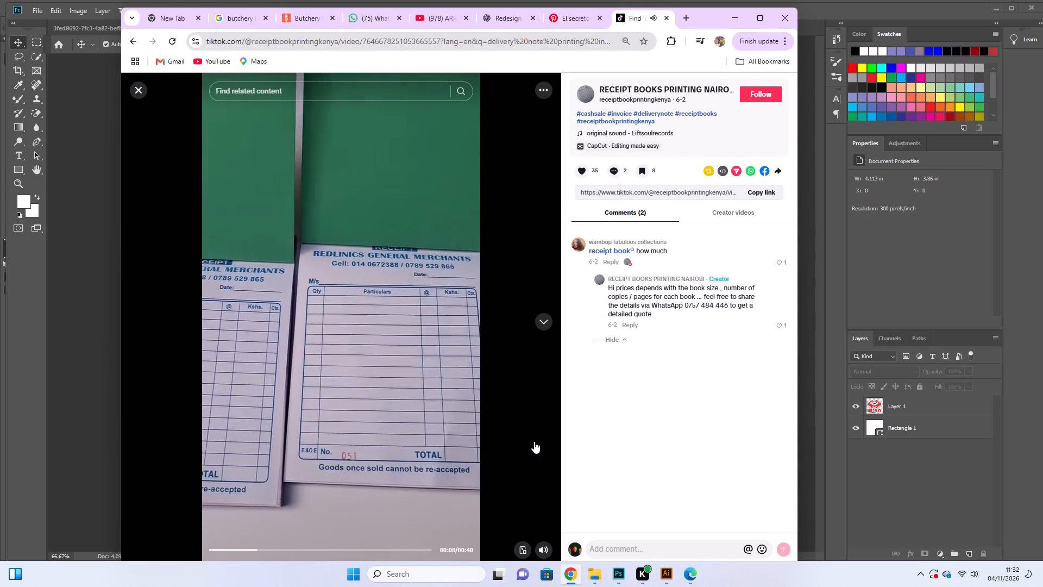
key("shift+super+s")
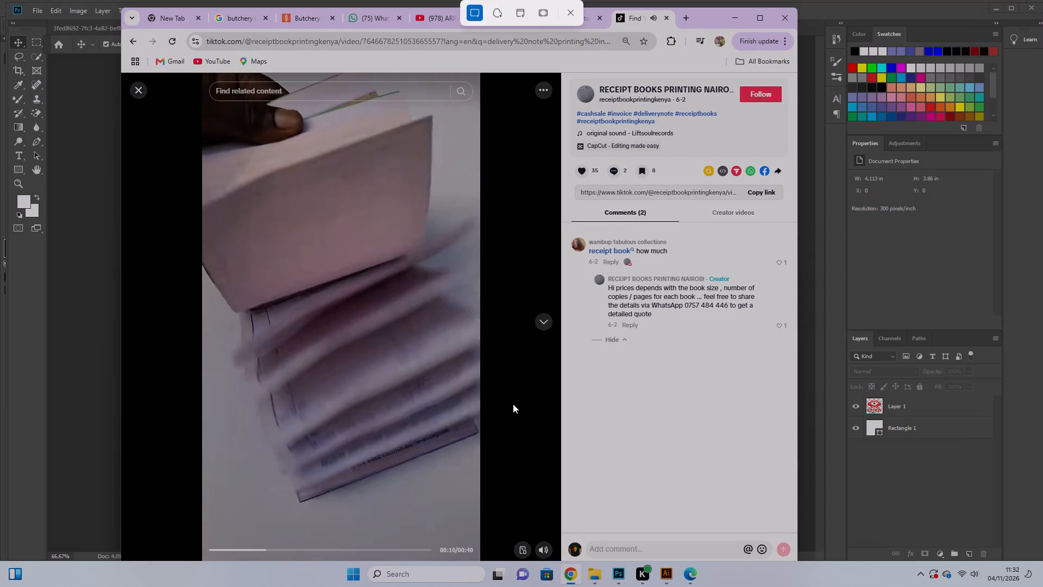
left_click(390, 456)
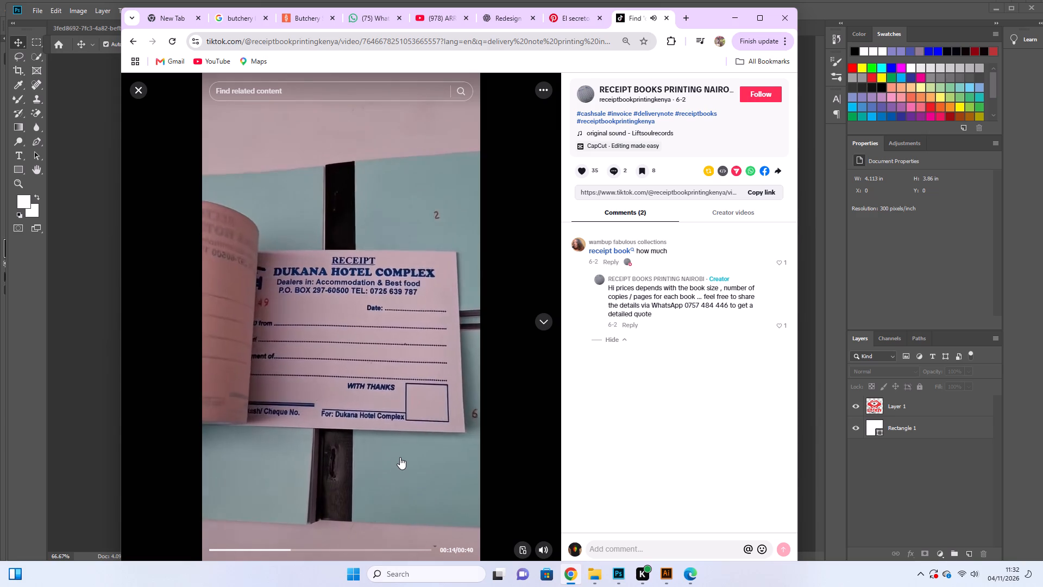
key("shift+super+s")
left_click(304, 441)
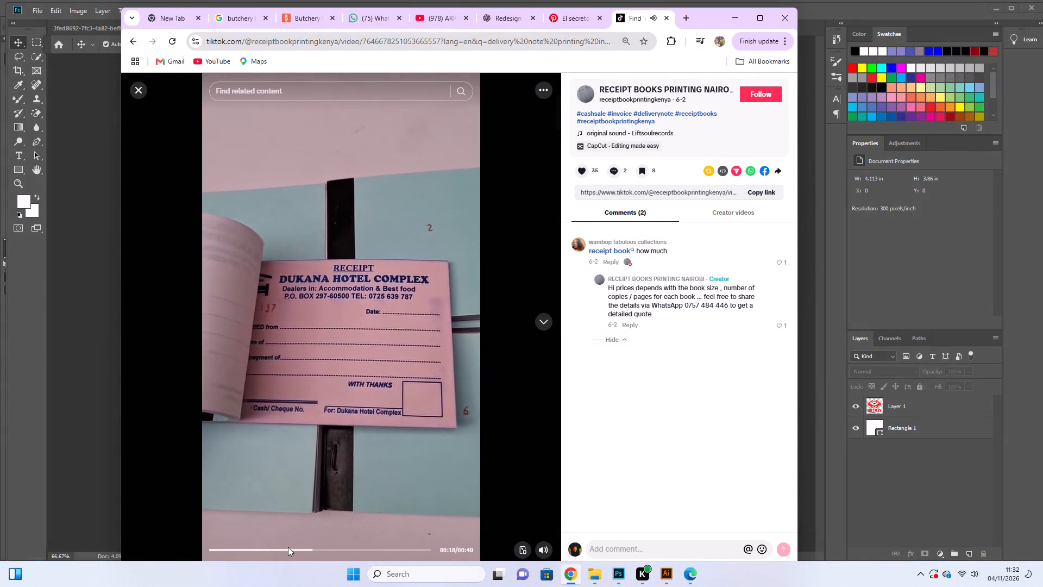
Rewind the video, pause it on the blank Redlinics General Merchants receipt, and take a screenshot of the receipt's footer with number and total.
left_click(229, 550)
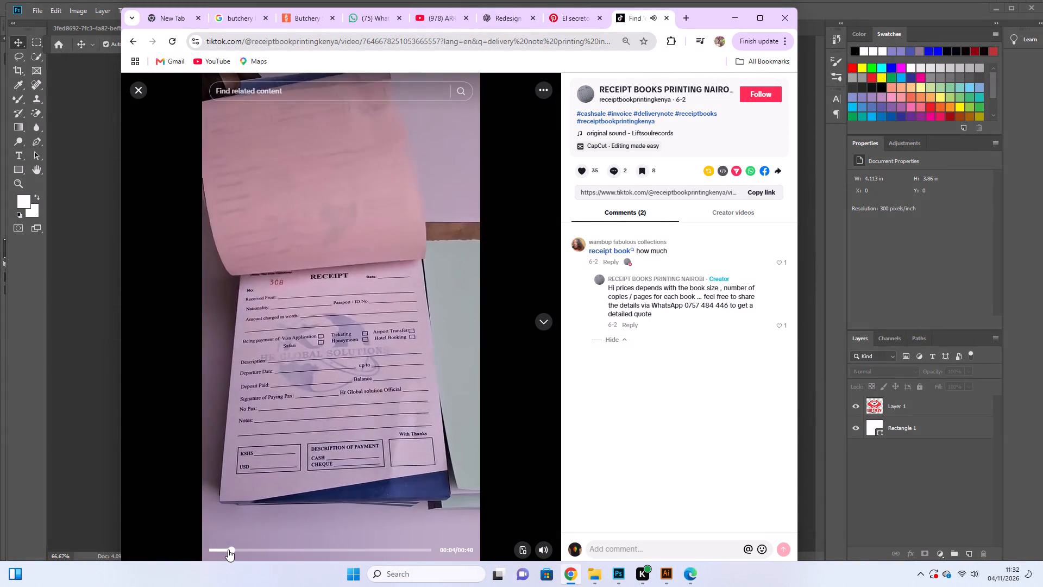
left_click_drag(228, 549, 217, 549)
left_click(319, 441)
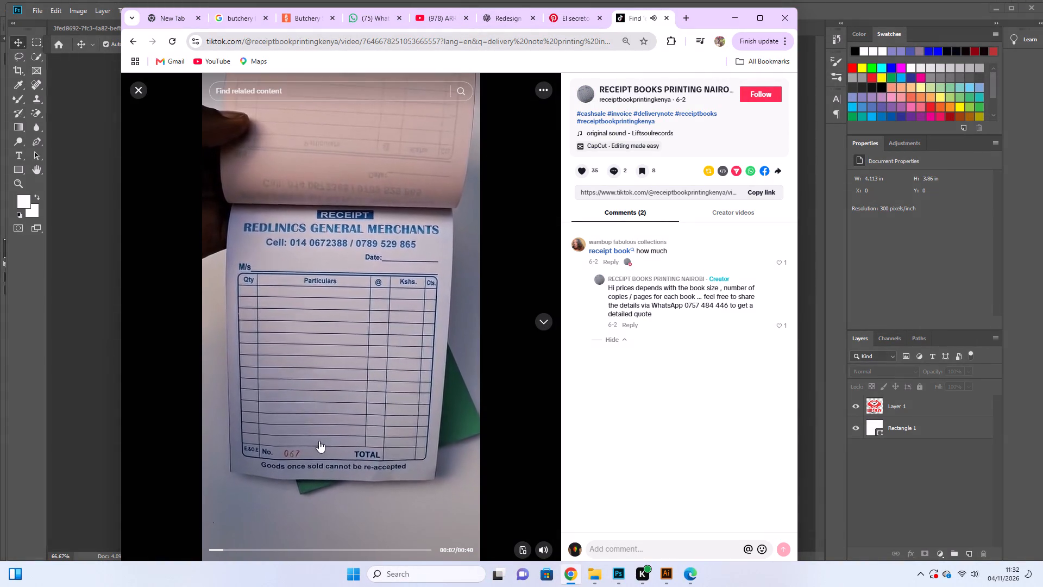
left_click(328, 319)
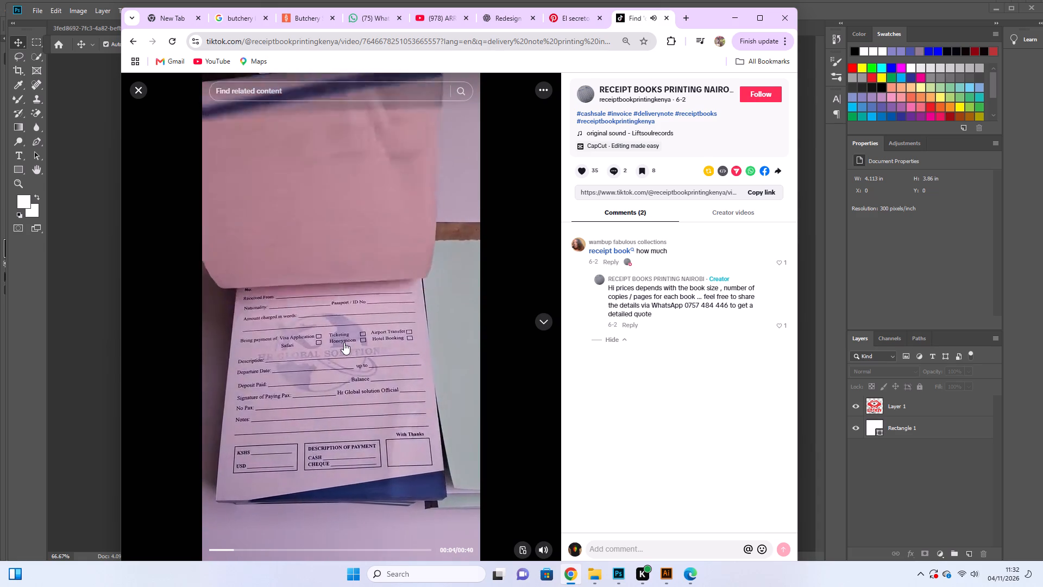
left_click(344, 342)
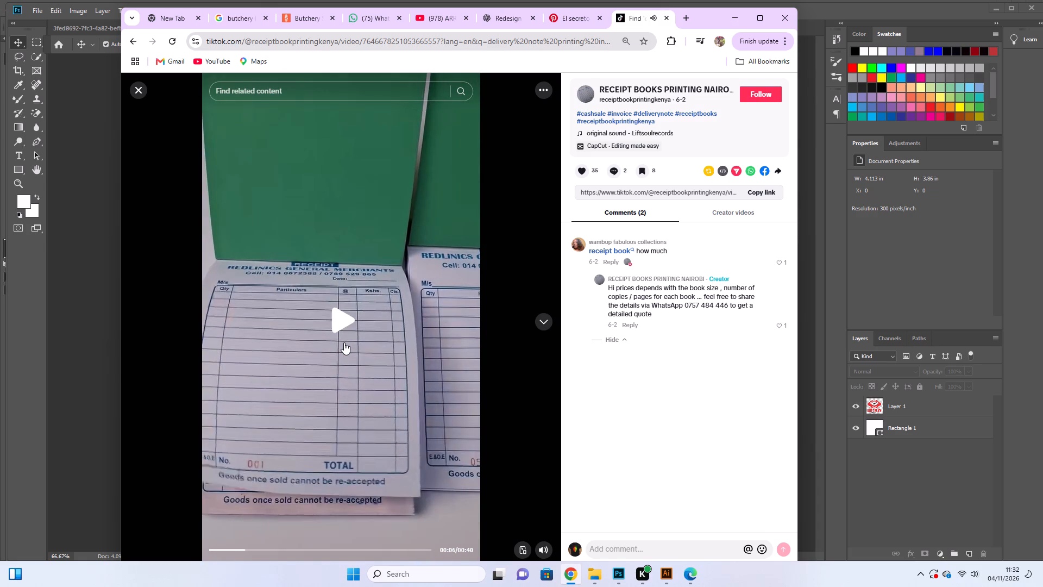
key("shift+super+s")
left_click_drag(173, 427, 438, 504)
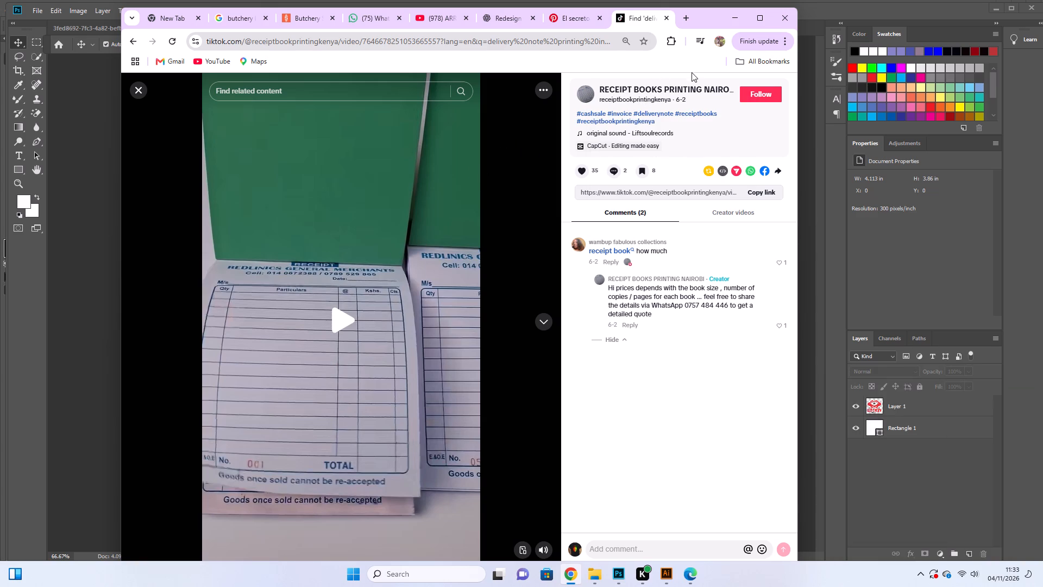
Switch to Illustrator and open "SHK Delivery note....pdf" from the recent files.
left_click(731, 17)
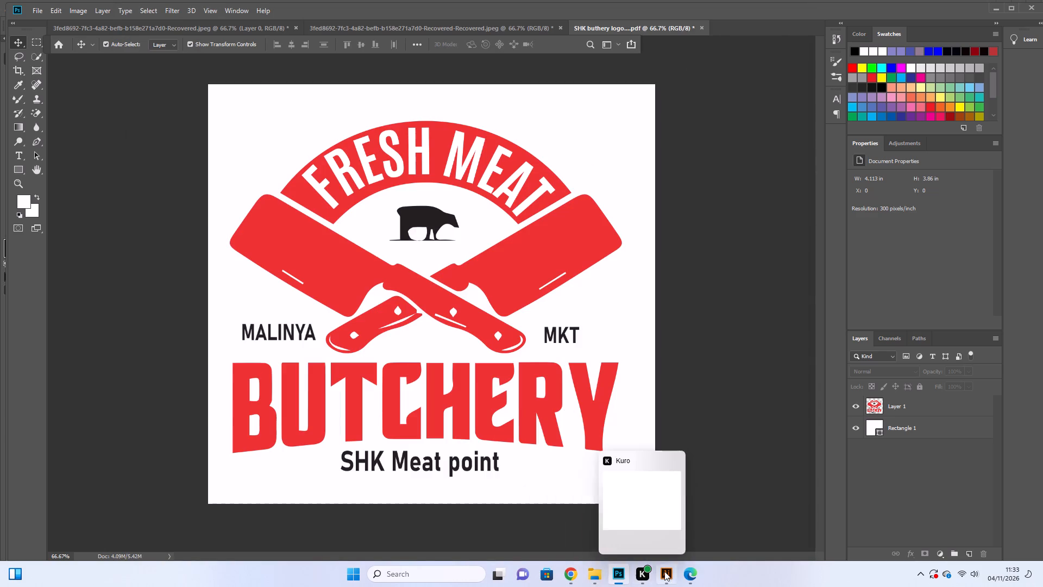
left_click(661, 533)
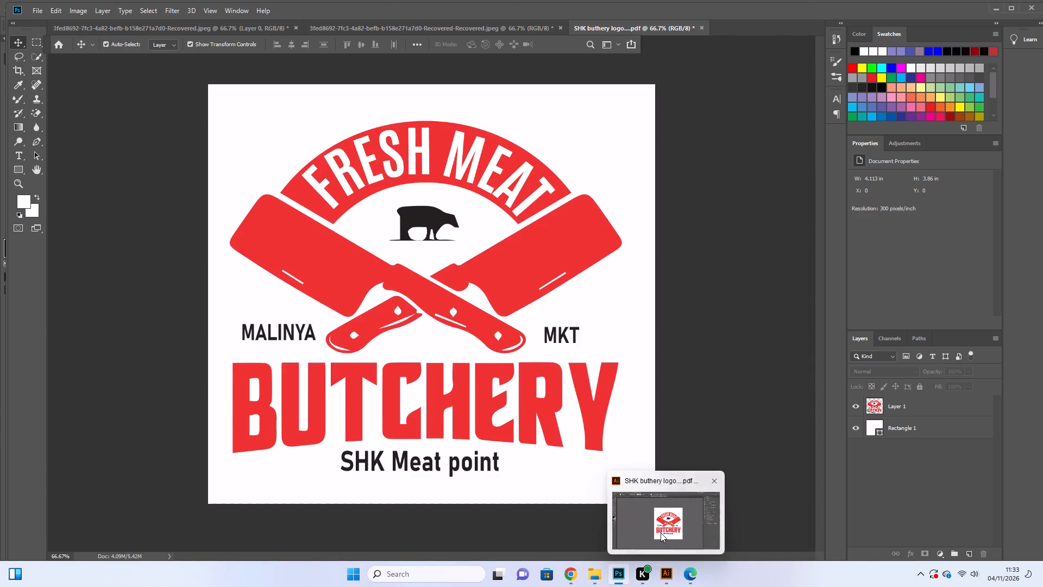
left_click(297, 43)
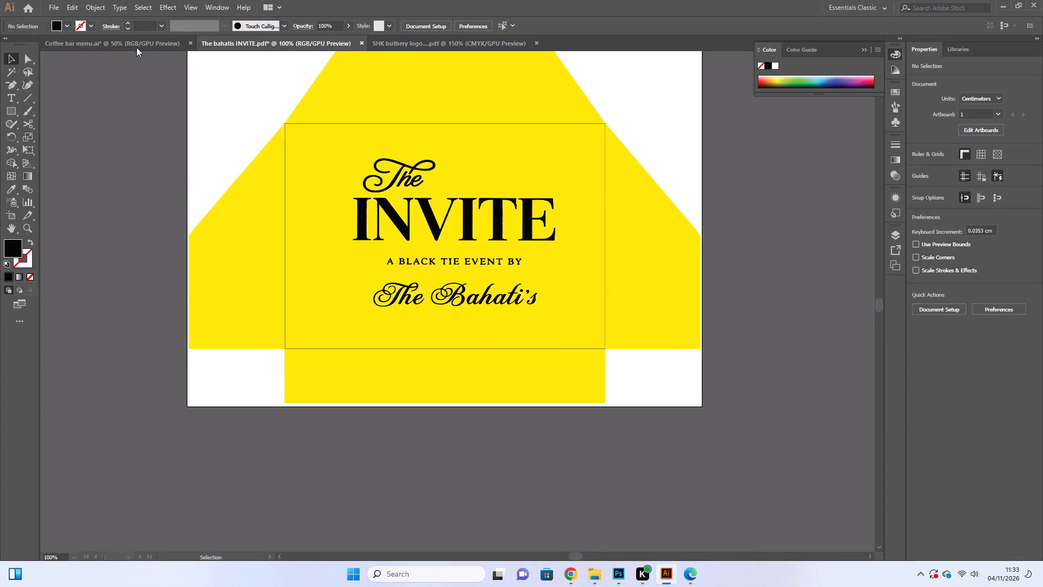
left_click(135, 46)
left_click(406, 46)
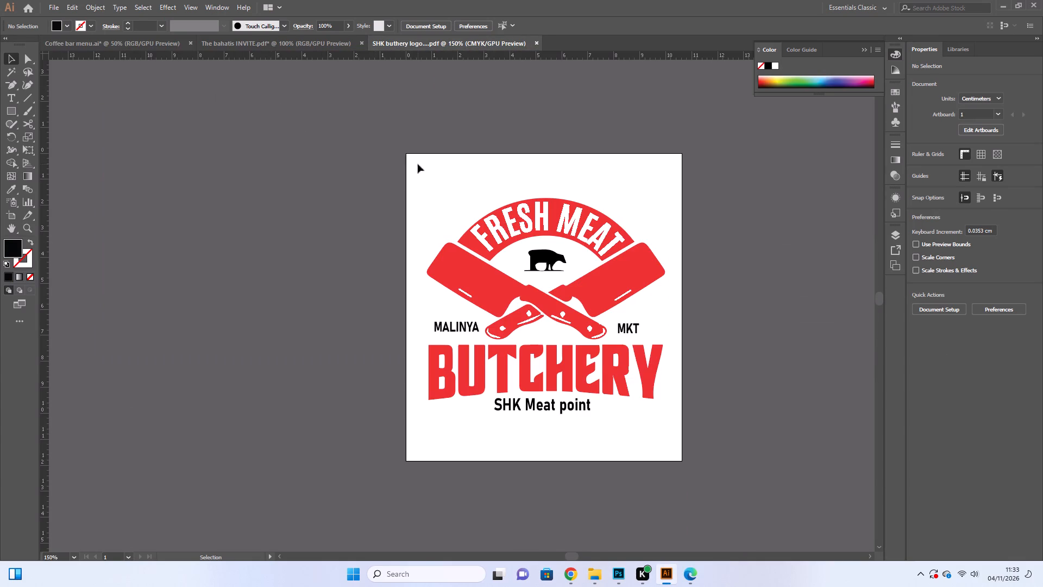
left_click(48, 7)
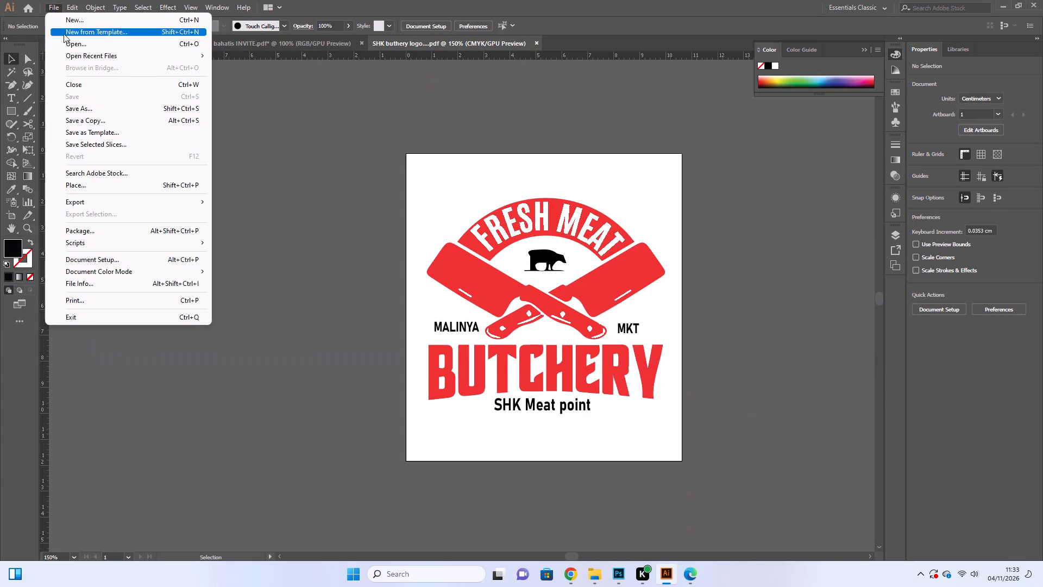
left_click(67, 46)
scroll(54, 76, "up", 9)
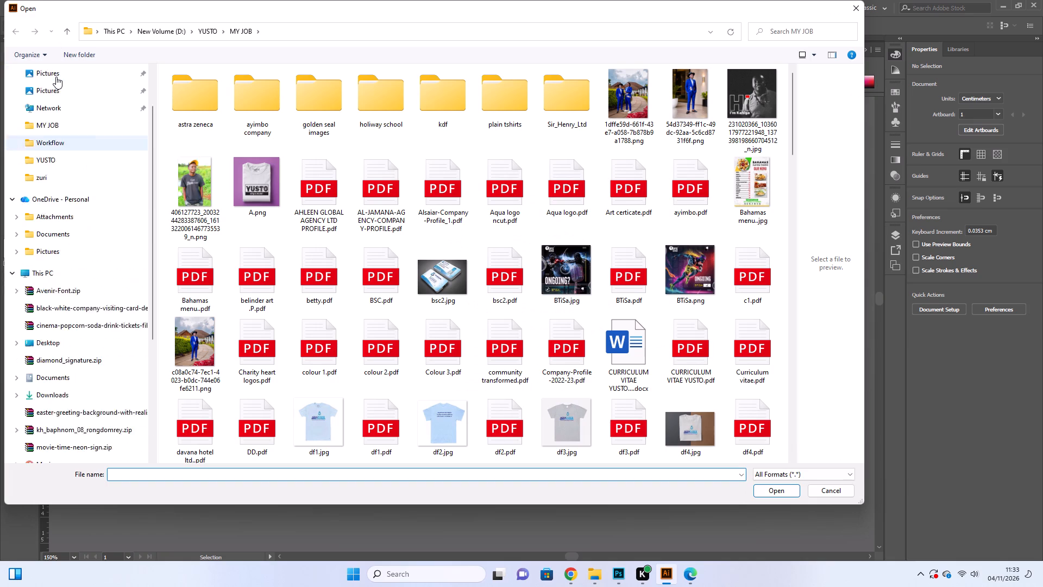
scroll(56, 77, "up", 7)
left_click(56, 75)
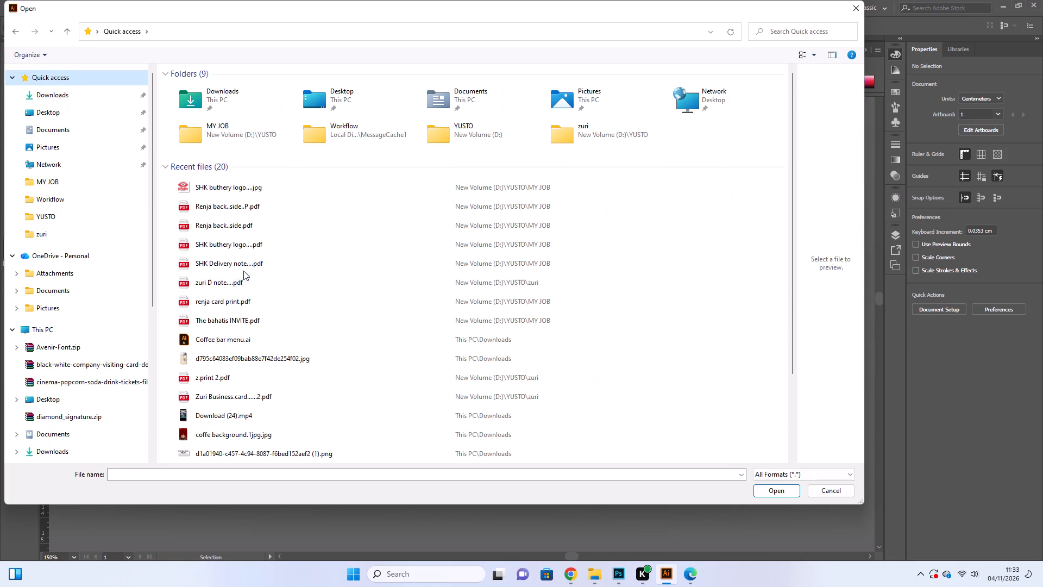
left_click(227, 205)
left_click(231, 191)
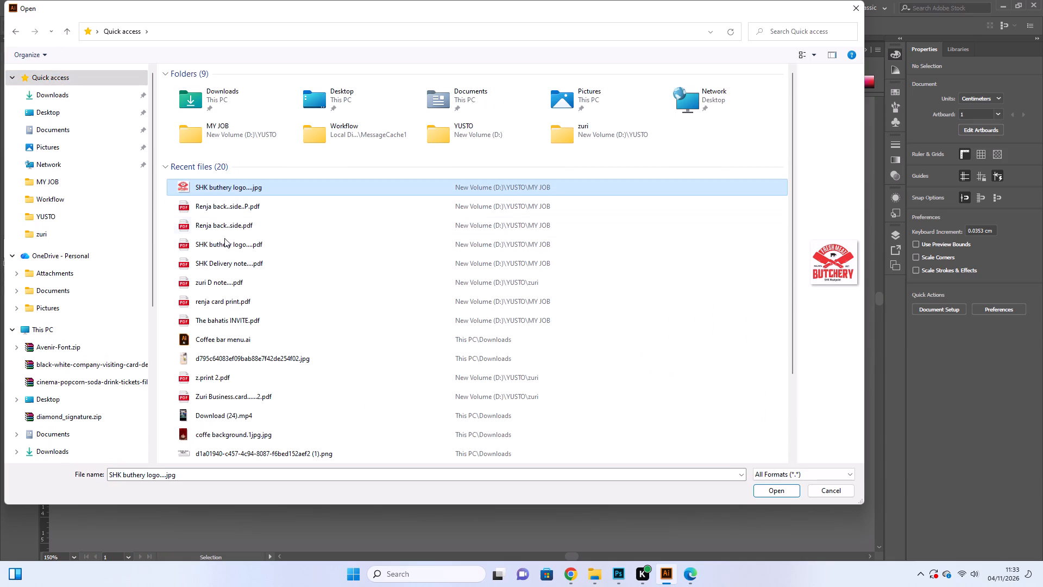
left_click(223, 248)
left_click(223, 265)
left_click(766, 487)
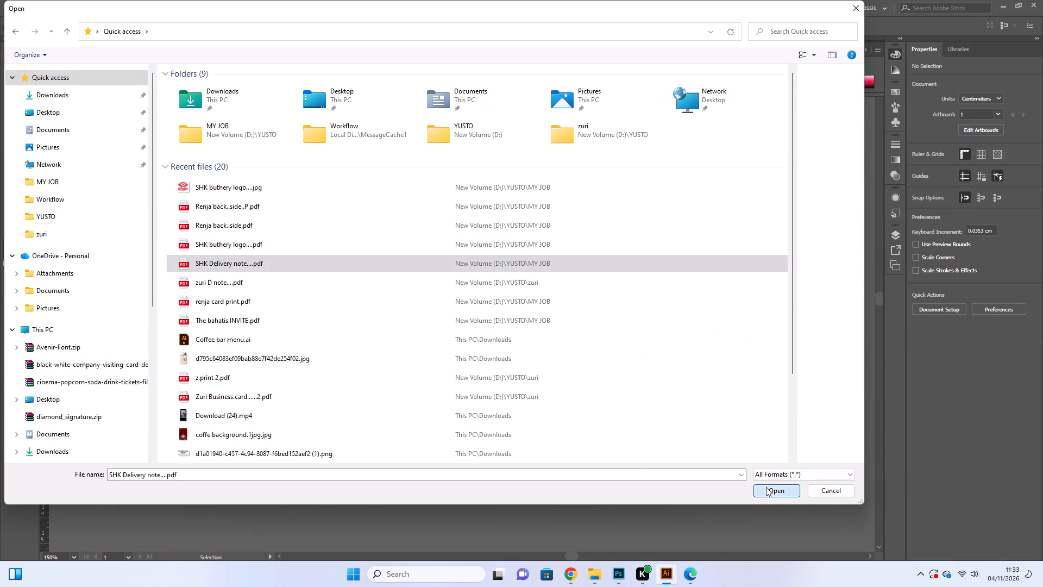
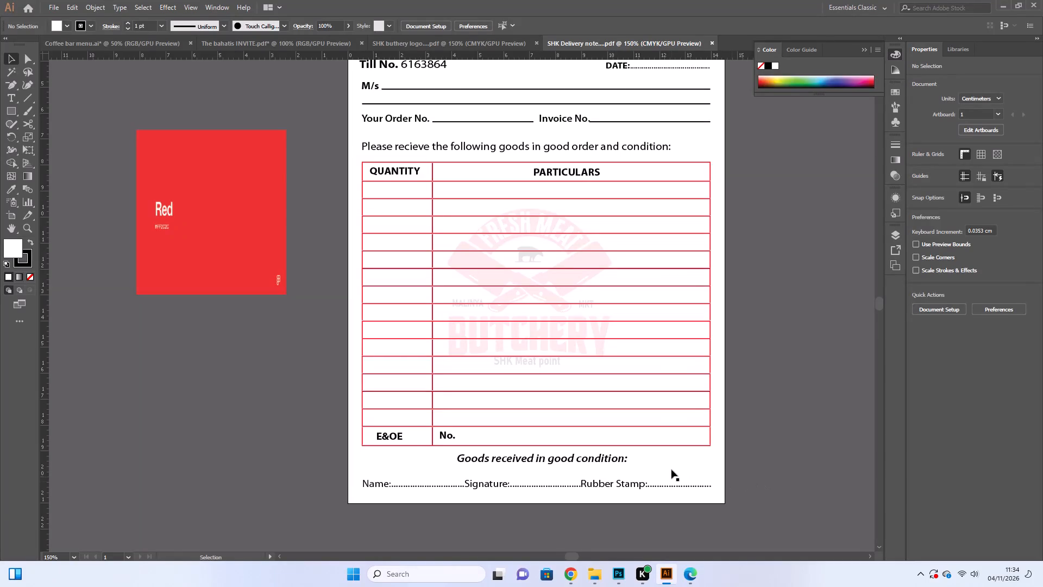
Review the delivery note's layout from its header down to the footer and signature line.
left_click(646, 508)
left_click(619, 405)
scroll(619, 405, "up", 2)
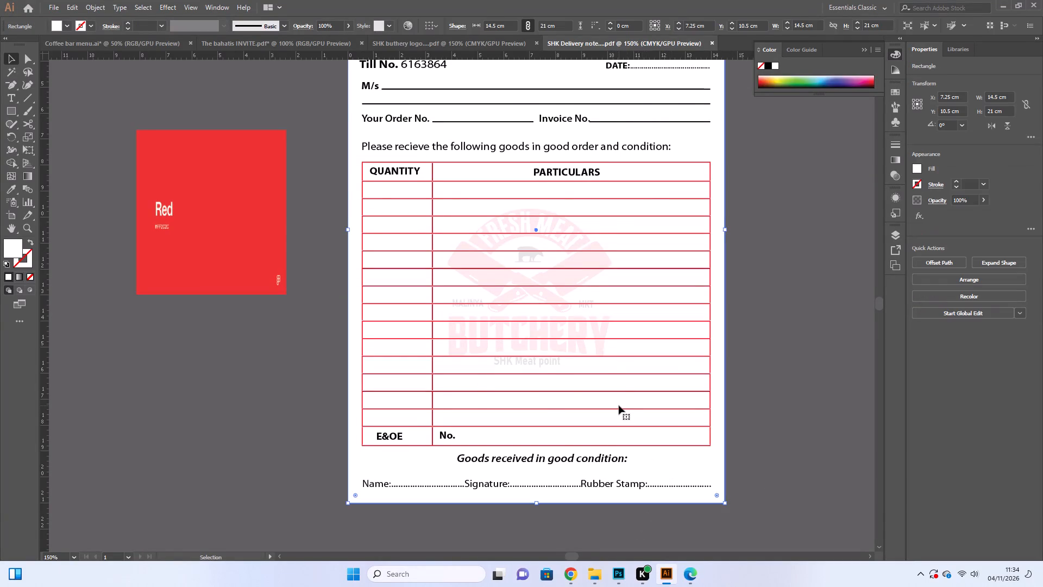
scroll(619, 405, "up", 8)
double_click(778, 247)
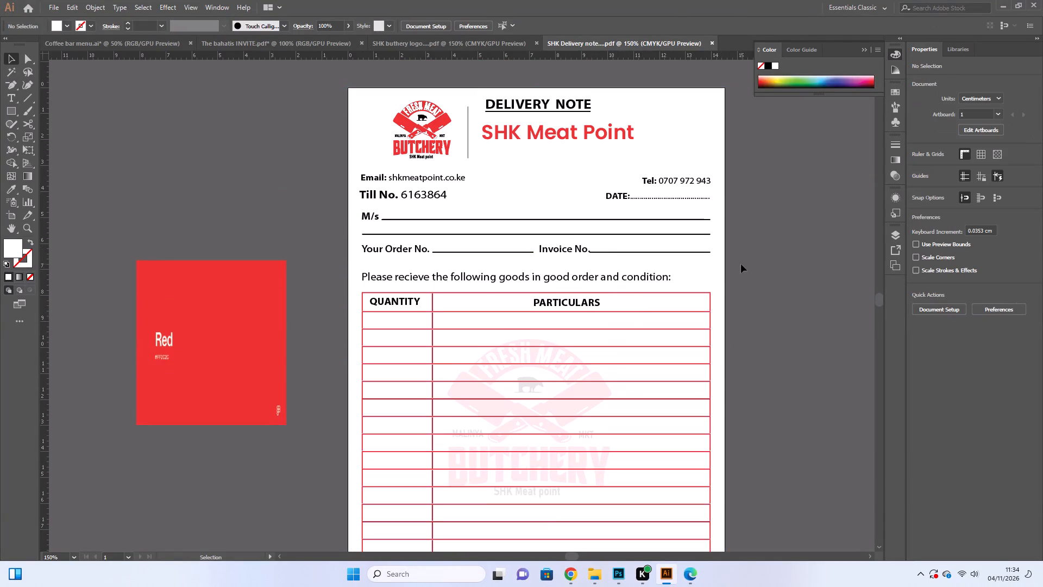
scroll(741, 264, "down", 2)
left_click(759, 288)
scroll(759, 301, "down", 5)
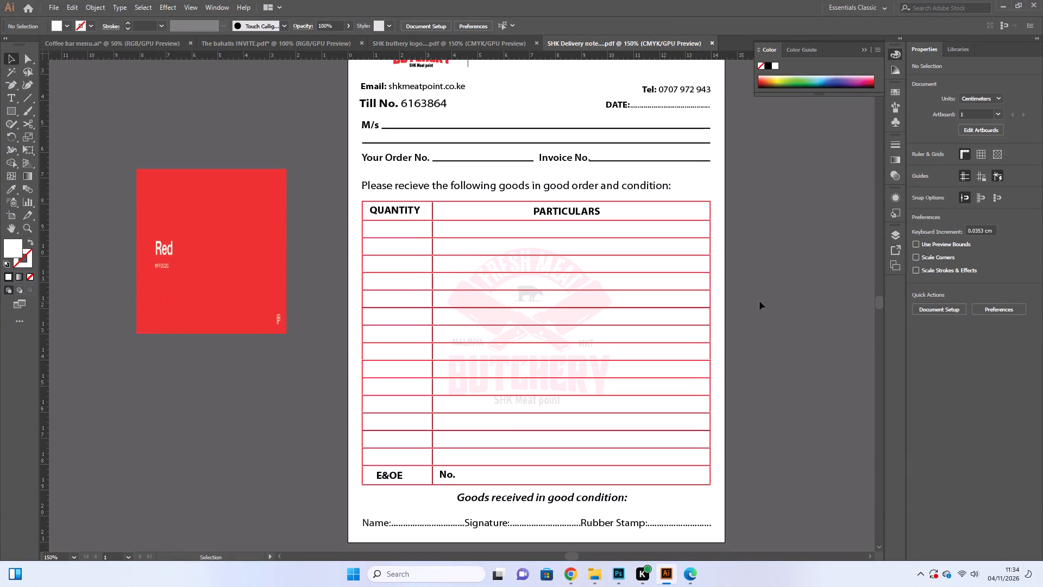
scroll(756, 297, "down", 2)
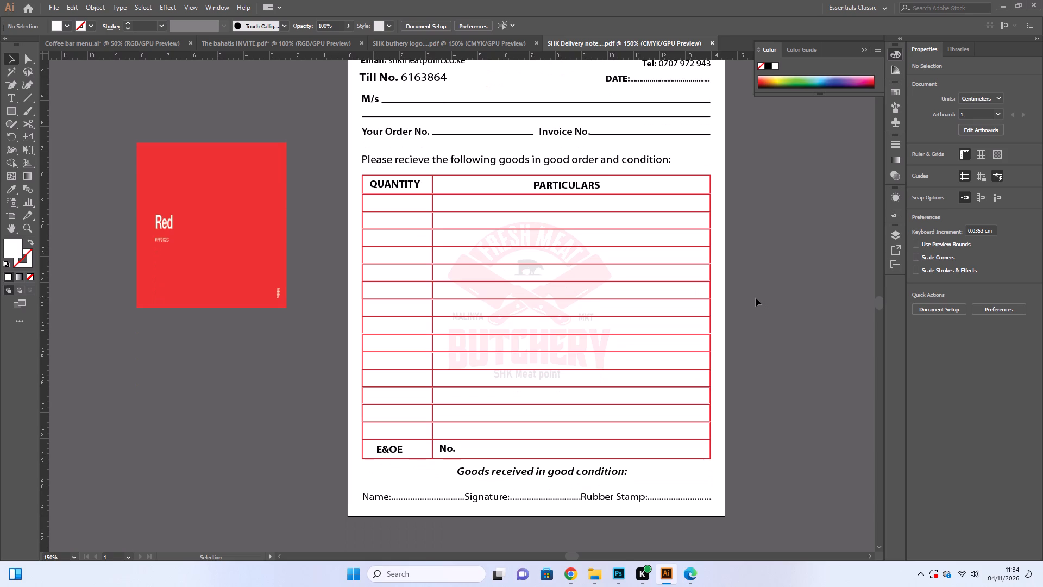
scroll(756, 298, "down", 3)
scroll(756, 299, "up", 1)
scroll(757, 301, "down", 2)
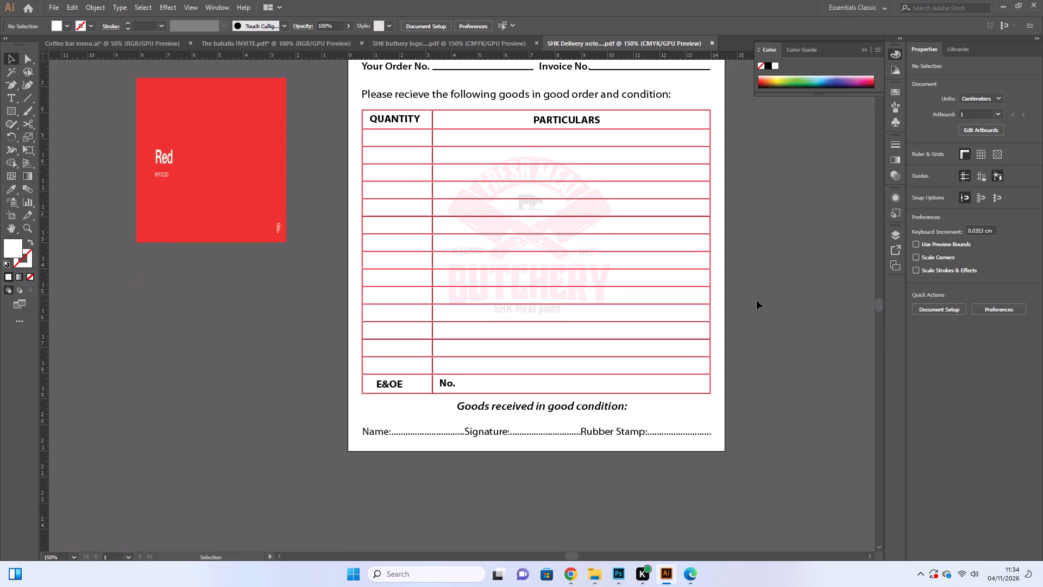
scroll(757, 301, "down", 2)
Paste the receipt footer screenshot and place it just below the delivery note as a reference.
left_click(80, 11)
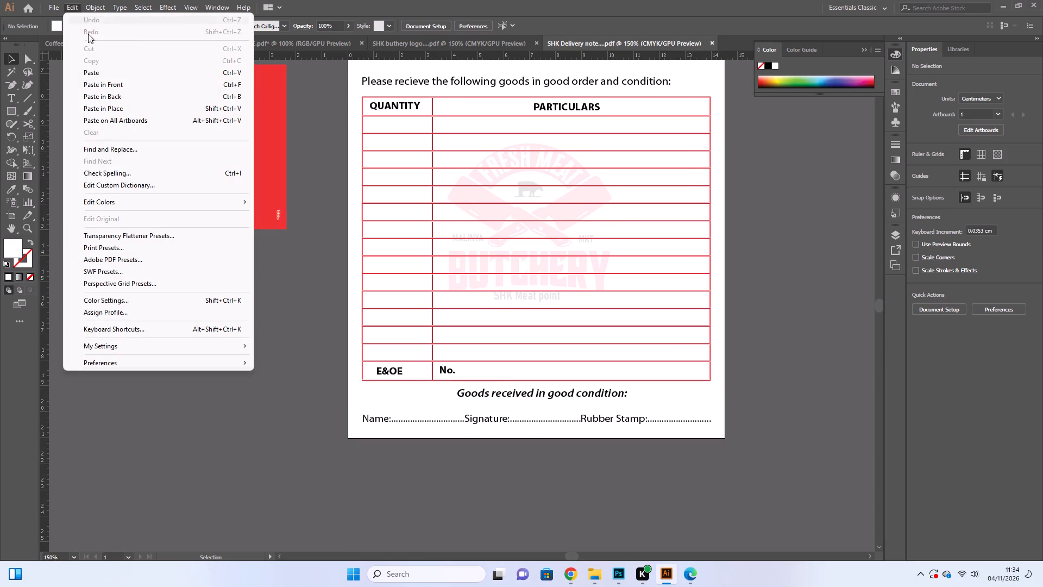
left_click(98, 73)
scroll(561, 339, "down", 6)
left_click_drag(502, 242, 512, 309)
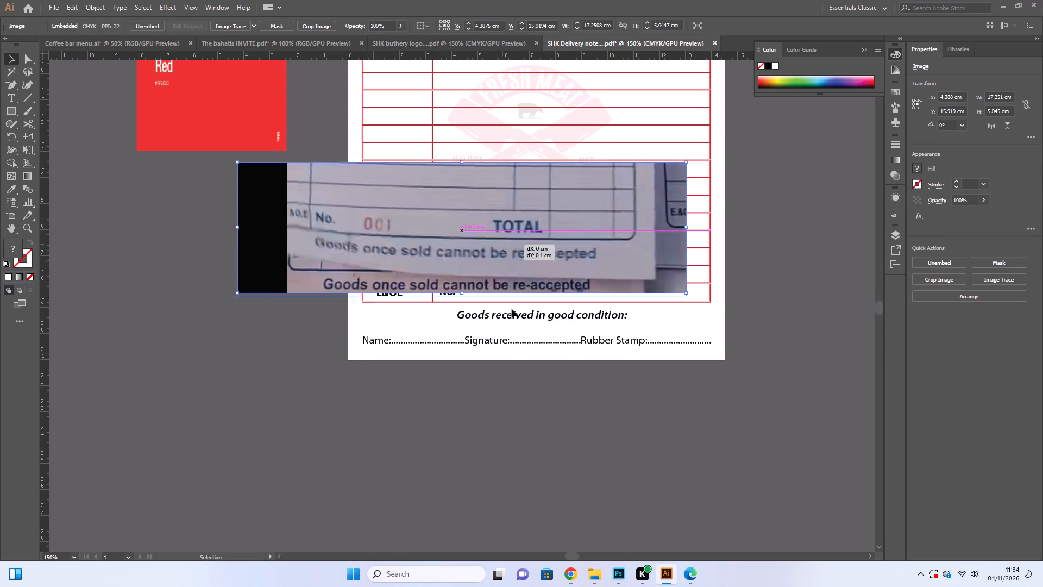
left_click_drag(512, 309, 531, 441)
scroll(532, 441, "down", 4)
left_click(539, 454)
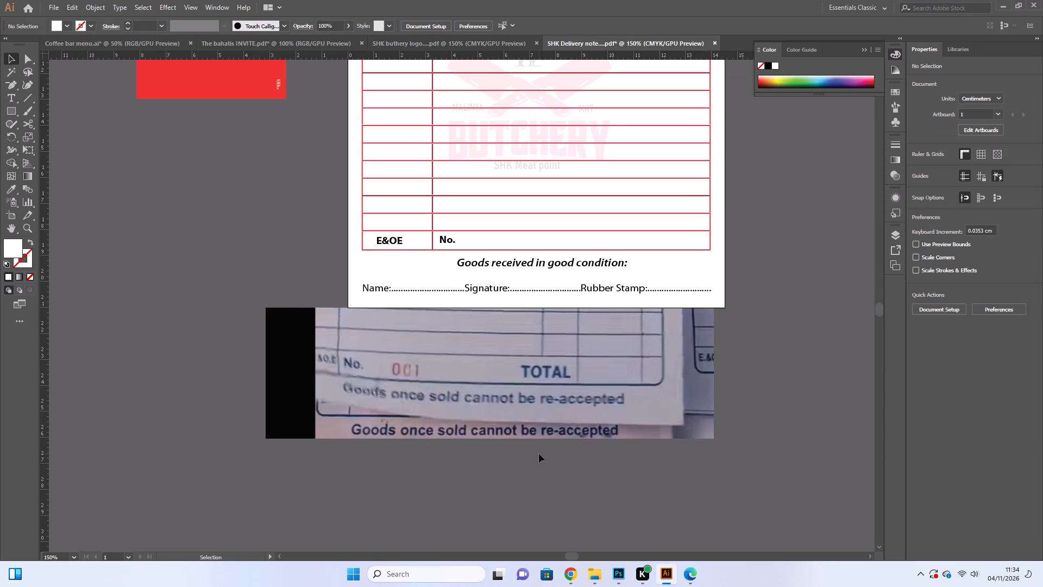
left_click(543, 402)
scroll(543, 402, "up", 4)
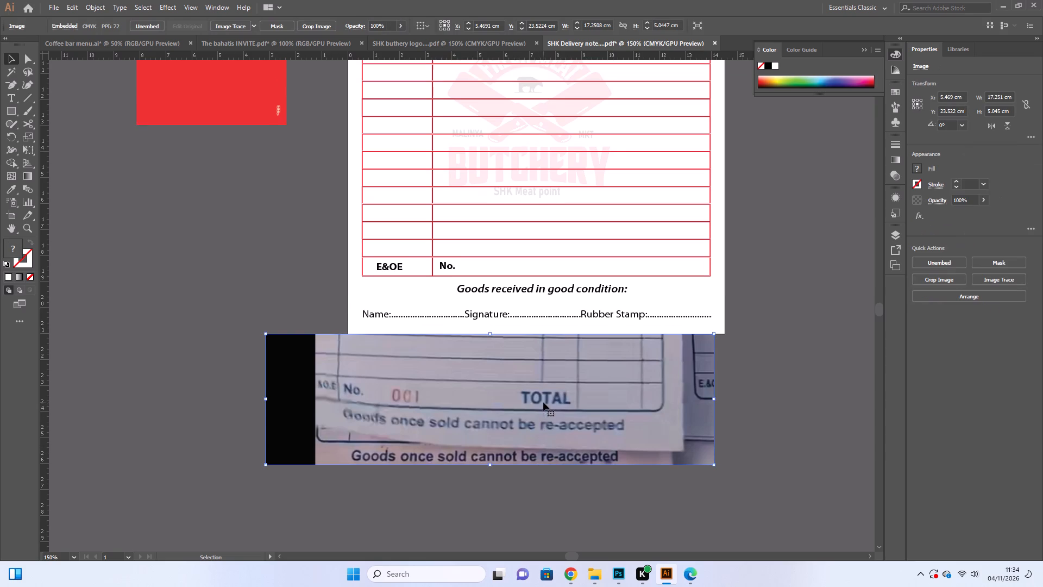
scroll(543, 402, "up", 5)
scroll(543, 402, "down", 8)
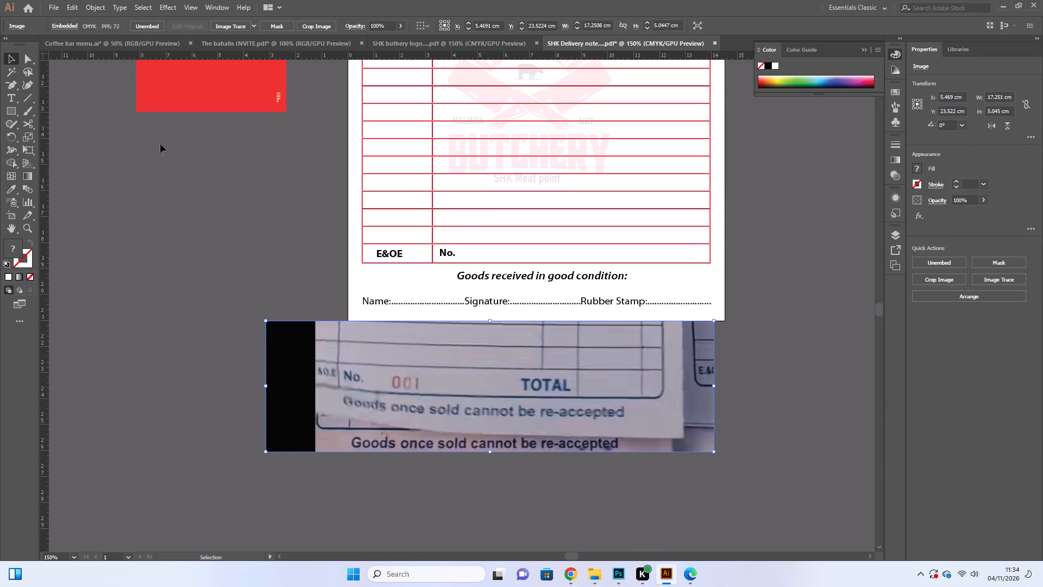
Change the E&OE label in the table's bottom row to NO.E.
left_click(10, 98)
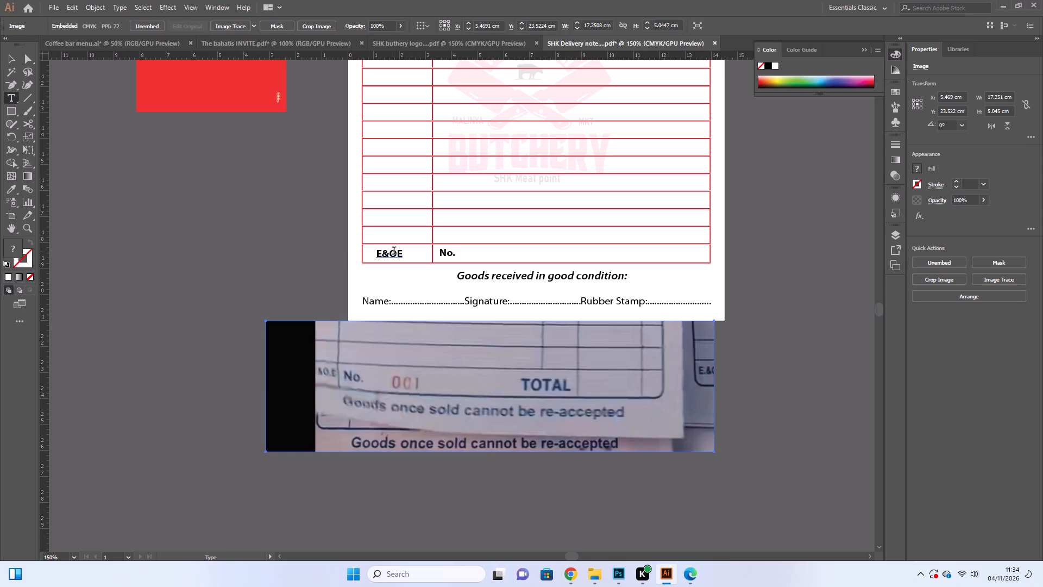
left_click(389, 253)
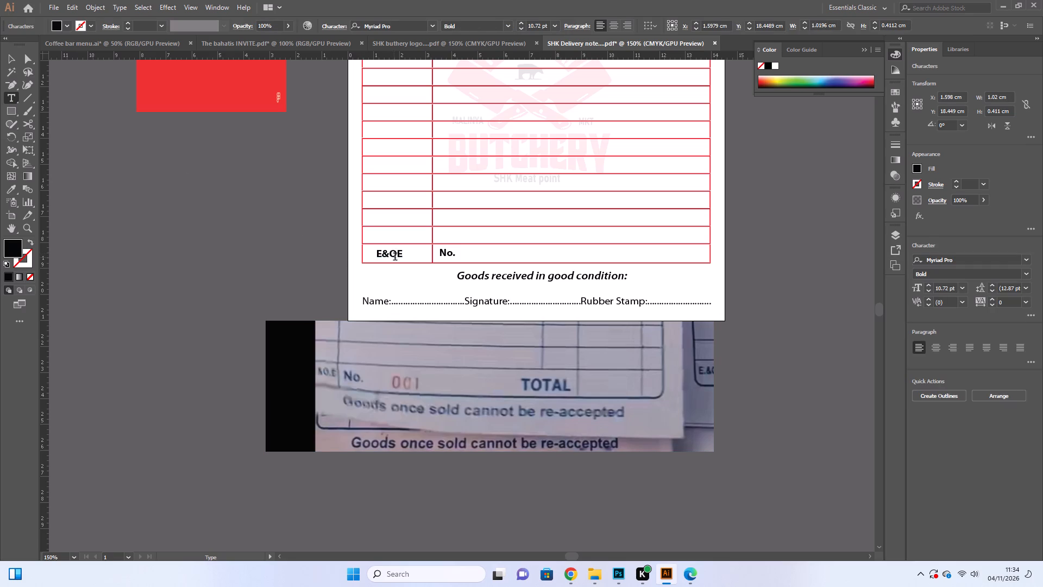
left_click(396, 254)
key("BackSpace")
key("BackSpace")
key("BackSpace")
key("n")
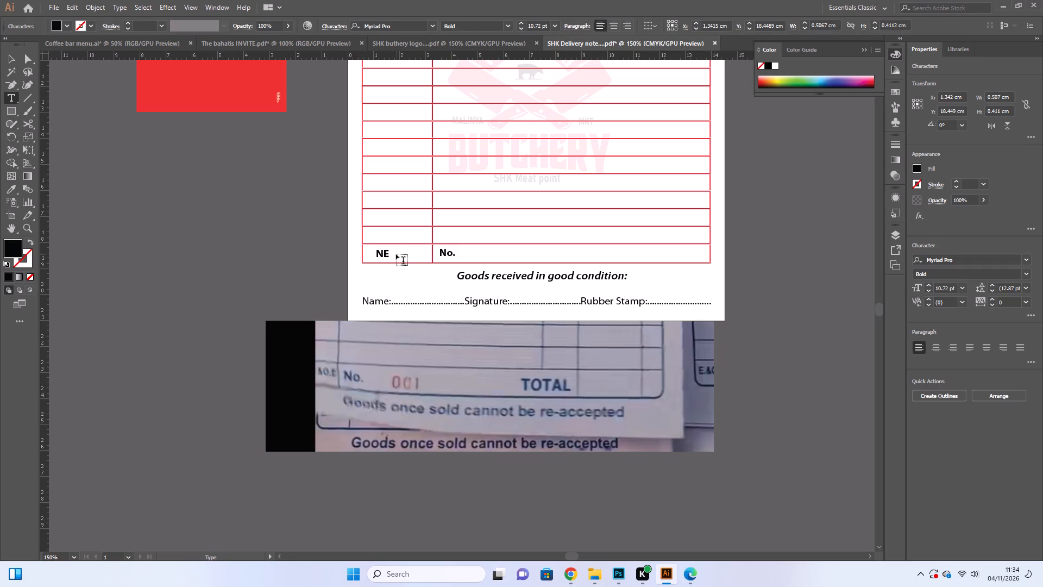
key("o")
key("period")
left_click(12, 60)
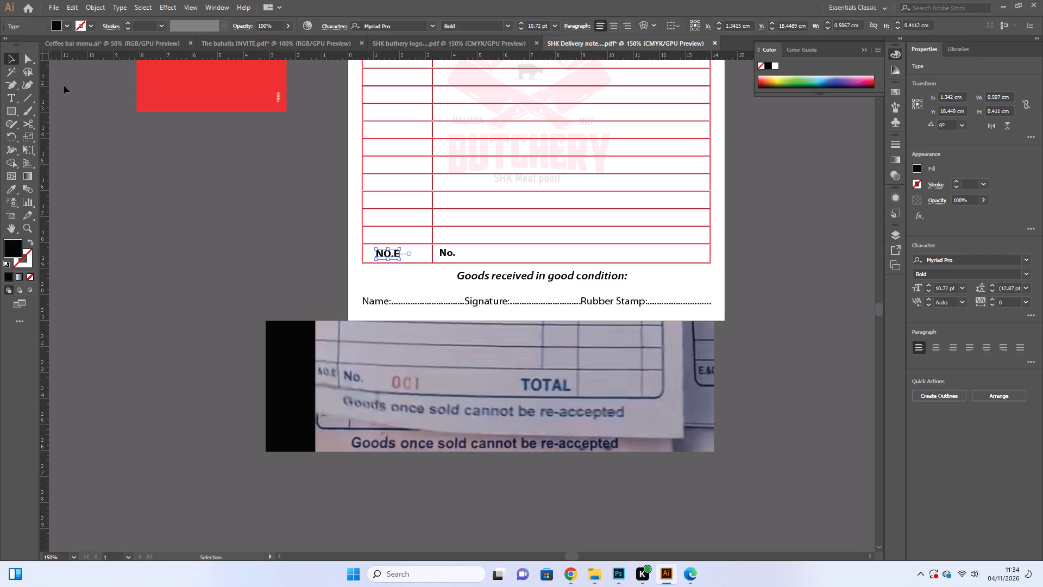
Move the pasted receipt reference slightly away from the delivery note's bottom edge.
left_click(552, 391)
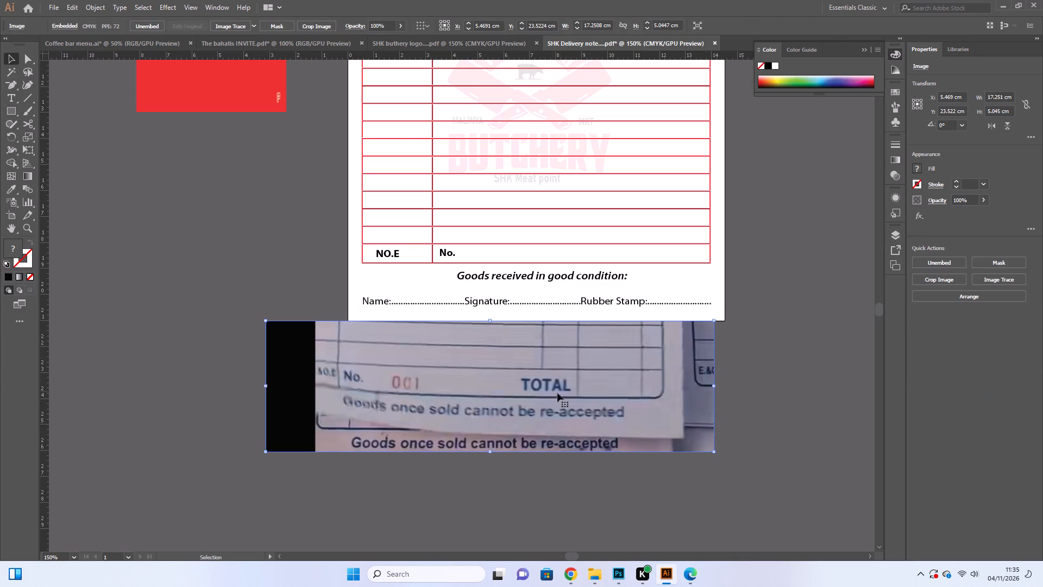
left_click_drag(561, 395, 598, 411)
Reword the line "Goods received in good condition:" to "Goods once sold cannot be re-accepted".
left_click(9, 98)
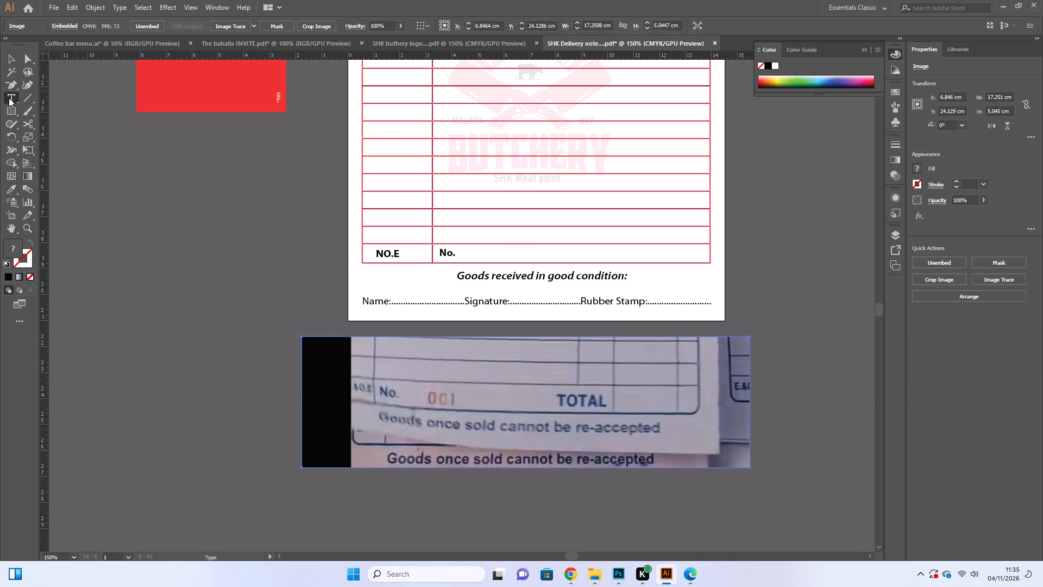
left_click(626, 279)
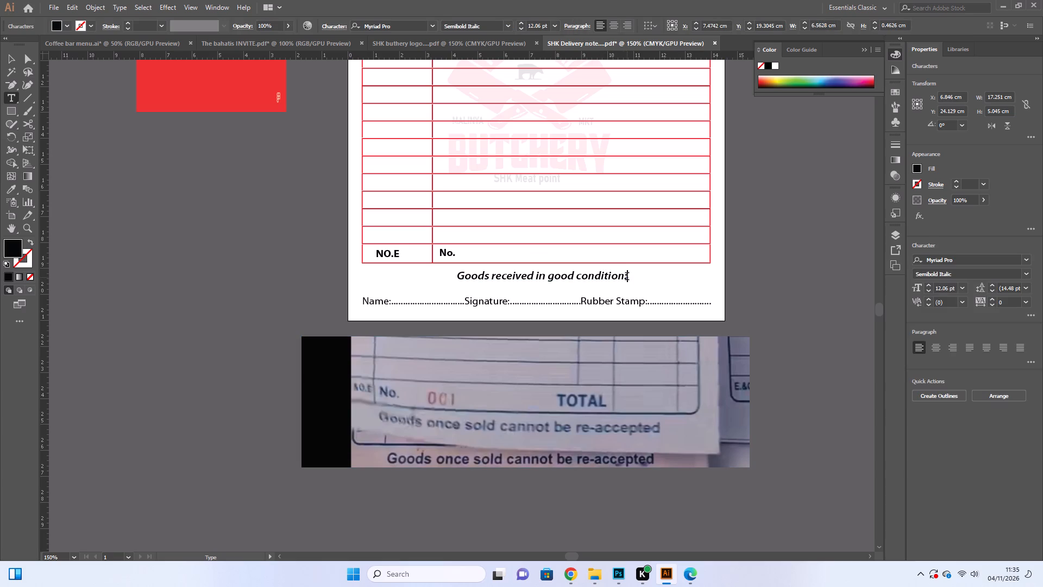
key("BackSpace")
key("BackSpace")
key("BackSpace")
key("BackSpace")
key("BackSpace")
key("BackSpace")
key("BackSpace")
key("BackSpace")
key("BackSpace")
key("BackSpace")
key("BackSpace")
key("BackSpace")
key("BackSpace")
key("BackSpace")
key("BackSpace")
key("BackSpace")
key("BackSpace")
key("BackSpace")
key("BackSpace")
key("BackSpace")
key("BackSpace")
key("BackSpace")
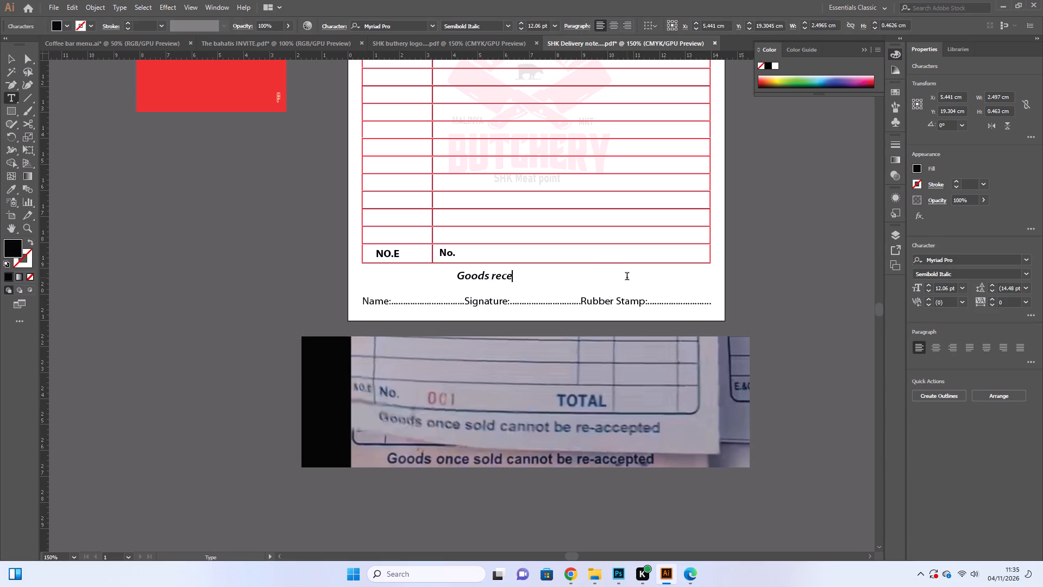
key("BackSpace")
key("BackSpace")
key("BackSpace")
key("BackSpace")
type("ONCE")
key("space")
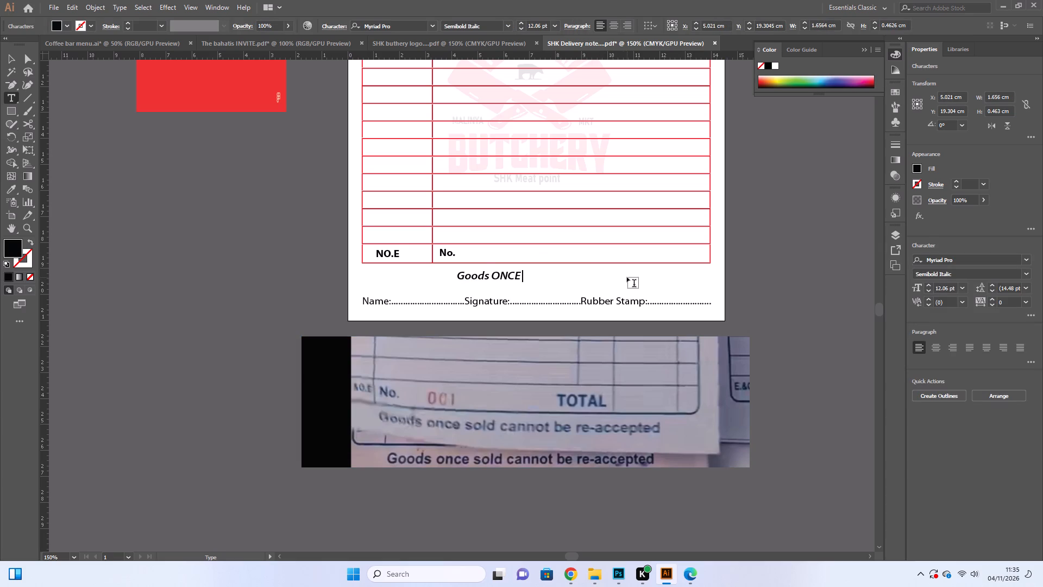
key("BackSpace")
key("BackSpace")
key("BackSpace")
key("BackSpace")
key("BackSpace")
type("once")
key("space")
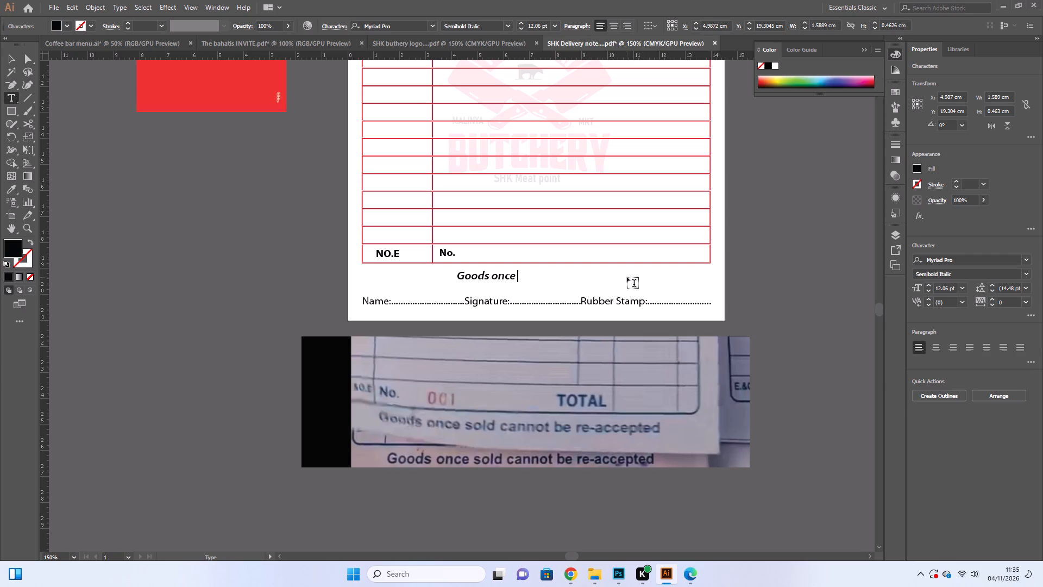
type("sold")
key("space")
type("cannot be rea")
key("BackSpace")
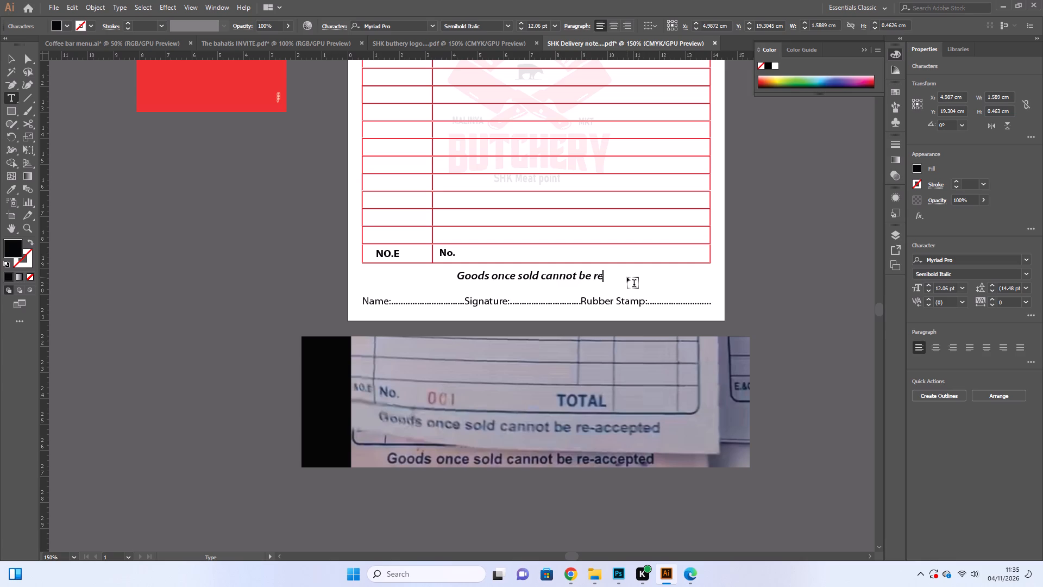
type("-acc")
type("ep")
type("ted")
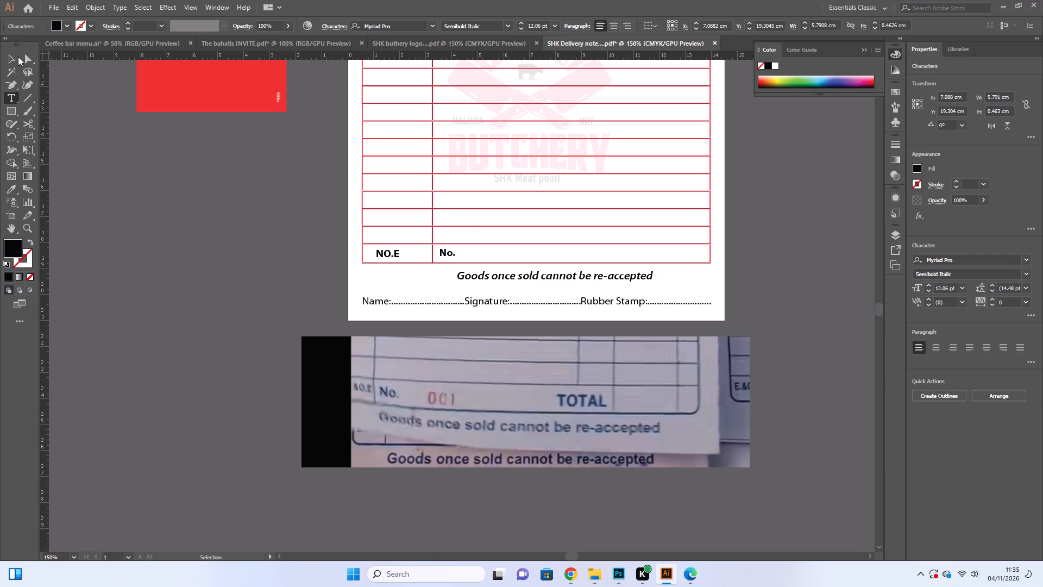
Nudge the reworded sentence to about X 7.27 cm, Y 19.34 cm so it sits centred beneath the table.
left_click(10, 55)
key("Left")
key("Left")
key("Left")
key("Left")
key("Left")
key("Left")
key("Left")
key("Left")
key("Left")
key("Left")
key("Left")
key("Left")
key("Left")
key("Left")
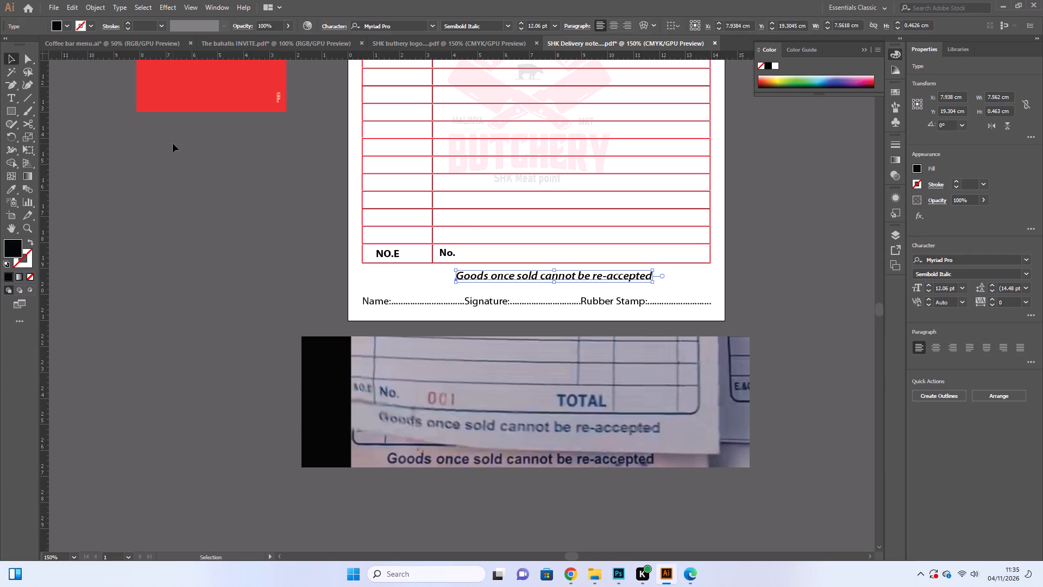
key("Down")
key("Left")
key("Left")
key("Left")
key("Left")
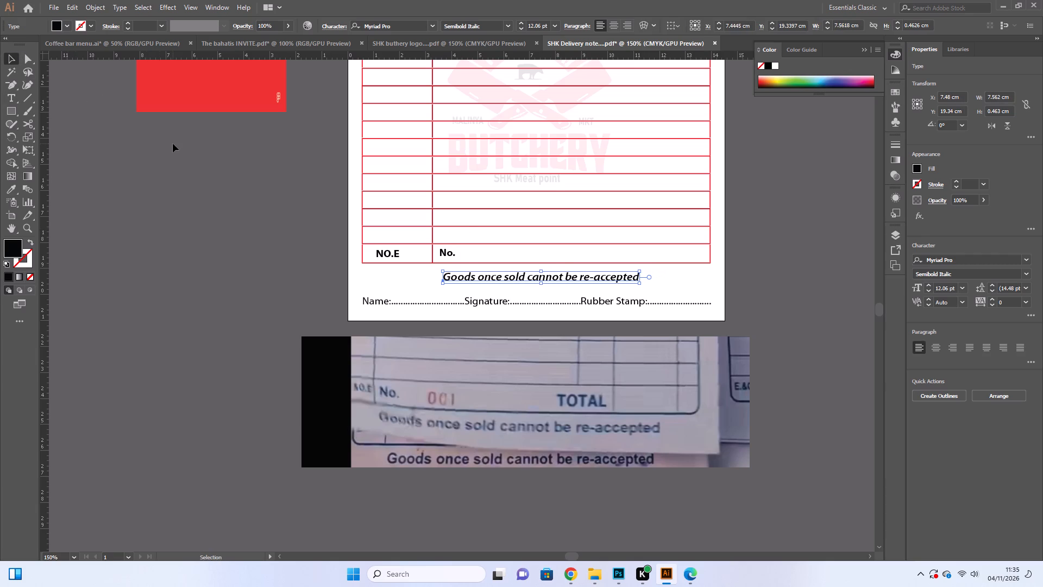
key("Left")
key("Left")
key("Left")
key("Left")
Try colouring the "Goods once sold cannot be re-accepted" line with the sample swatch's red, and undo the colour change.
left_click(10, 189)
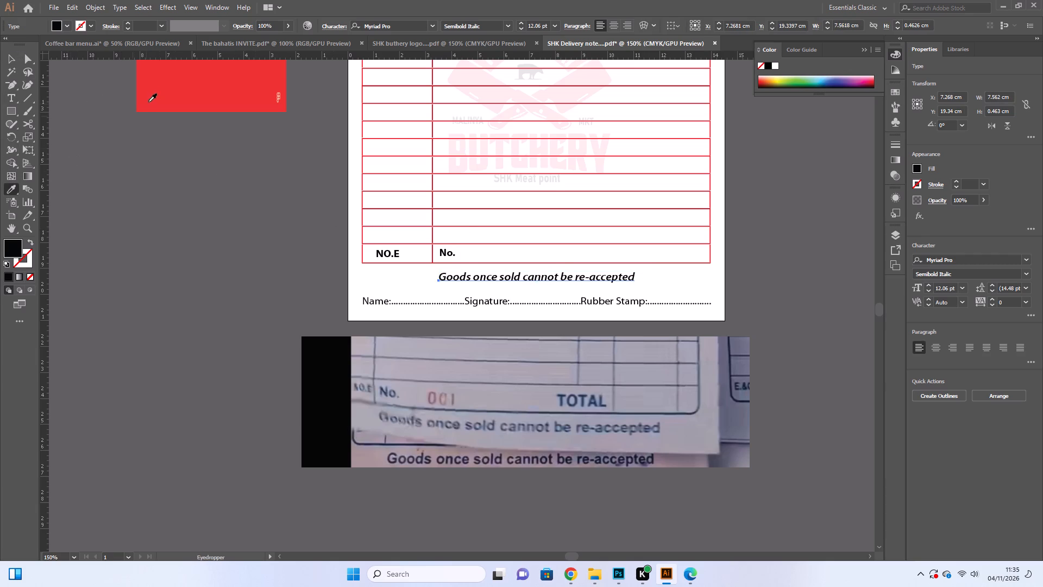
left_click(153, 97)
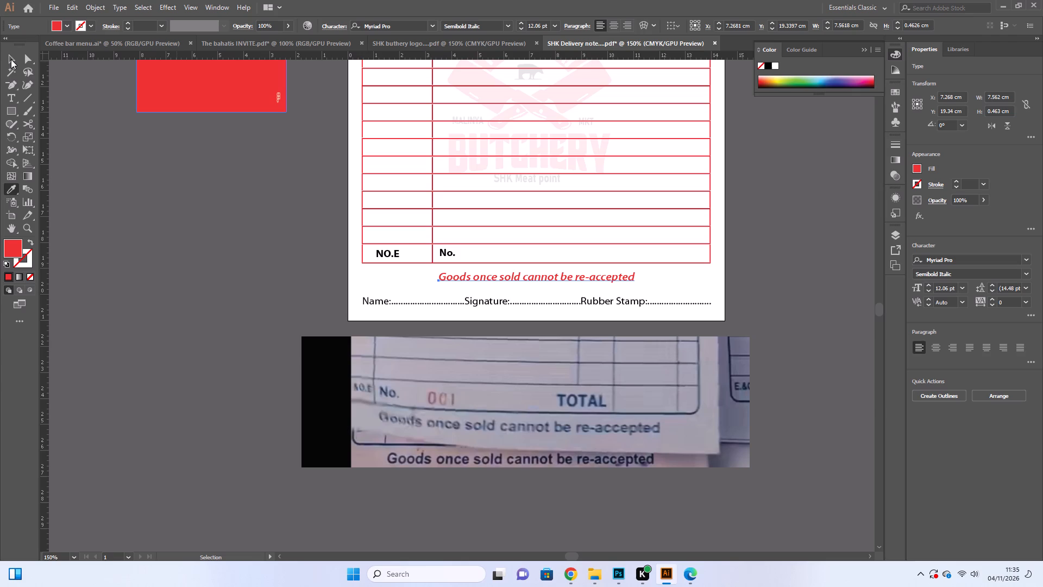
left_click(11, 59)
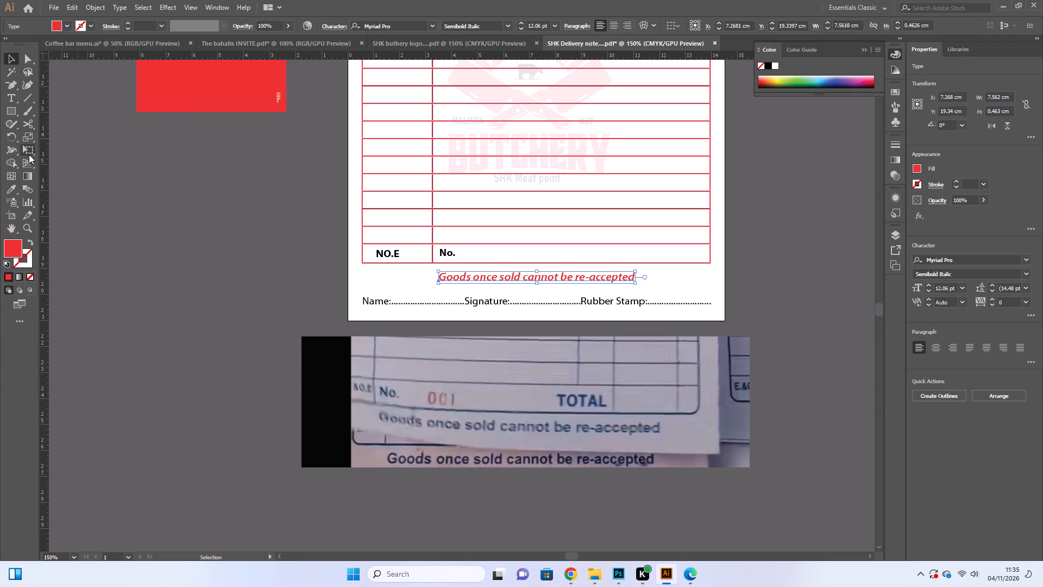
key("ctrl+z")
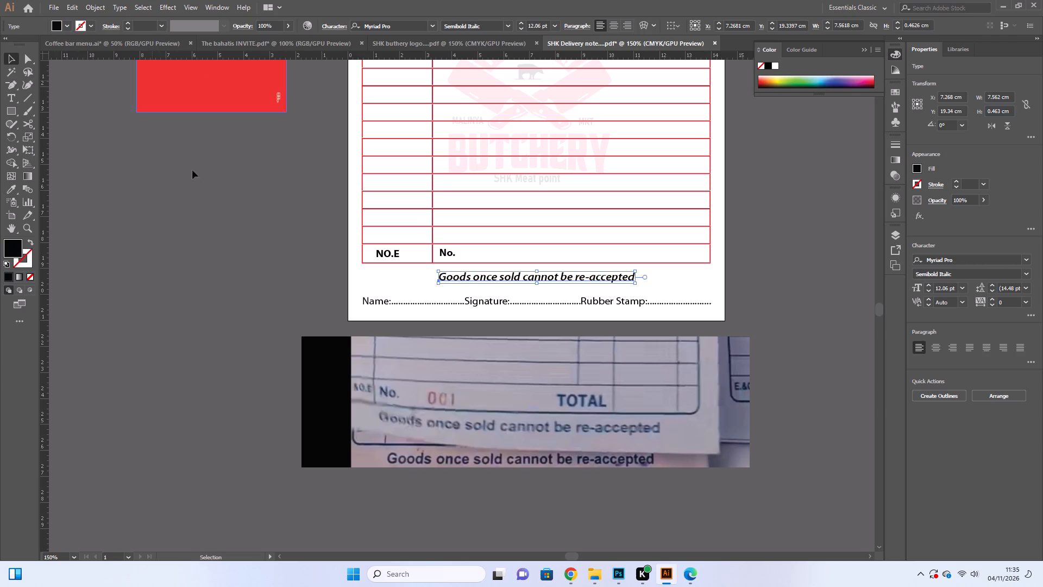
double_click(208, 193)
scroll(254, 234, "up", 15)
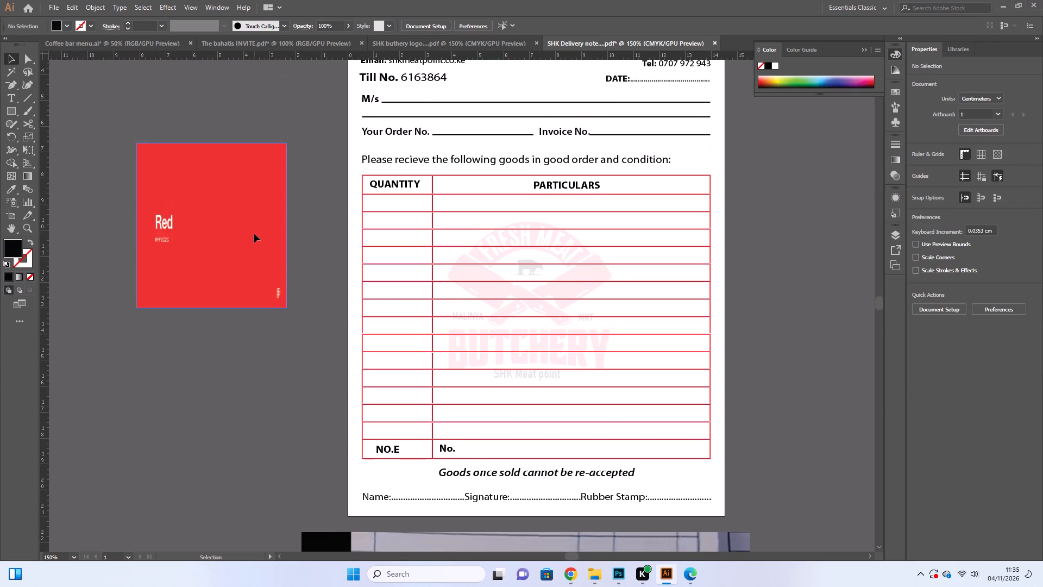
Move the PARTICULARS heading about 1.8 cm left within its column, to about X 6.67 cm, Y 8.26 cm.
scroll(254, 234, "up", 6)
scroll(254, 234, "down", 5)
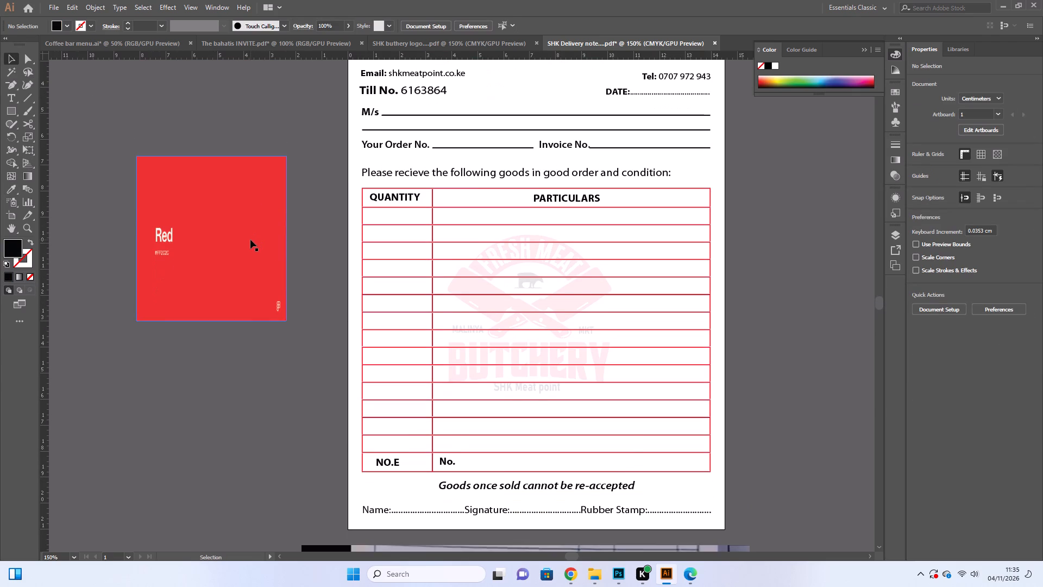
left_click(250, 240)
left_click(250, 240)
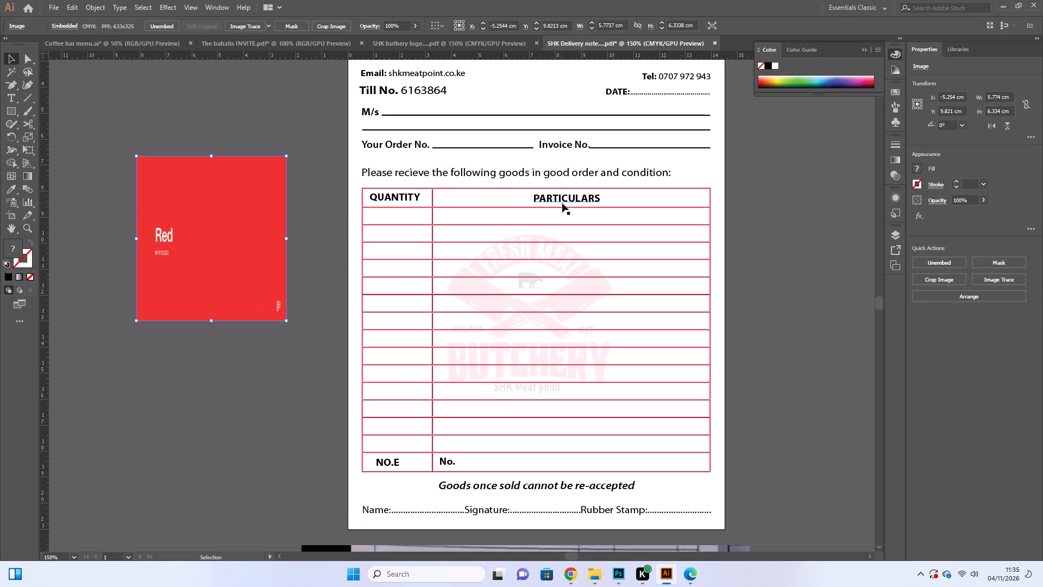
left_click_drag(562, 202, 516, 202)
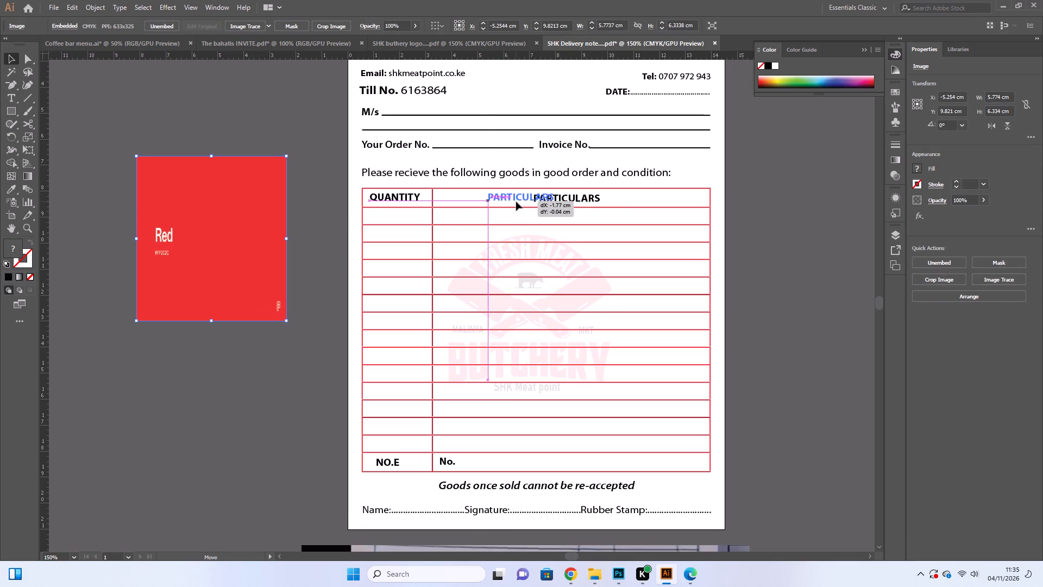
left_click_drag(516, 202, 517, 202)
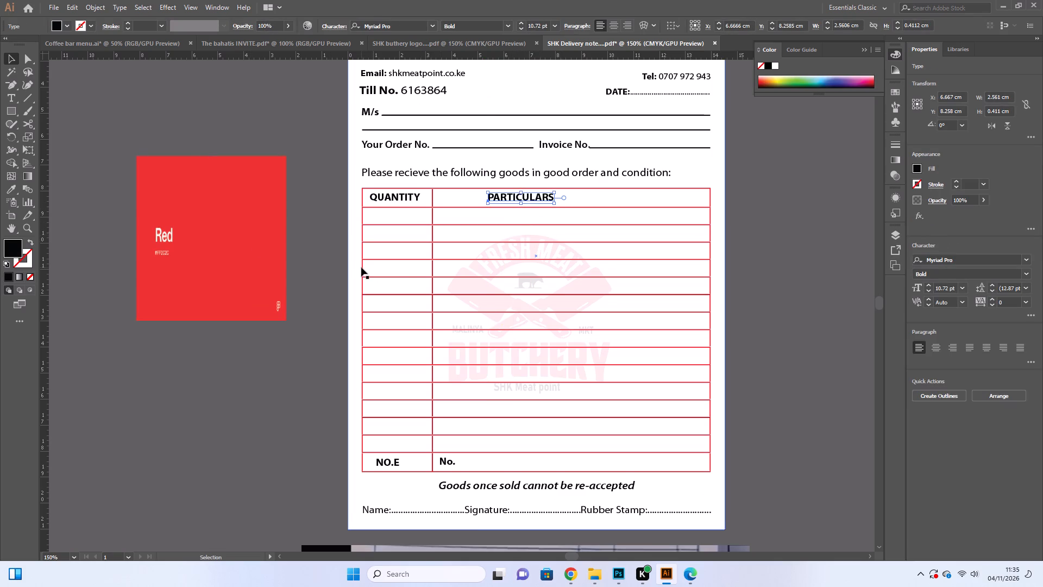
Examine the column layout in the pasted receipt reference and in the receipt book video in Chrome.
scroll(340, 272, "down", 16)
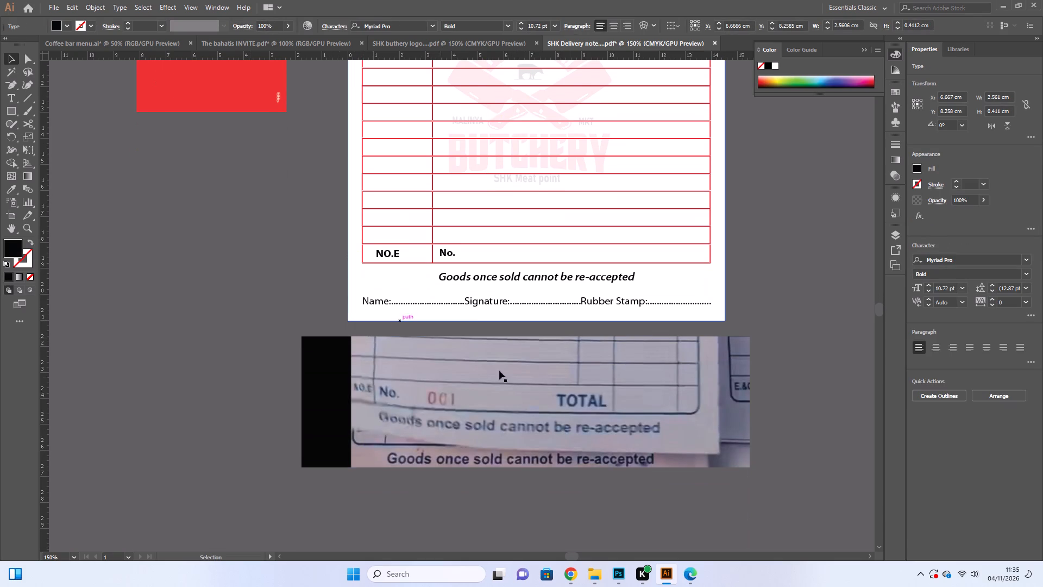
scroll(632, 446, "up", 1)
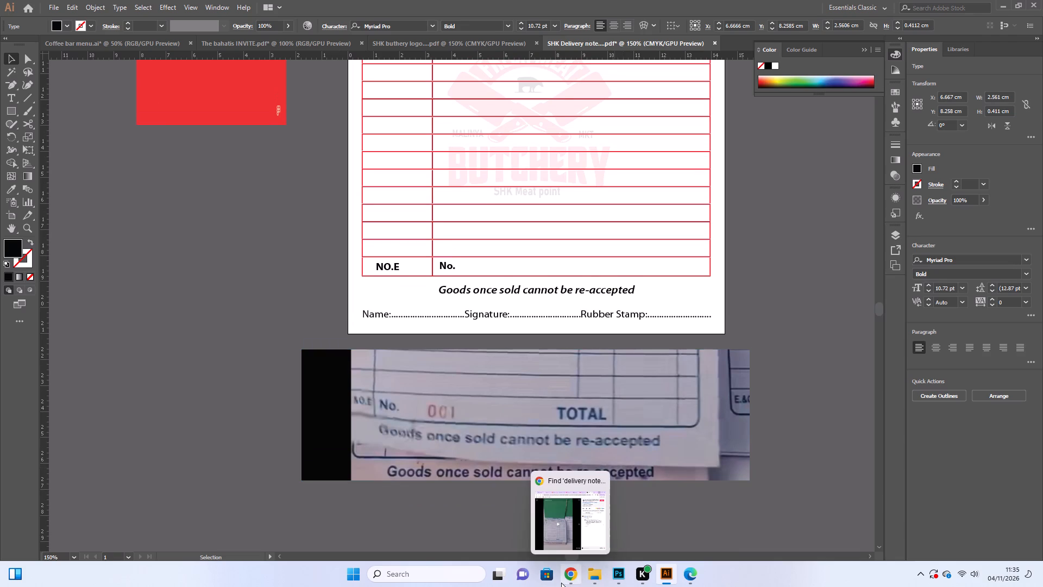
left_click(566, 533)
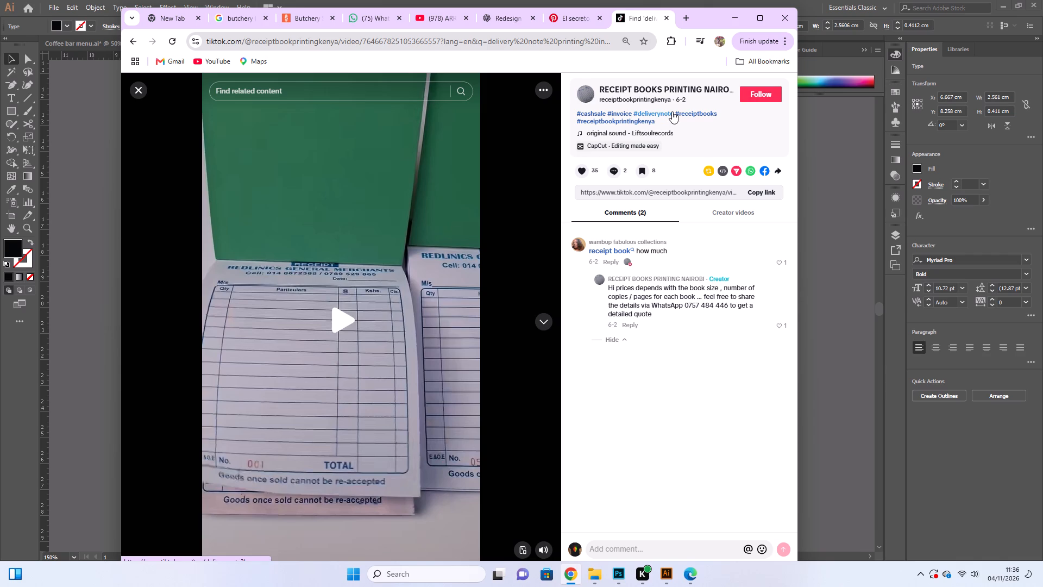
left_click(814, 130)
Duplicate the PARTICULARS column rectangle about 7.5 cm to the right and narrow the copy to about 0.86 cm wide.
scroll(528, 235, "up", 6)
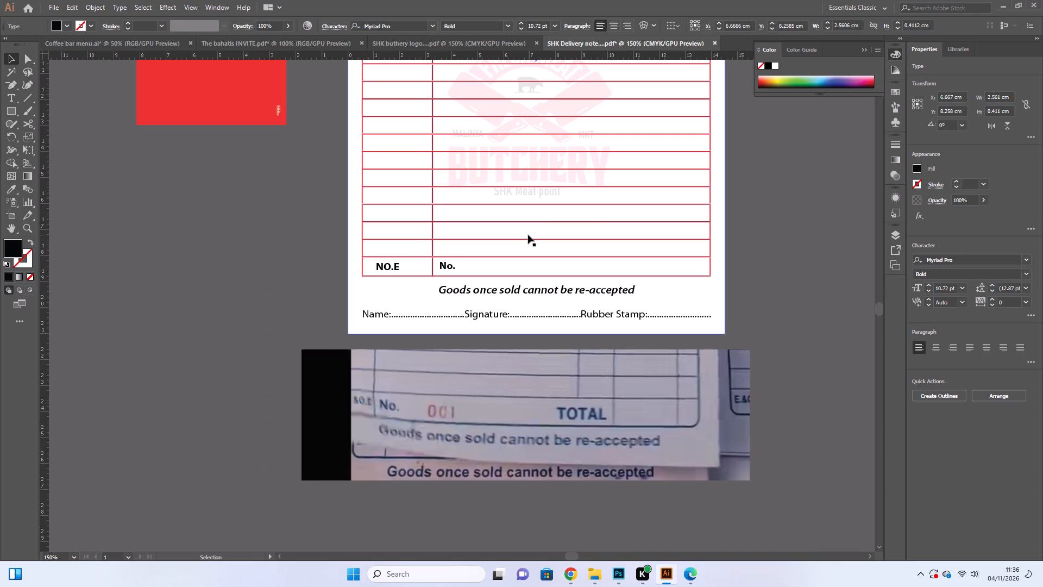
scroll(528, 235, "up", 5)
scroll(586, 239, "up", 4)
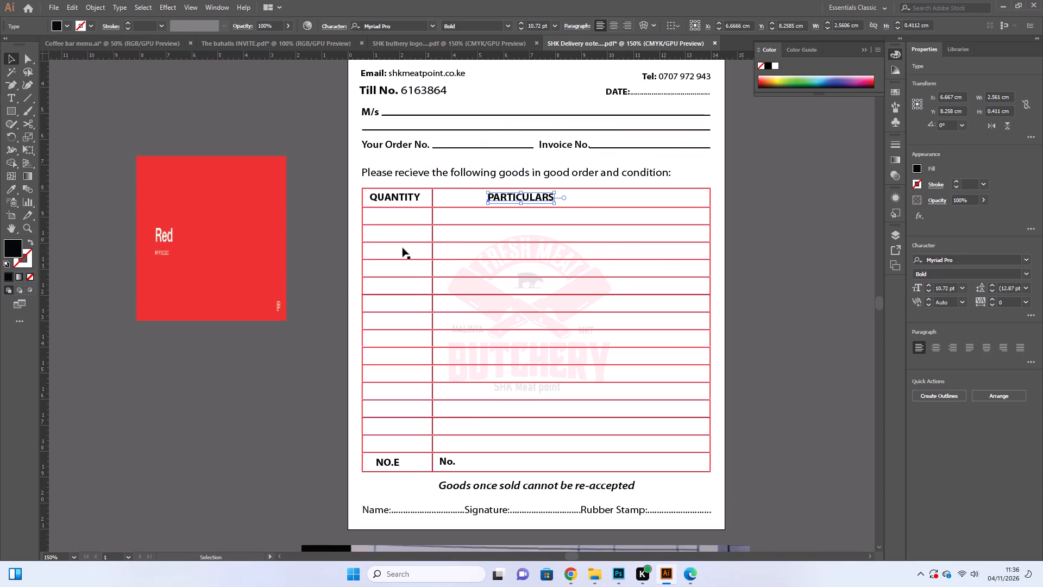
left_click_drag(433, 268, 627, 268, "alt")
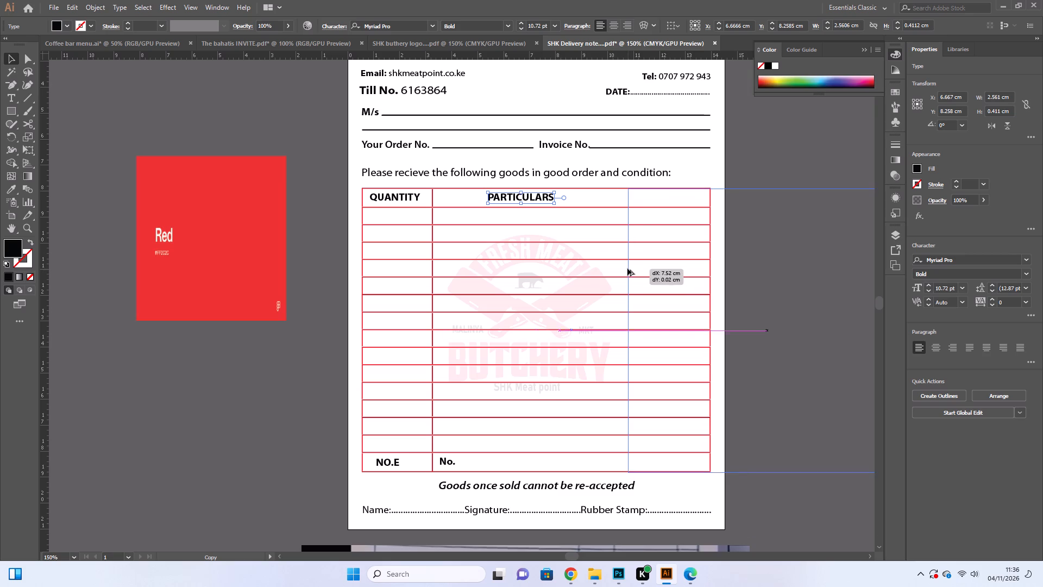
left_click_drag(627, 268, 627, 267, "alt")
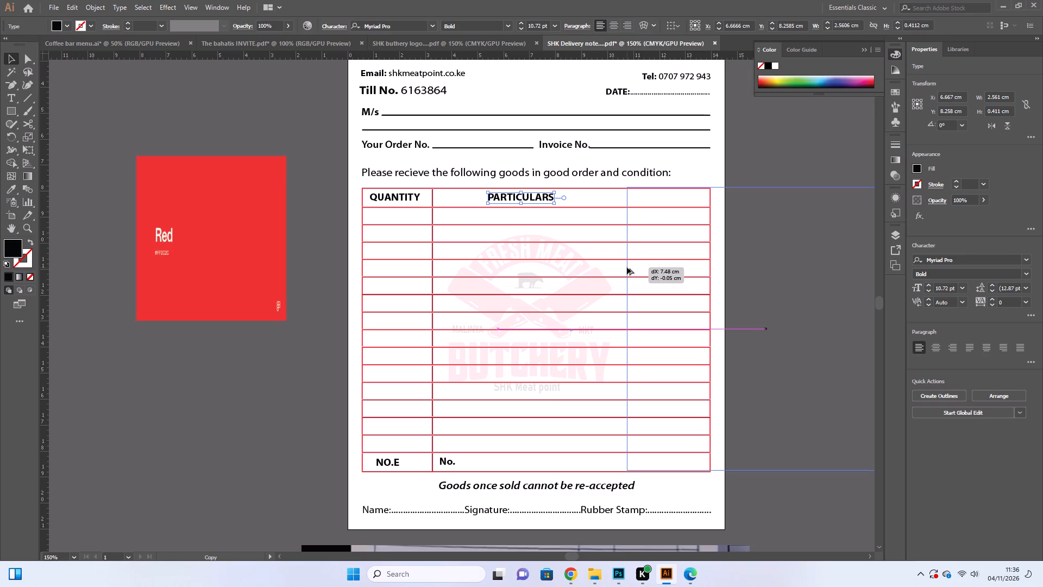
left_click_drag(627, 267, 627, 268, "alt")
scroll(750, 369, "down", 6)
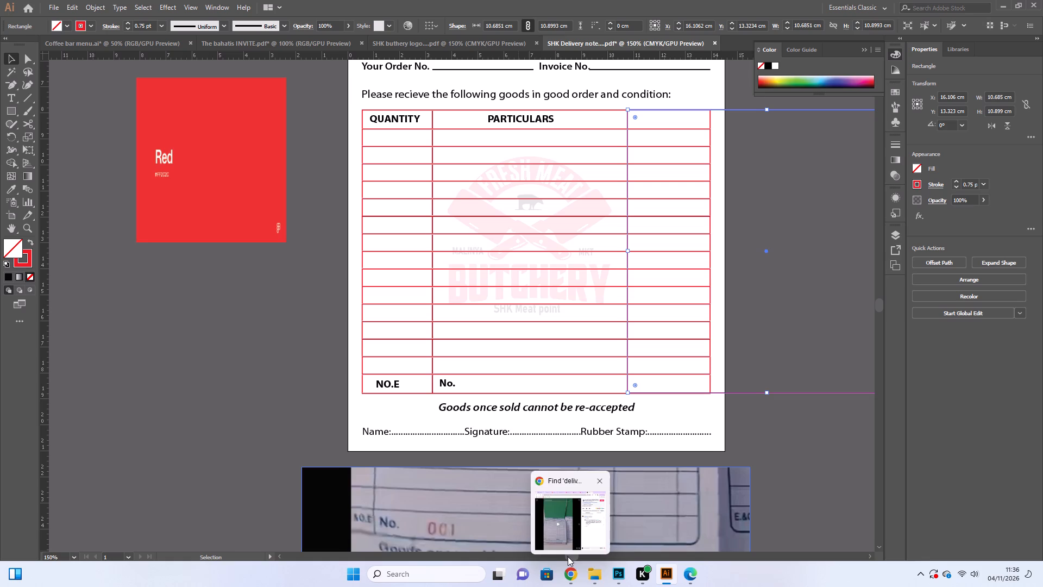
left_click_drag(568, 557, 577, 554)
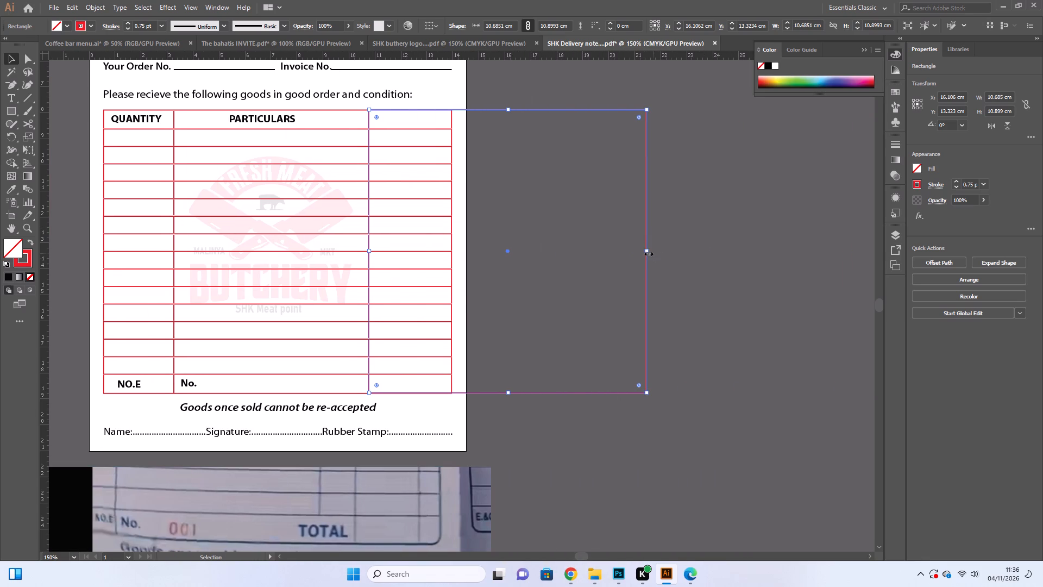
left_click_drag(648, 253, 409, 258)
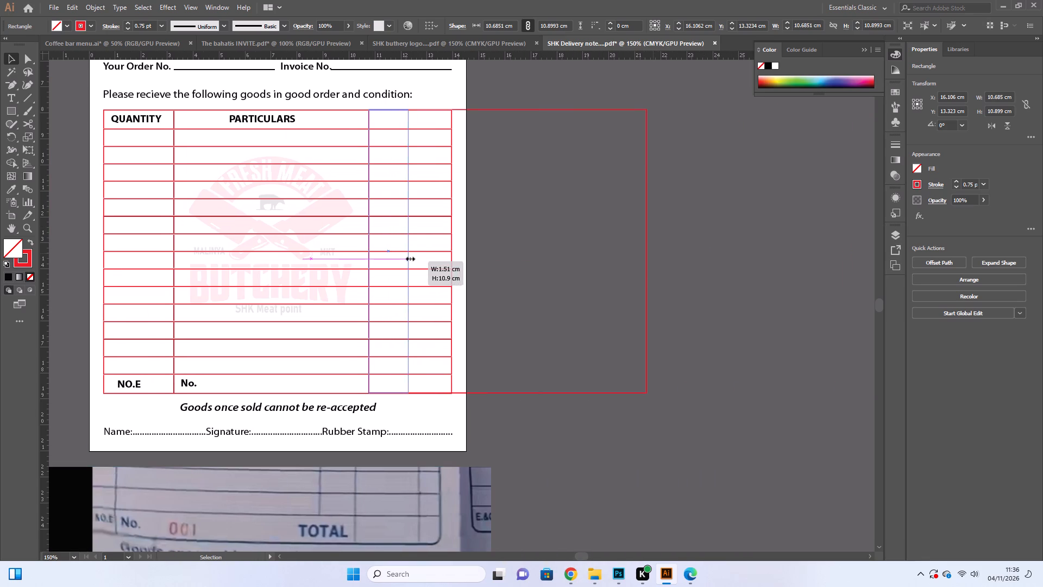
left_click_drag(409, 258, 393, 260)
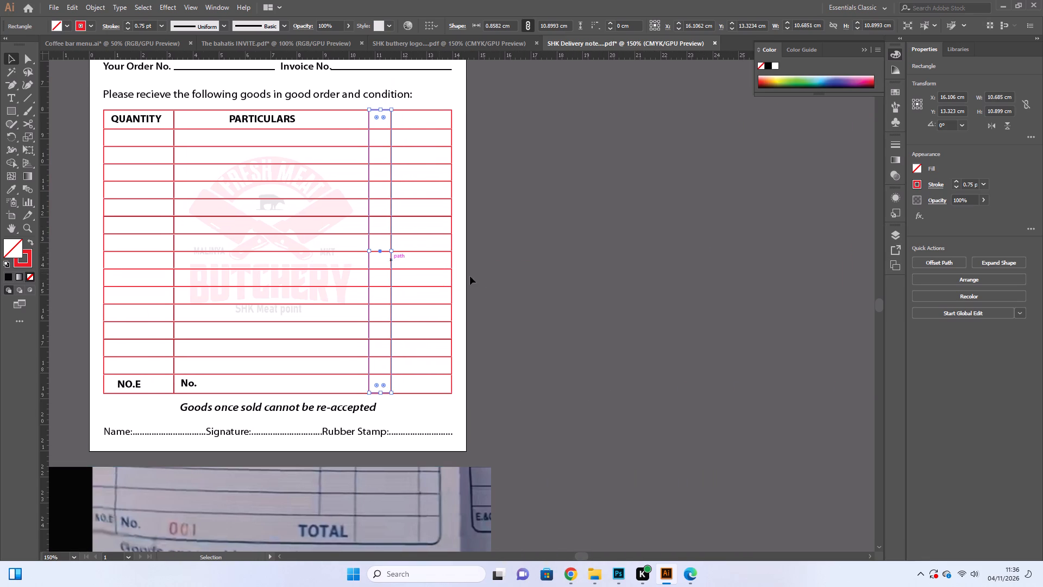
left_click(570, 288)
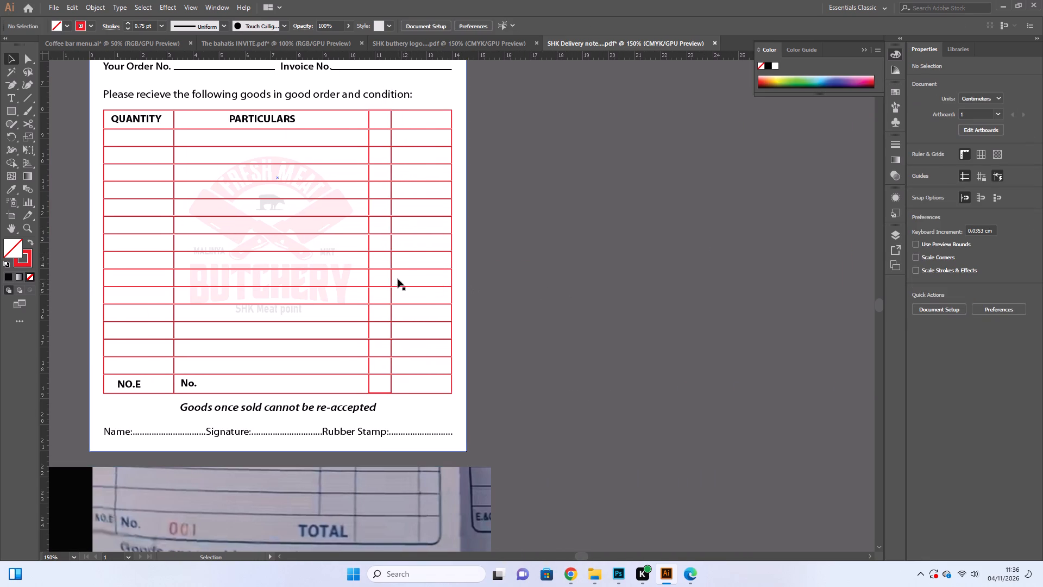
Widen the narrow column rectangle to about 1.07 cm and shift it left to about X 11.09 cm.
left_click(391, 276)
left_click(393, 251)
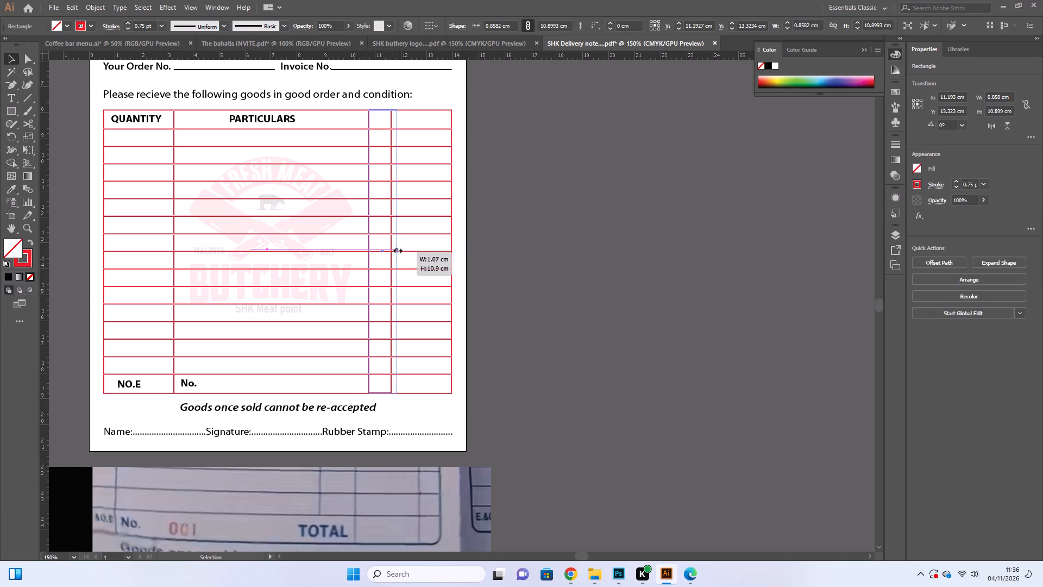
left_click(564, 264)
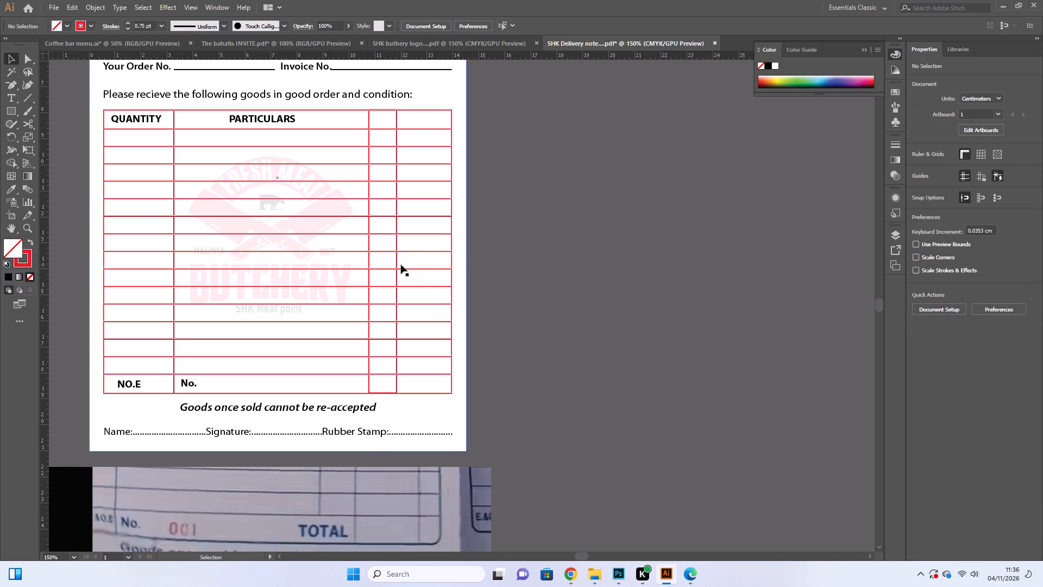
left_click_drag(397, 263, 391, 263)
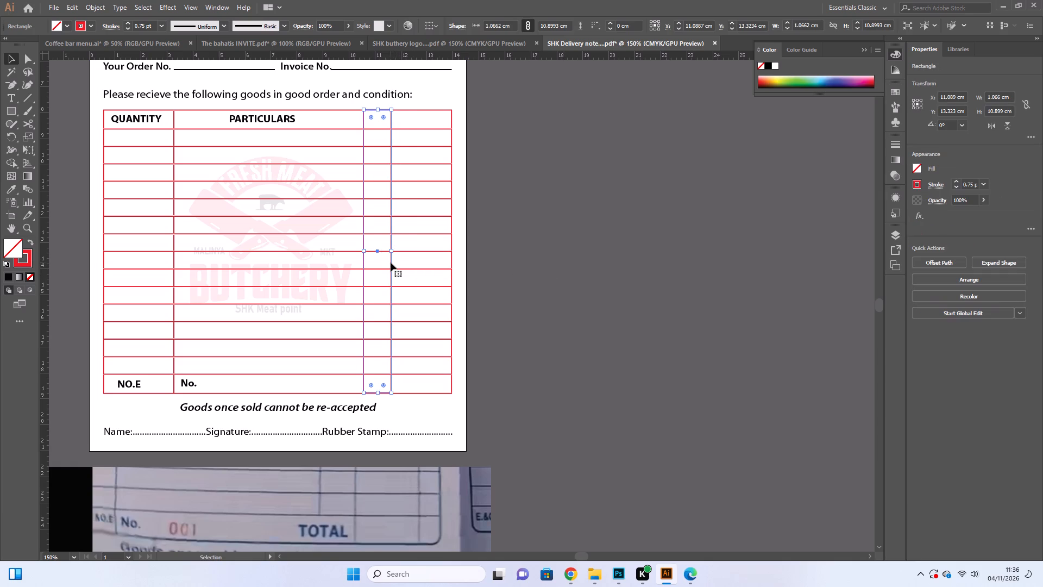
Duplicate the narrow column rectangle directly beside the original, at about X 12.15 cm, for another column in the table.
left_click_drag(391, 263, 412, 264, "alt")
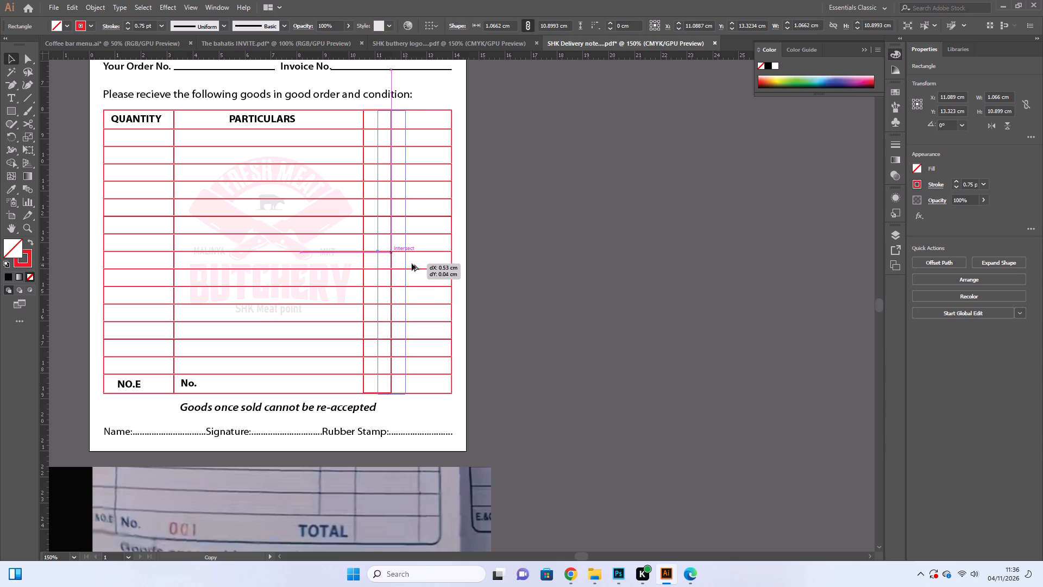
left_click_drag(412, 264, 420, 263, "alt")
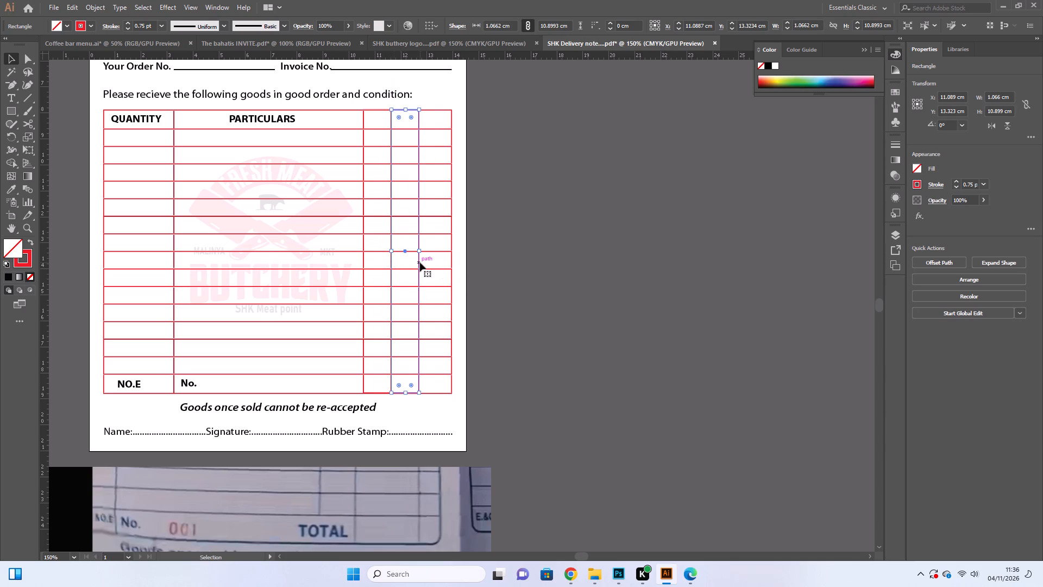
left_click(557, 296)
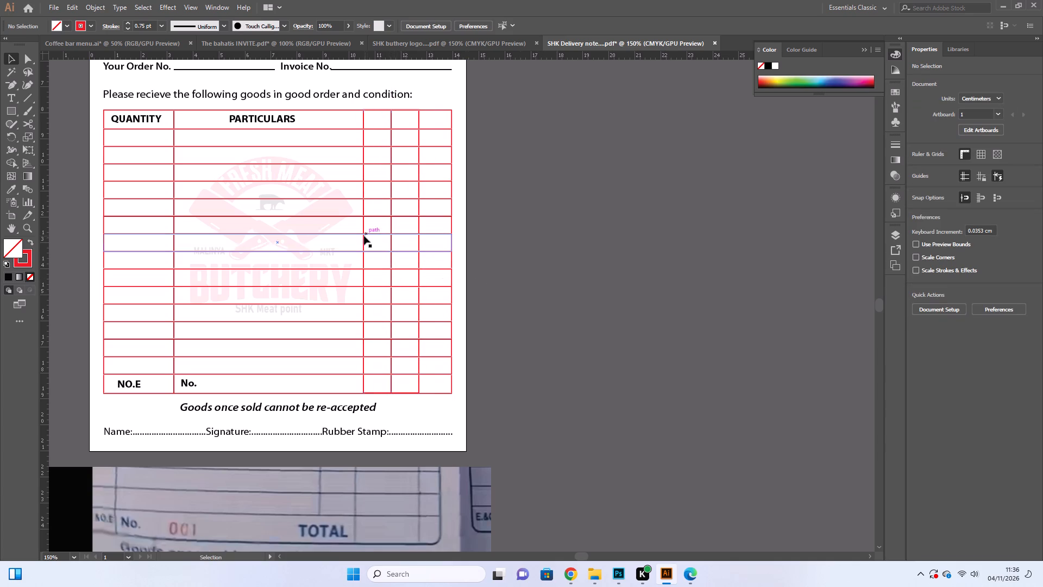
Widen the first narrow column leftward to about 1.38 cm and the second on both sides to about 1.63 cm.
left_click(362, 236)
left_click_drag(364, 252, 355, 252)
left_click(573, 255)
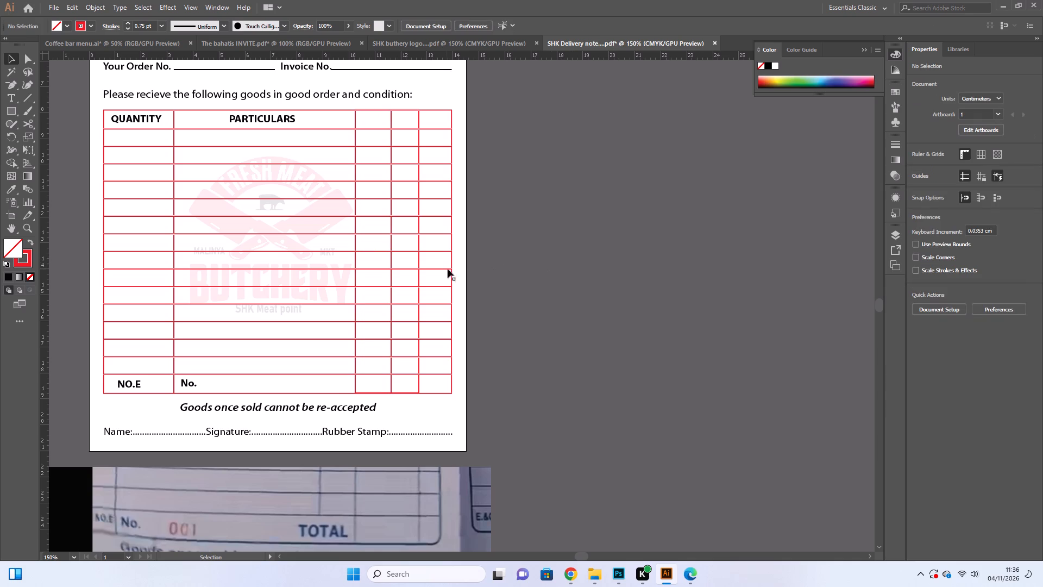
left_click(418, 262)
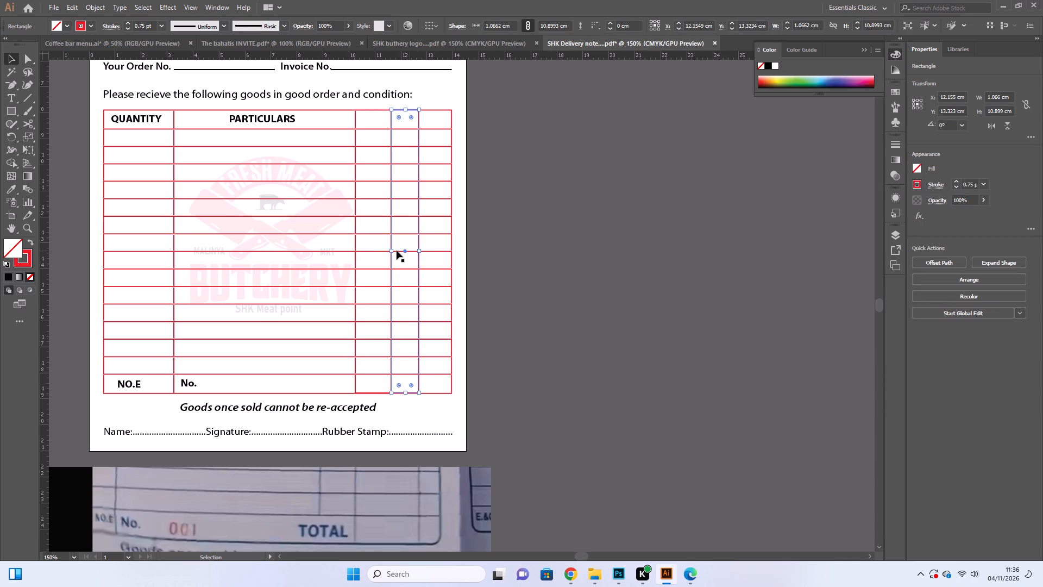
left_click_drag(392, 251, 385, 250)
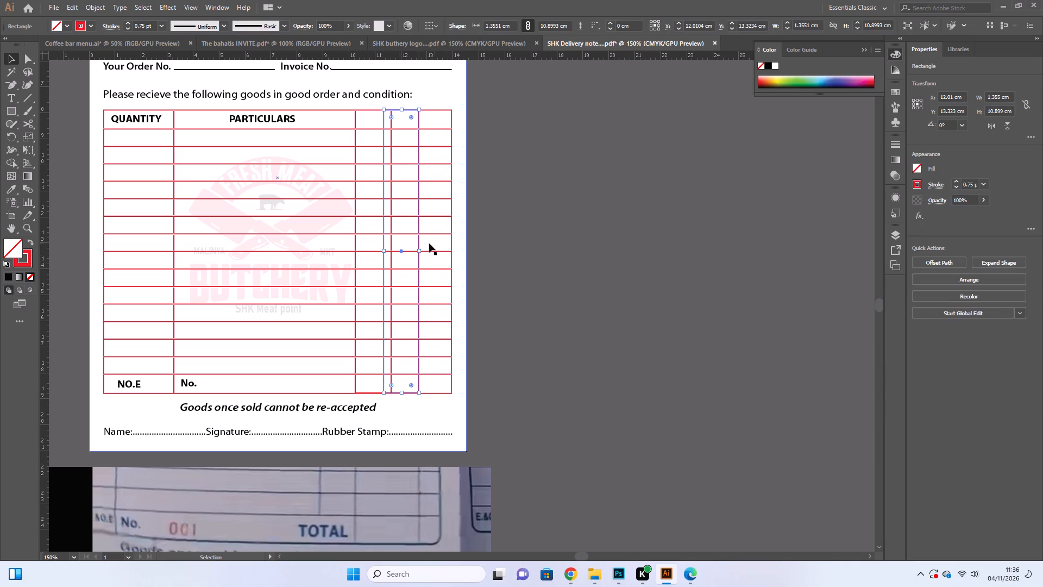
left_click_drag(418, 250, 422, 250)
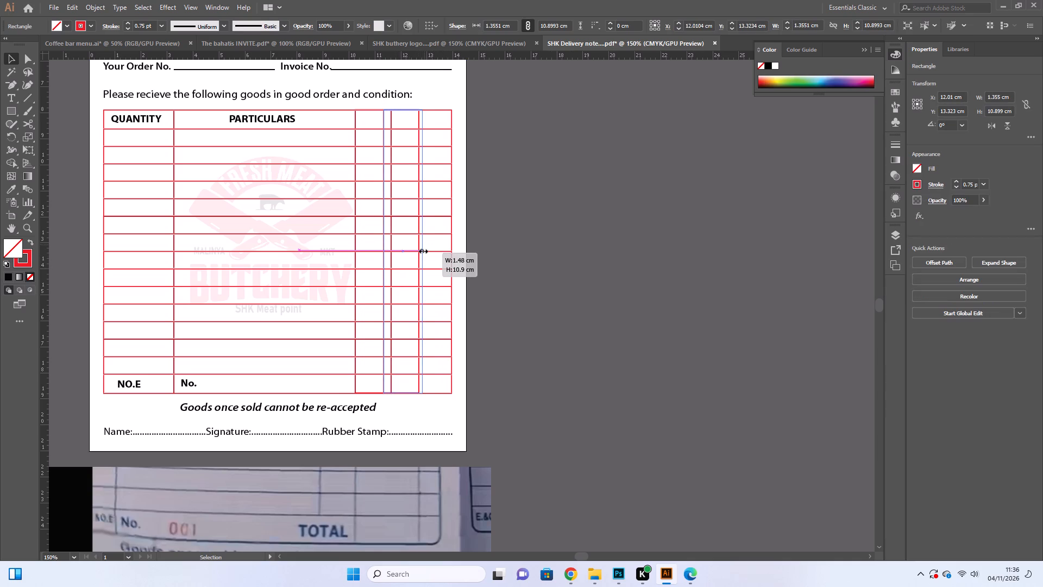
left_click_drag(422, 250, 426, 250)
left_click(512, 263)
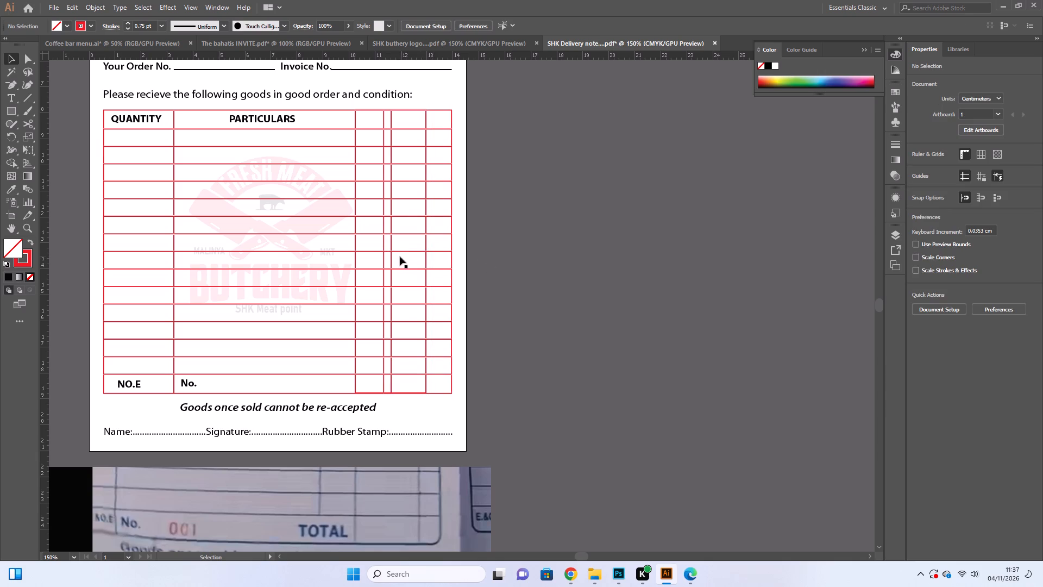
Make the overlapping narrow columns share one edge, with the first about 1.19 cm wide and the second about 1.53 cm.
left_click(391, 257)
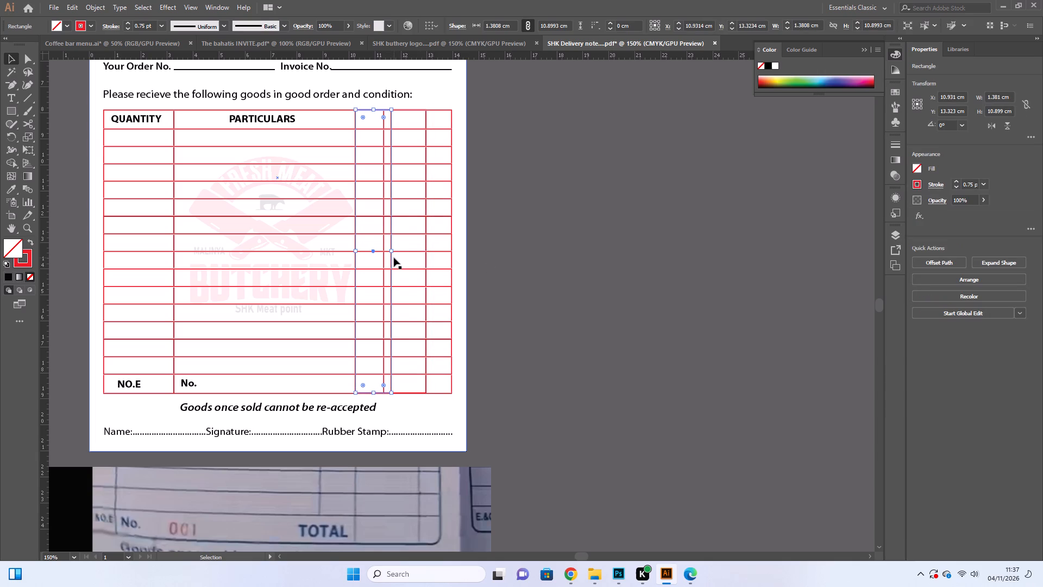
left_click(391, 245)
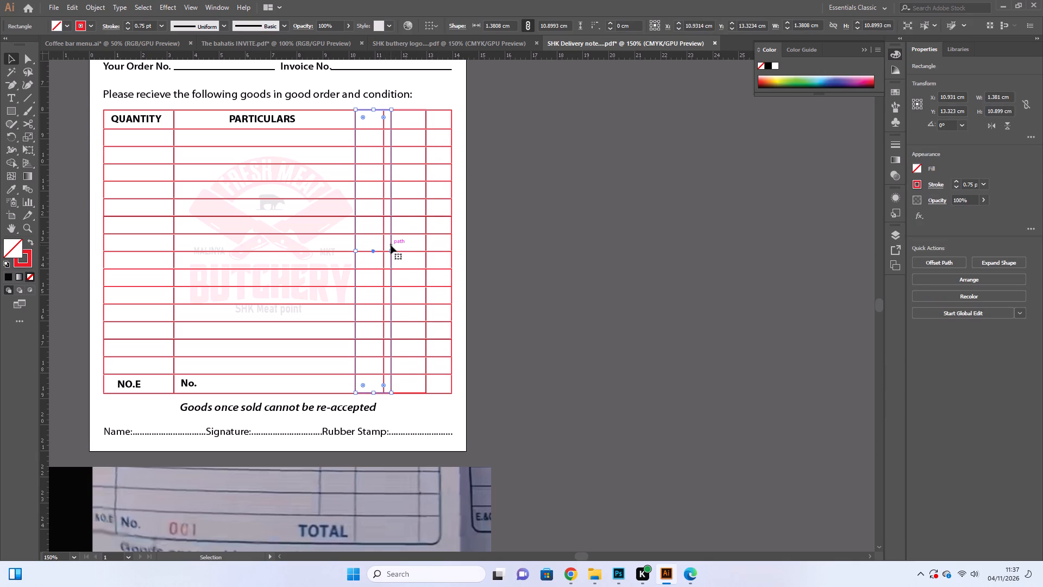
left_click(384, 238)
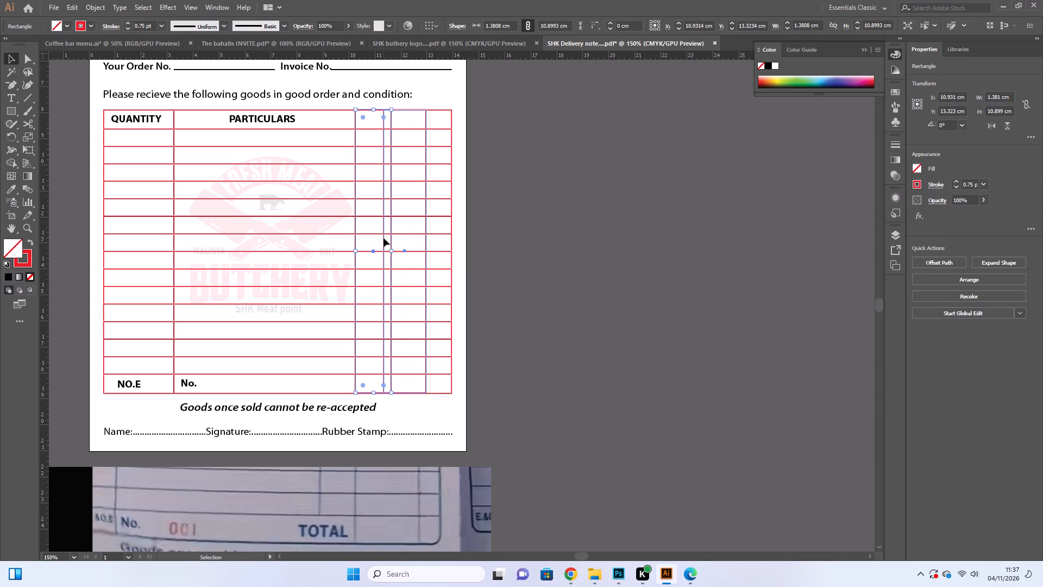
left_click(385, 249)
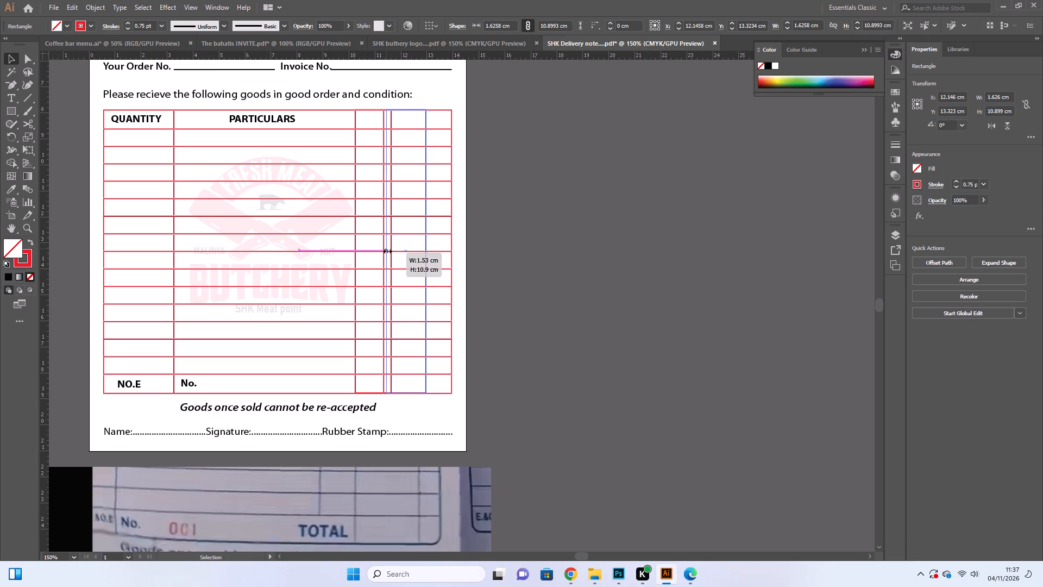
left_click(549, 271)
left_click(390, 241)
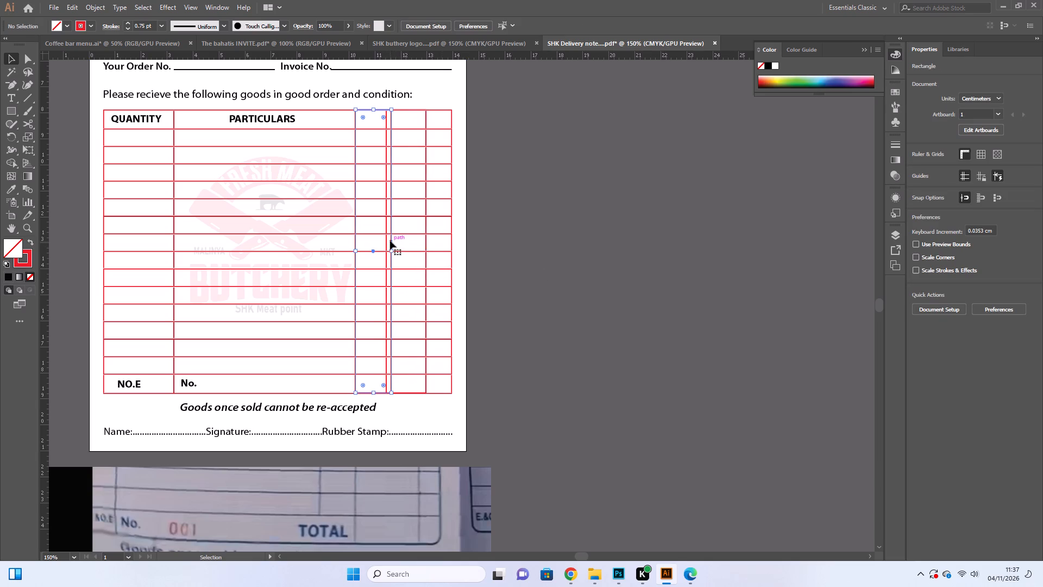
left_click(389, 251)
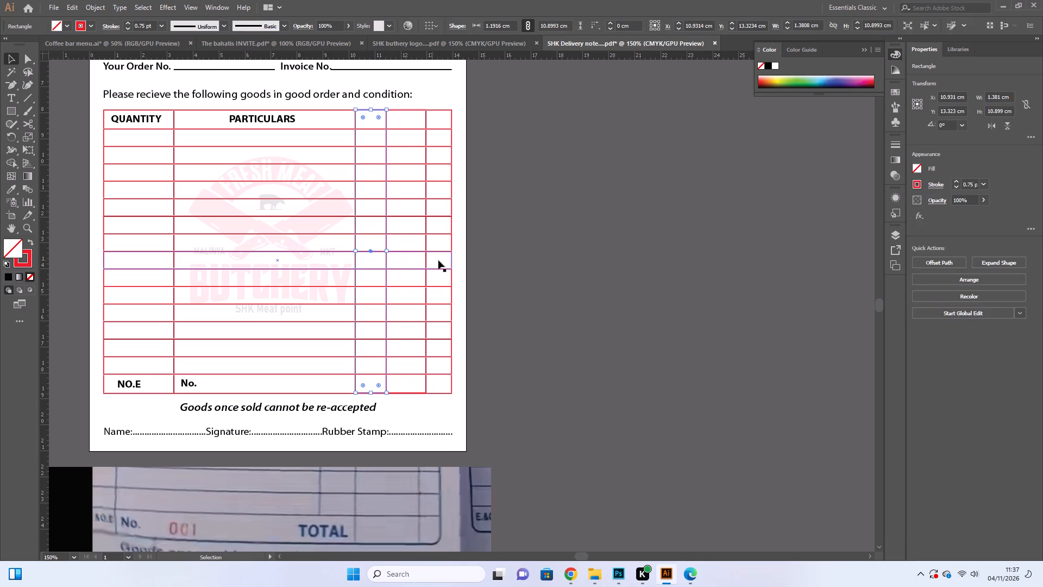
Extend the second narrow column's right edge slightly toward the table's outer border.
left_click(426, 248)
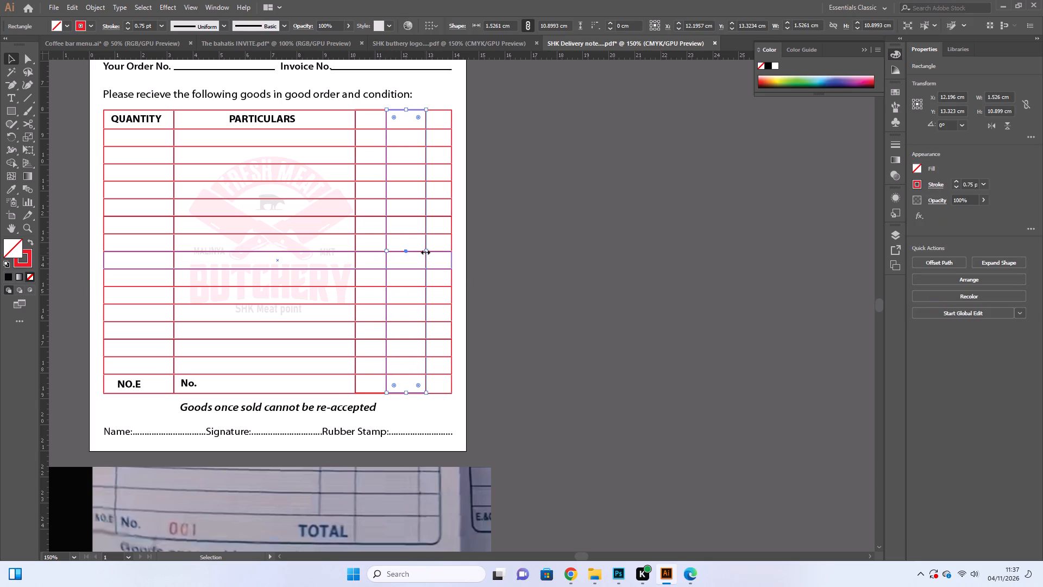
left_click(424, 251)
left_click(521, 265)
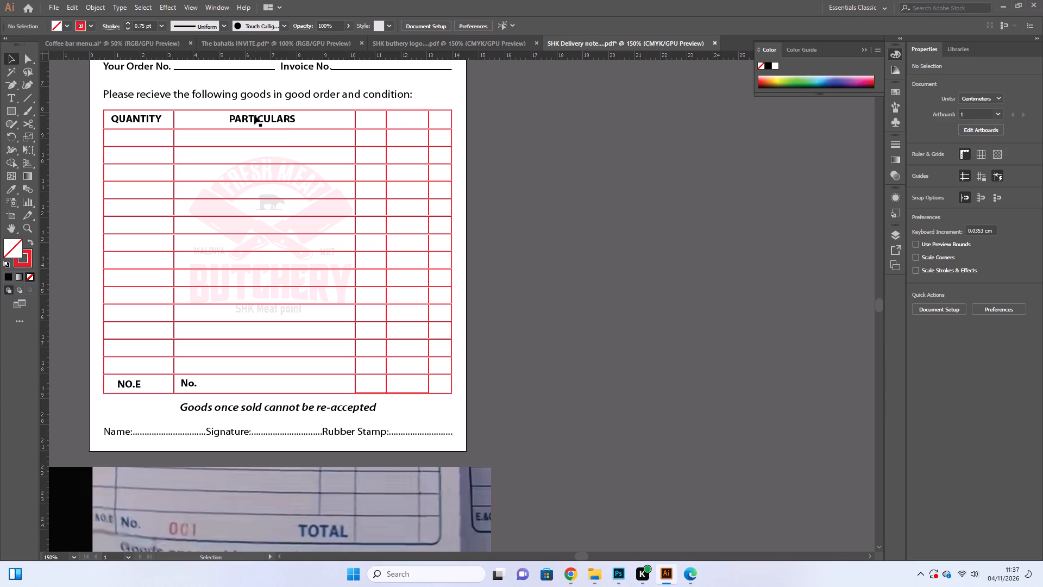
Copy the PARTICULARS heading into the first narrow column's header cell and change the copy's text to Ksh.
left_click_drag(254, 116, 387, 117, "alt")
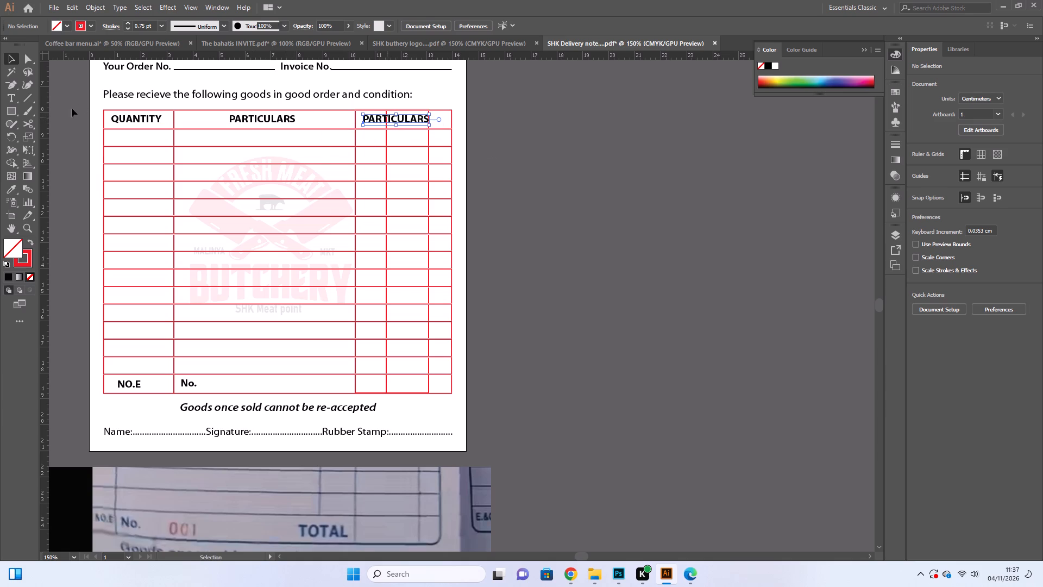
left_click(5, 99)
left_click(423, 121)
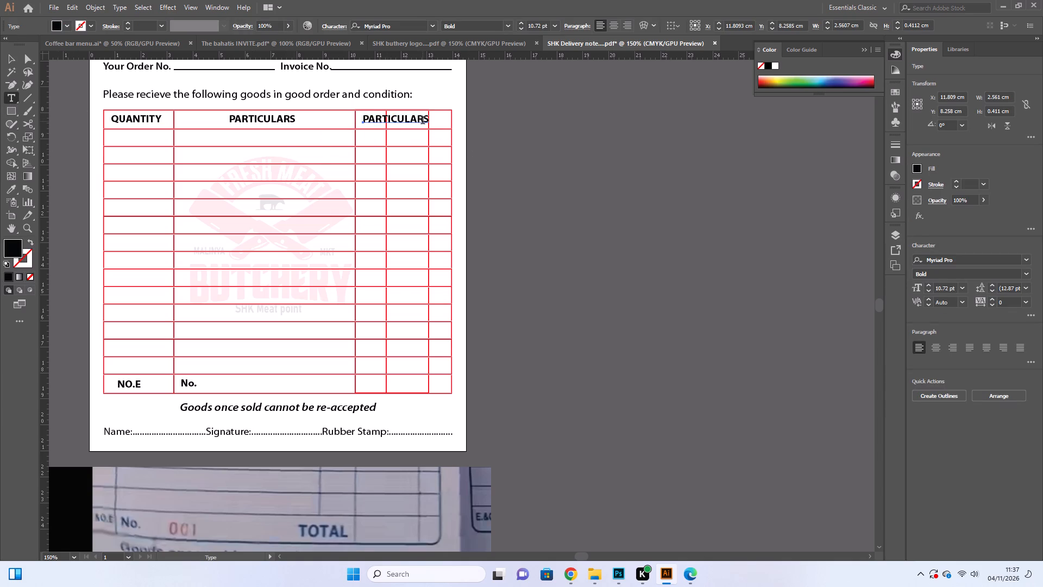
key("BackSpace")
key("BackSpace")
key("BackSpace")
key("BackSpace")
key("BackSpace")
key("BackSpace")
key("BackSpace")
key("BackSpace")
key("BackSpace")
key("BackSpace")
key("BackSpace")
key("BackSpace")
key("BackSpace")
key("BackSpace")
key("BackSpace")
key("BackSpace")
key("BackSpace")
key("BackSpace")
key("BackSpace")
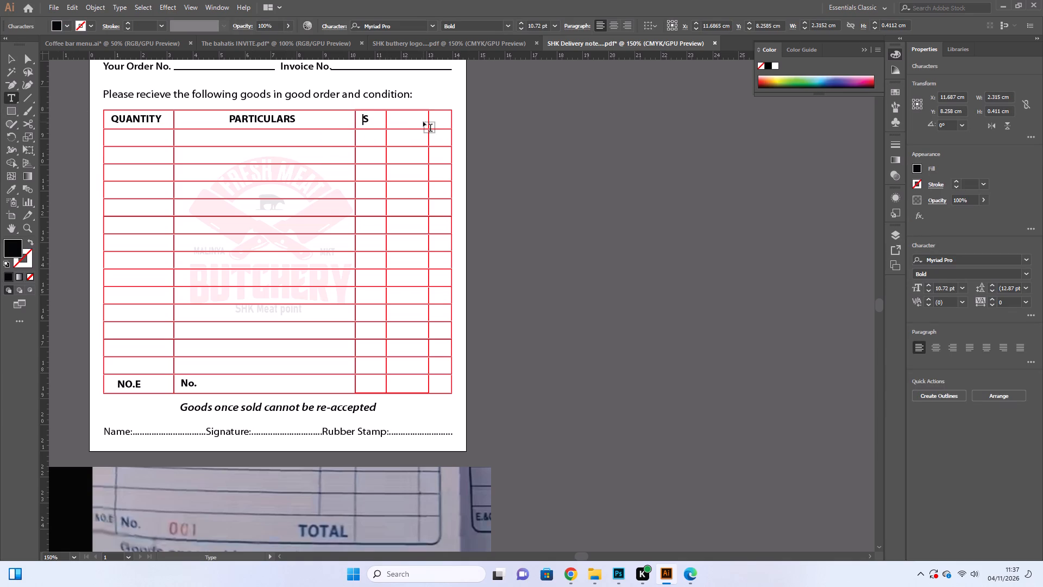
key("k")
type("sh")
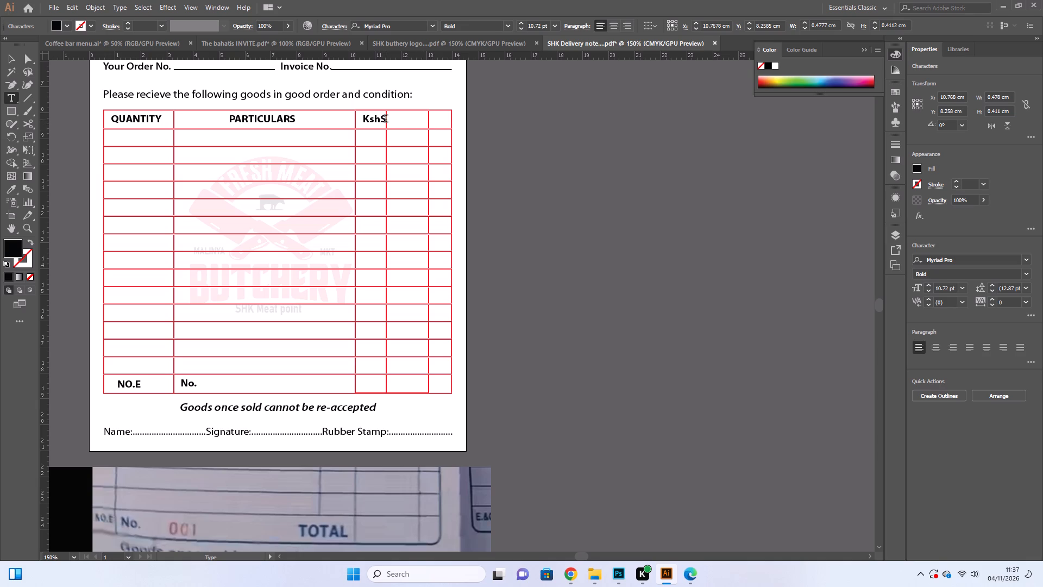
left_click(386, 120)
key("BackSpace")
scroll(390, 123, "up", 5)
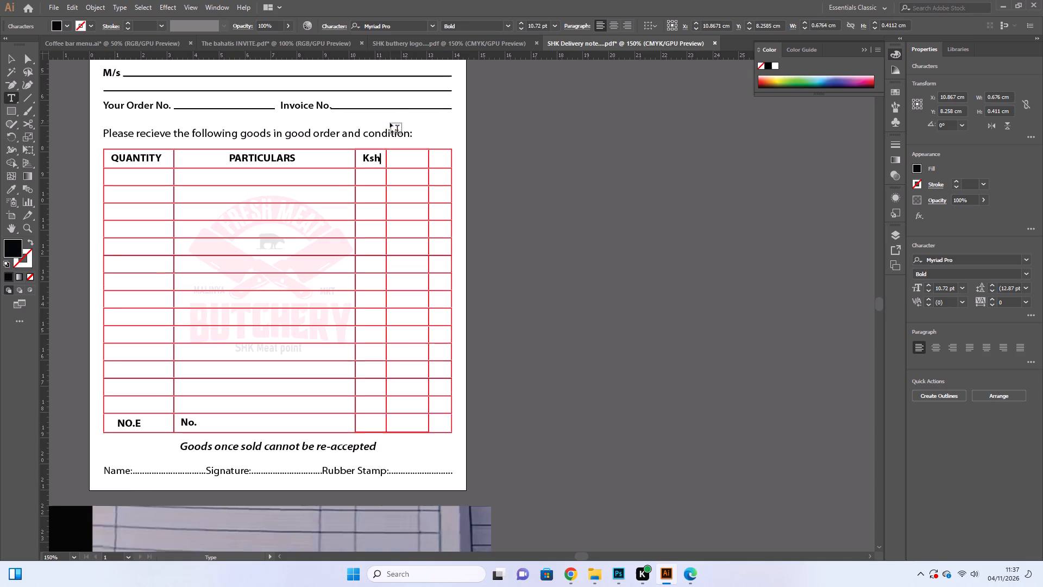
Move the Ksh heading into the second narrow column's header cell, at about X 12.18 cm.
left_click(10, 57)
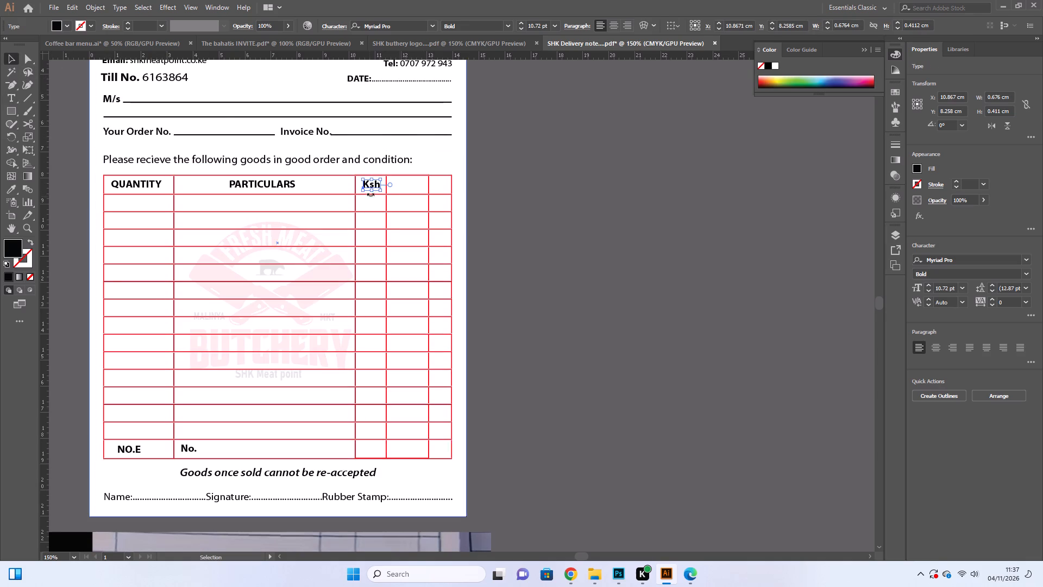
left_click_drag(369, 186, 407, 188)
left_click(648, 271)
left_click(412, 185)
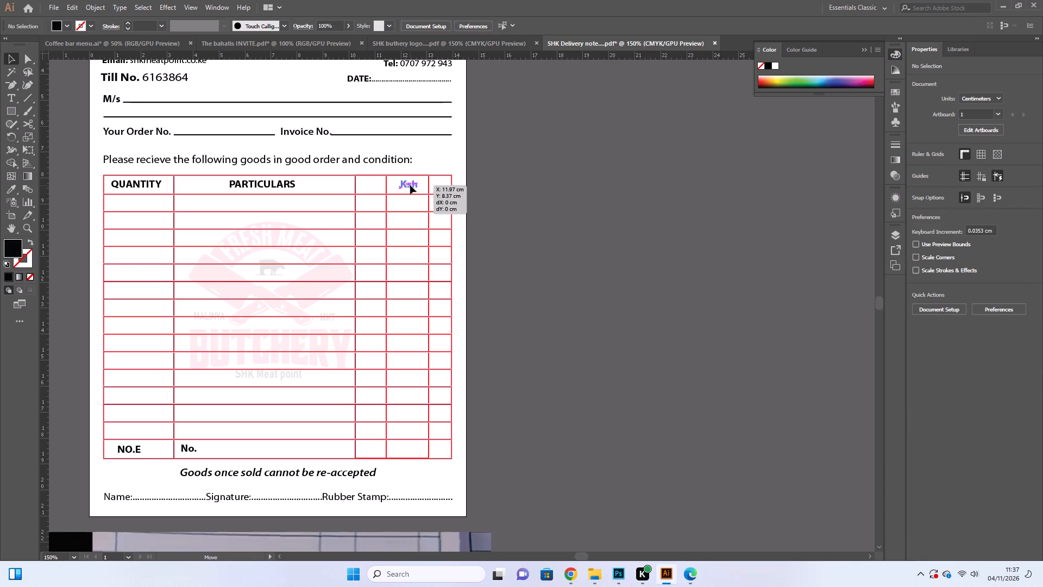
Copy the Ksh heading back into the first narrow column's header cell and replace the copy's text with @.
left_click_drag(409, 185, 375, 185, "alt")
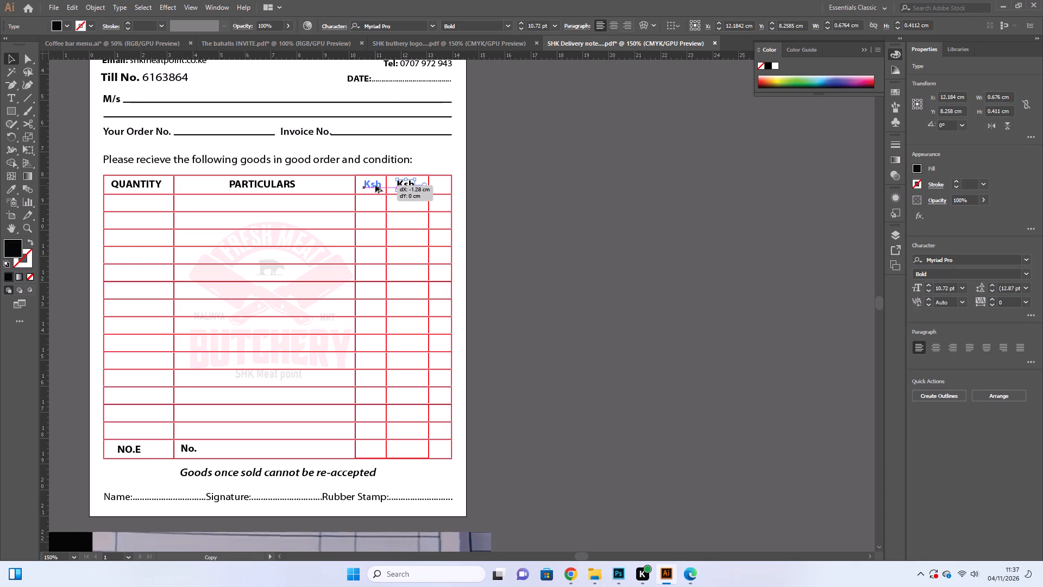
left_click_drag(375, 185, 374, 186, "alt")
left_click(14, 97)
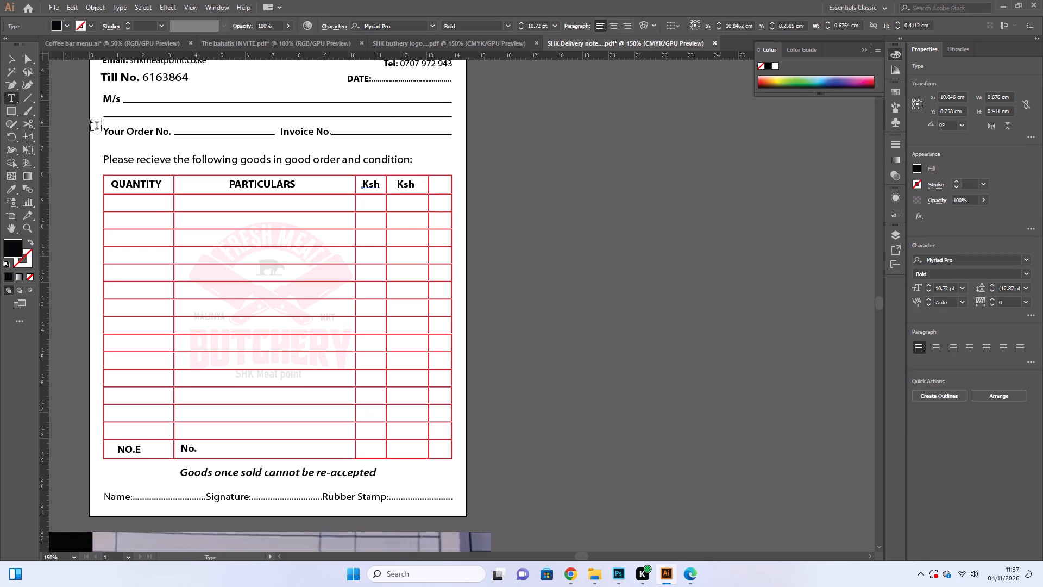
left_click(378, 186)
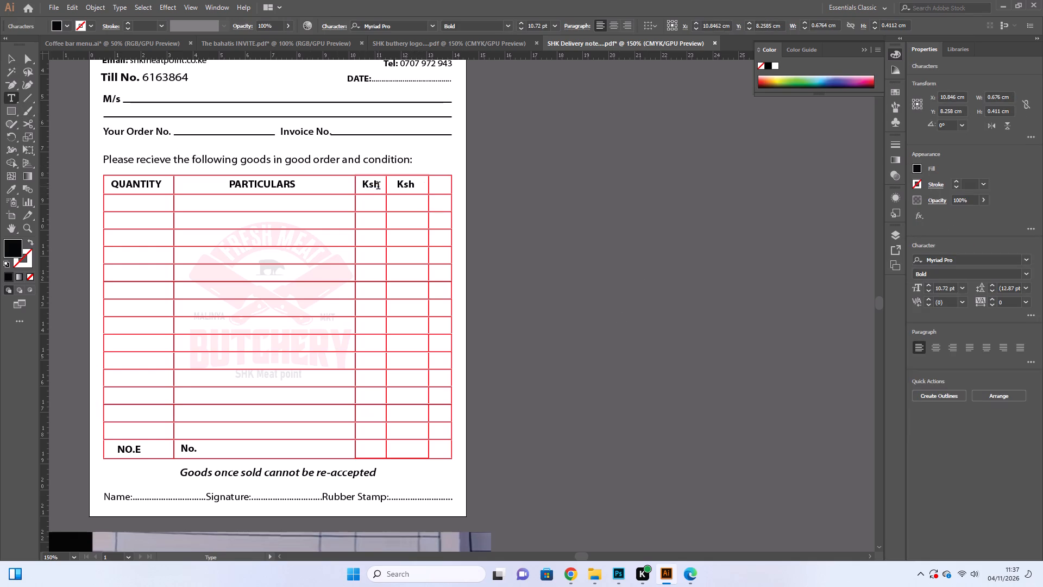
key("BackSpace")
key("BackSpace")
key("BackSpace")
key("BackSpace")
key("BackSpace")
key("BackSpace")
key("BackSpace")
key("BackSpace")
key("BackSpace")
key("BackSpace")
key("BackSpace")
key("BackSpace")
key("BackSpace")
key("shift+at")
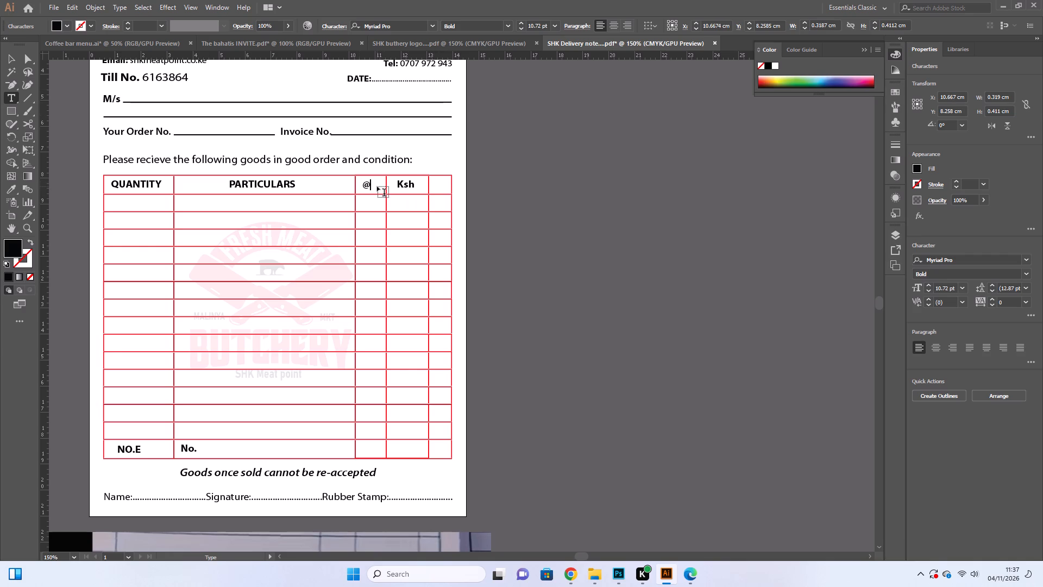
left_click(7, 58)
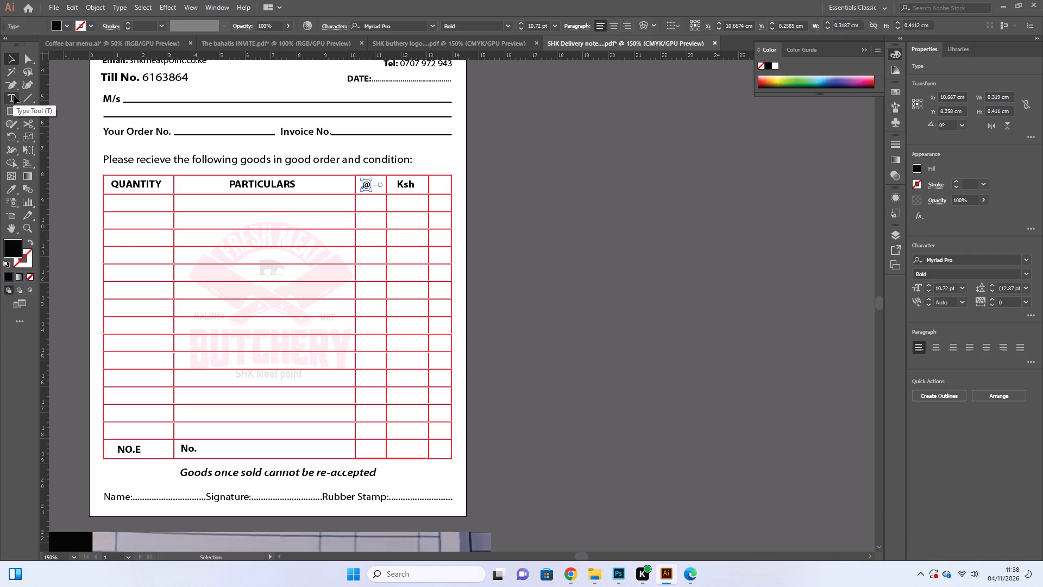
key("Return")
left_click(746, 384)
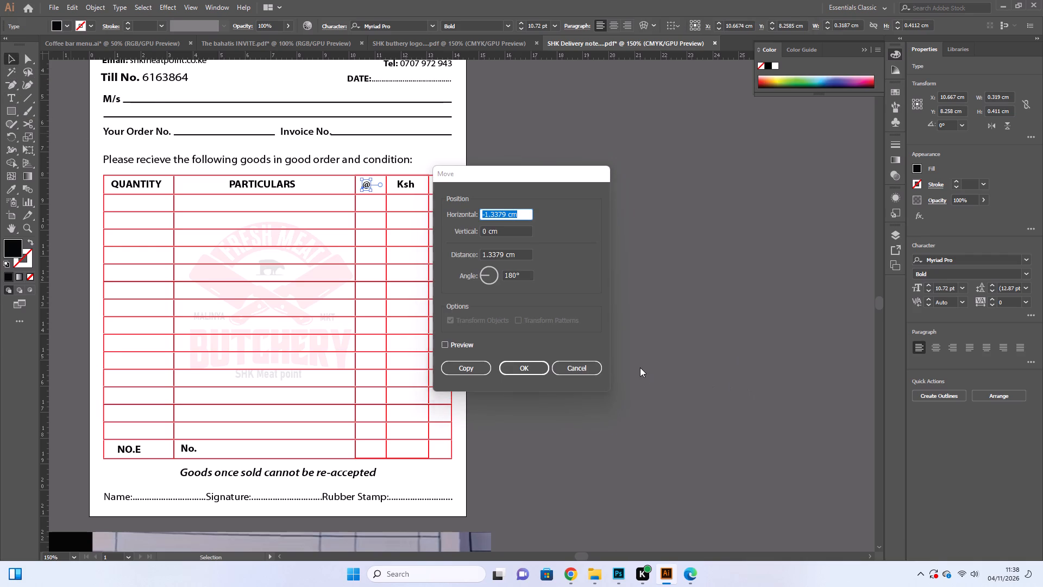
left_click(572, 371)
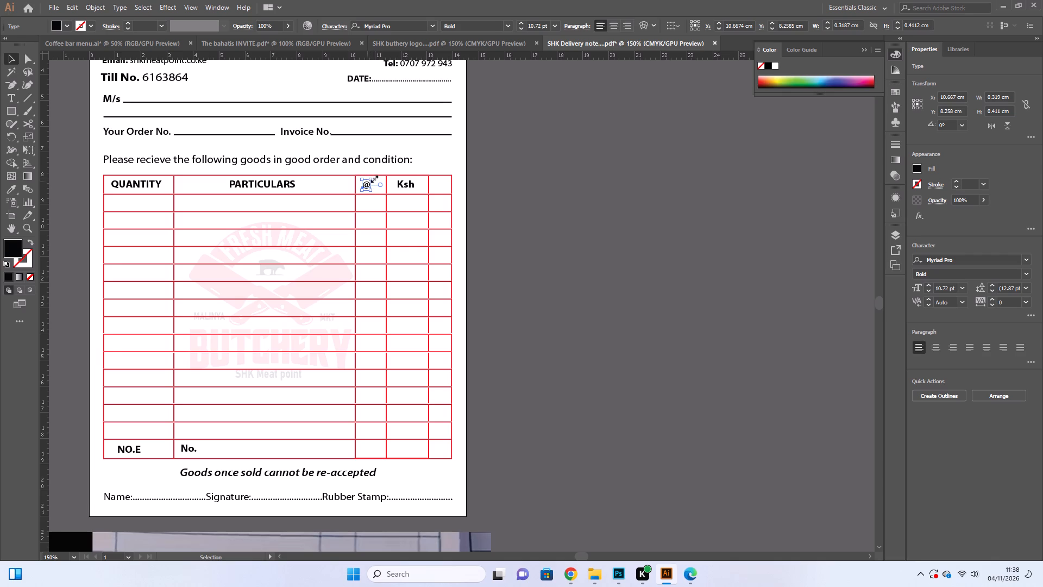
Enlarge the @ heading to about 14.83 pt and centre it in its header cell, at about X 10.87, Y 8.23 cm.
left_click(647, 214)
left_click(365, 185)
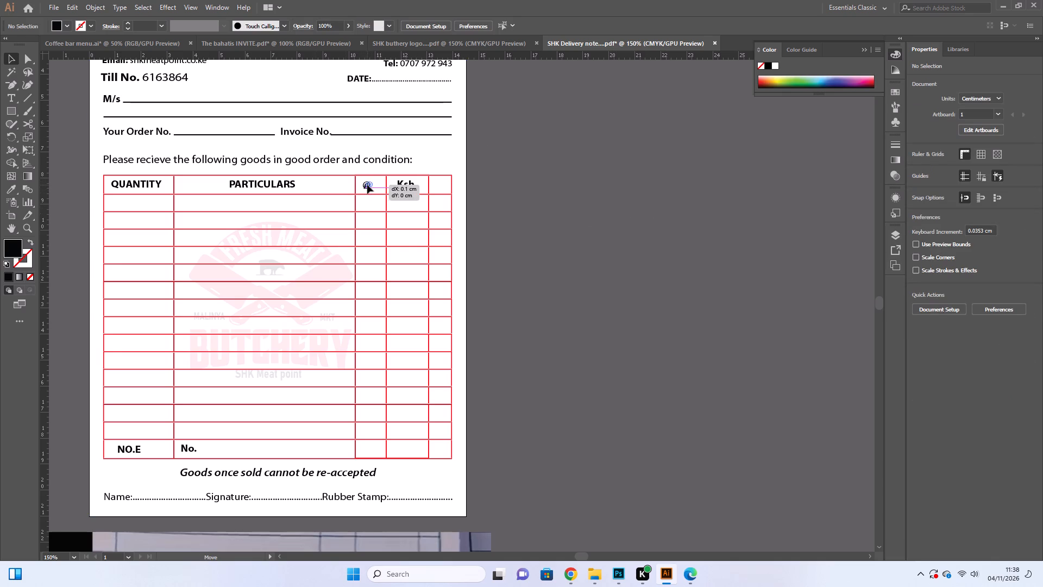
left_click(573, 255)
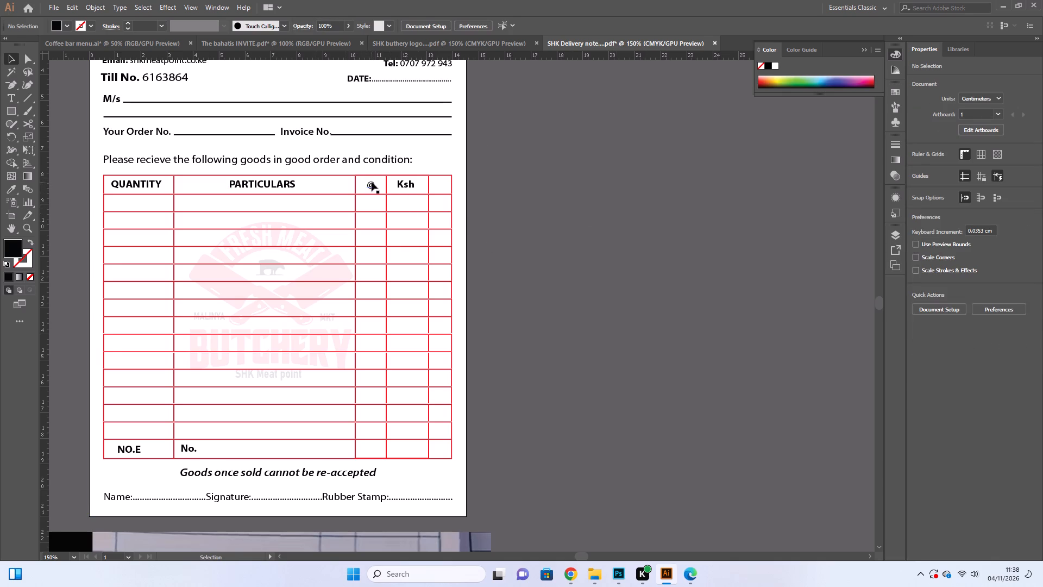
left_click(372, 182)
left_click(376, 190)
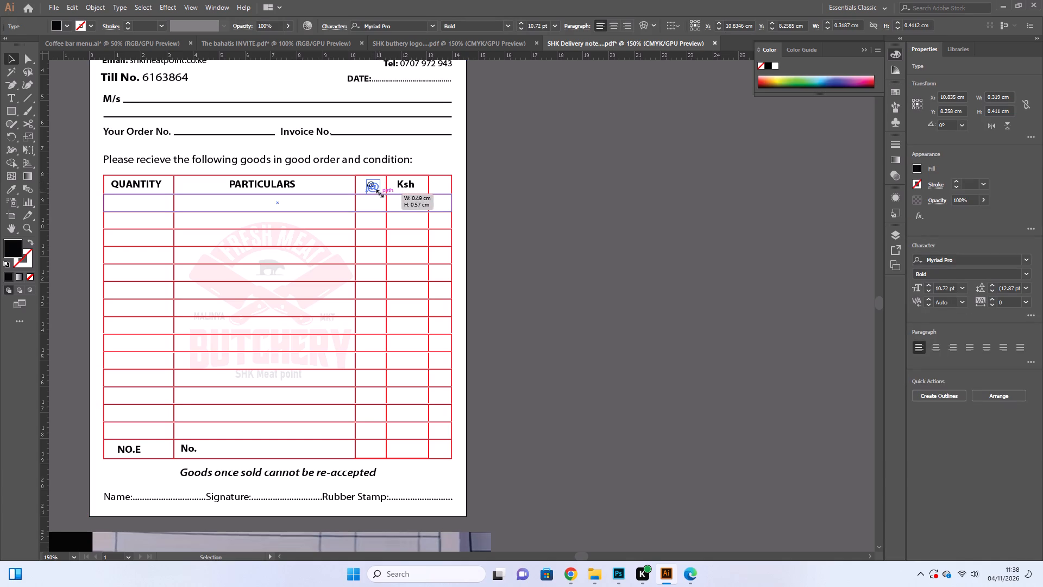
key("Up")
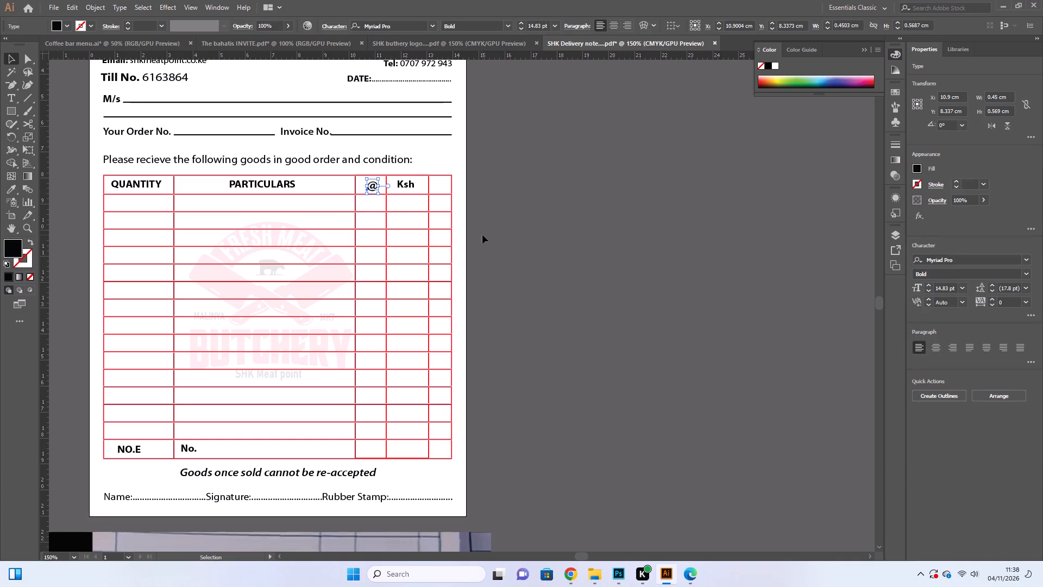
key("Up")
key("Up")
key("Left")
key("Left")
key("Left")
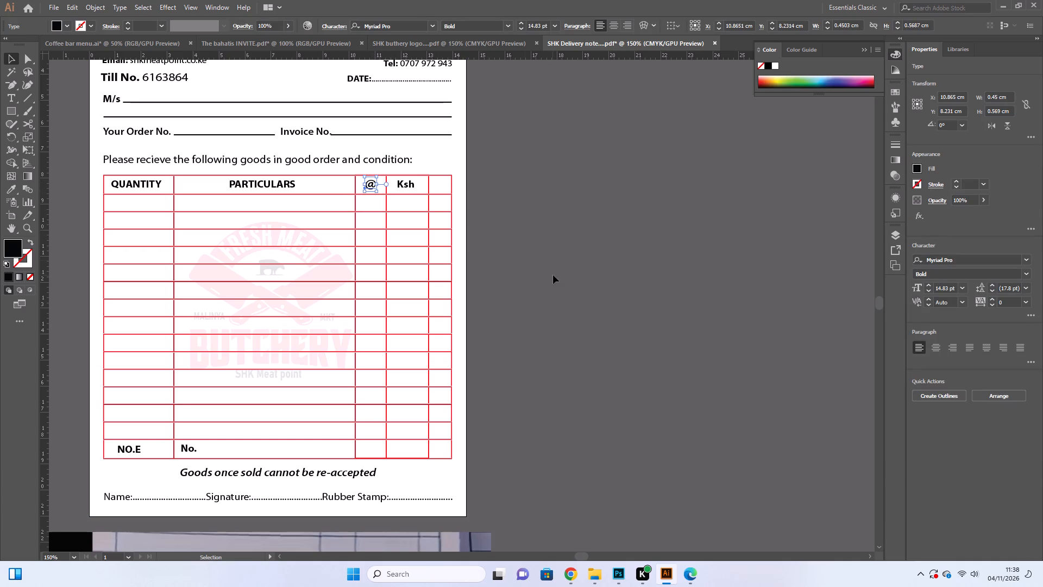
Nudge the Ksh heading down slightly in its header cell, to about Y 8.29 cm.
left_click(553, 275)
left_click(405, 190)
key("Down")
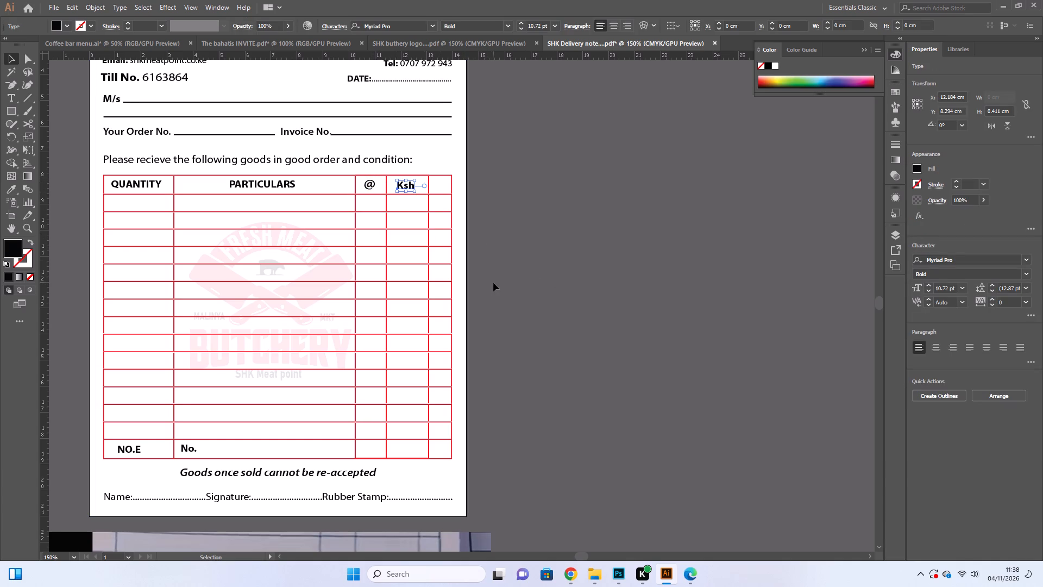
left_click(564, 349)
After checking the receipt book reference in Chrome, copy the PARTICULARS heading into the bottom row beside No. and change it to TOTAL.
scroll(563, 347, "down", 3)
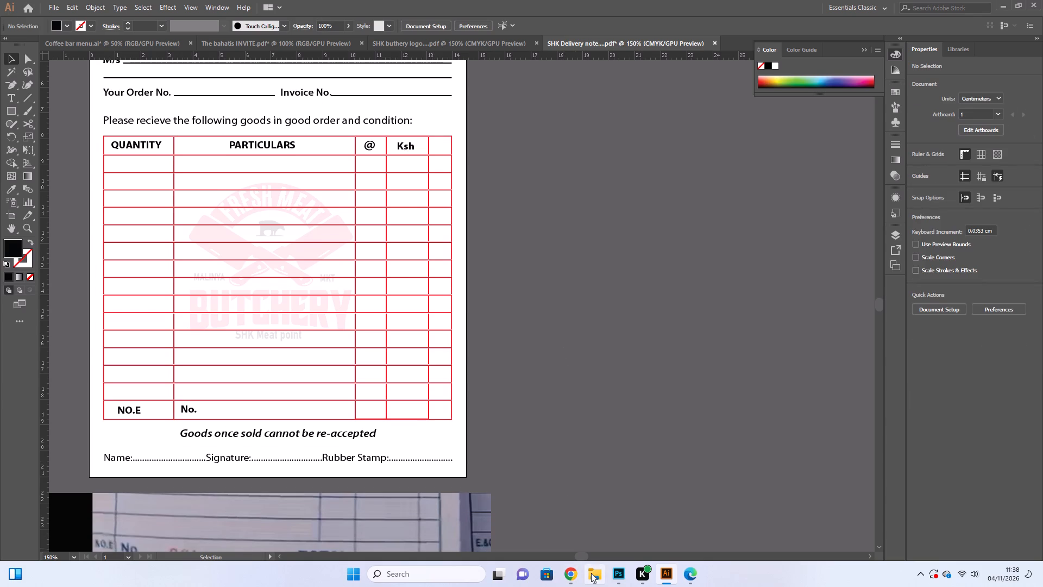
left_click(557, 533)
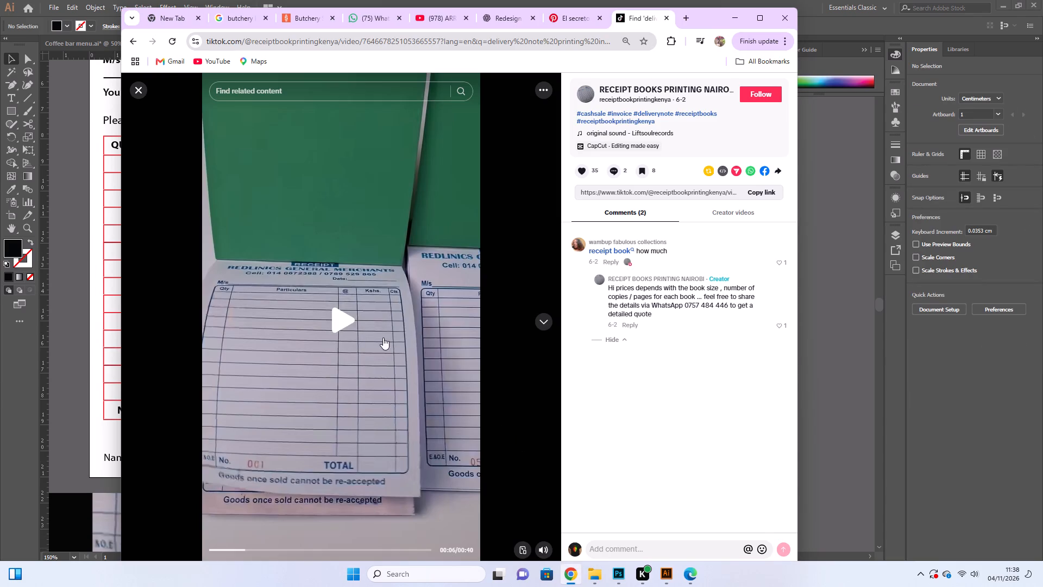
left_click(852, 236)
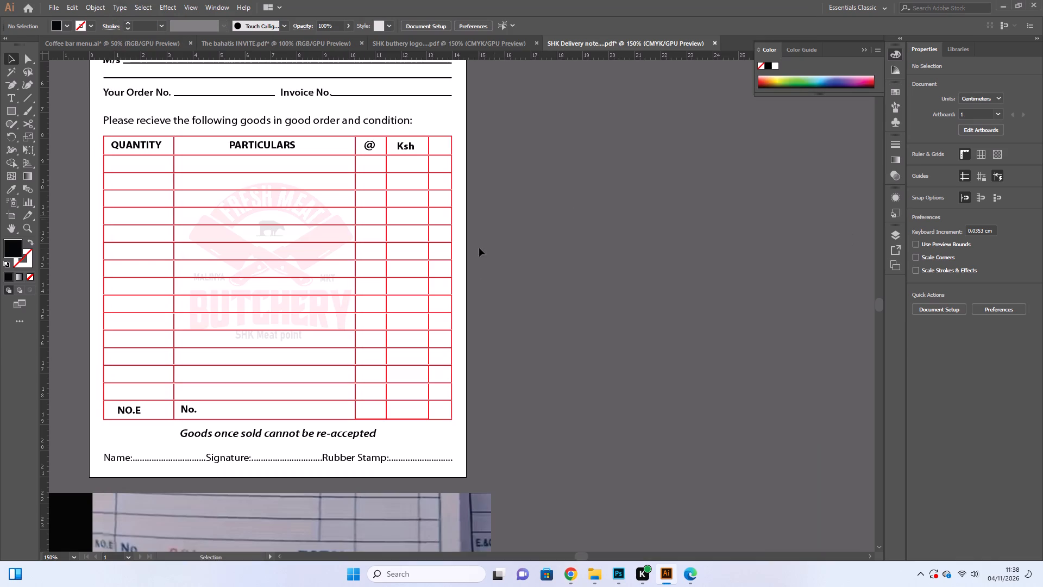
left_click(511, 291)
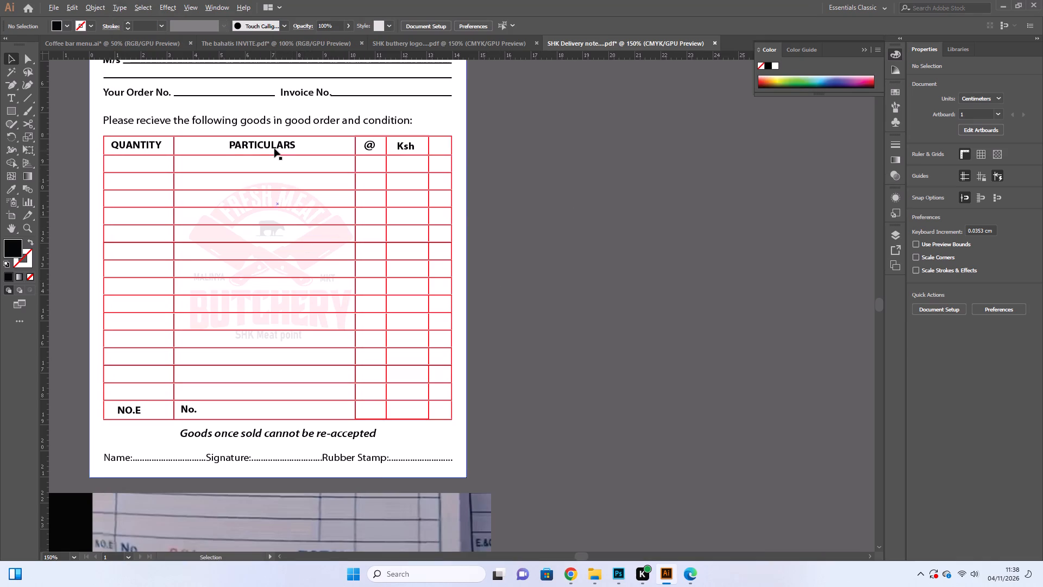
left_click_drag(274, 148, 330, 414, "alt")
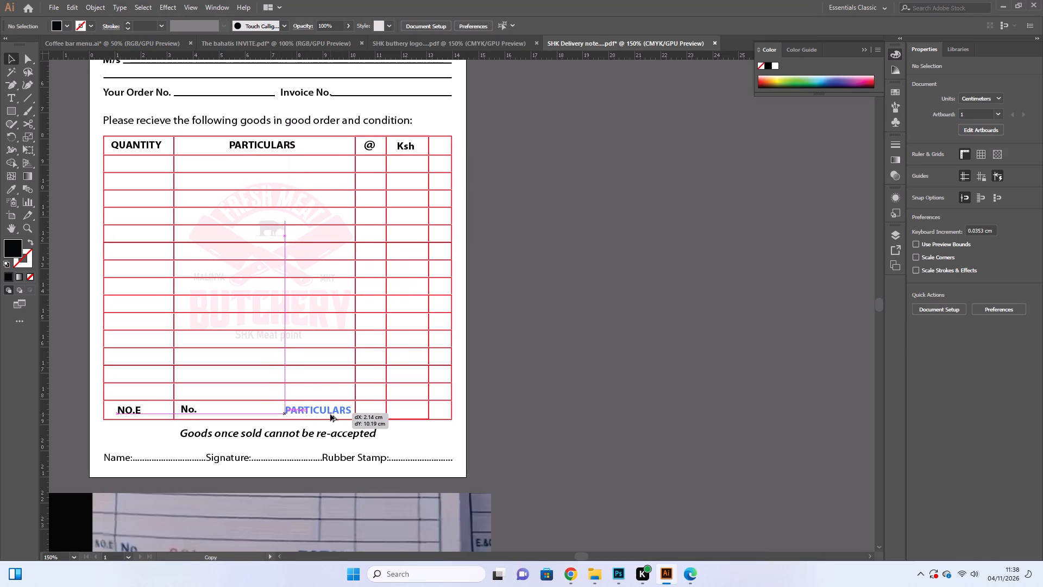
left_click_drag(330, 414, 329, 414, "alt")
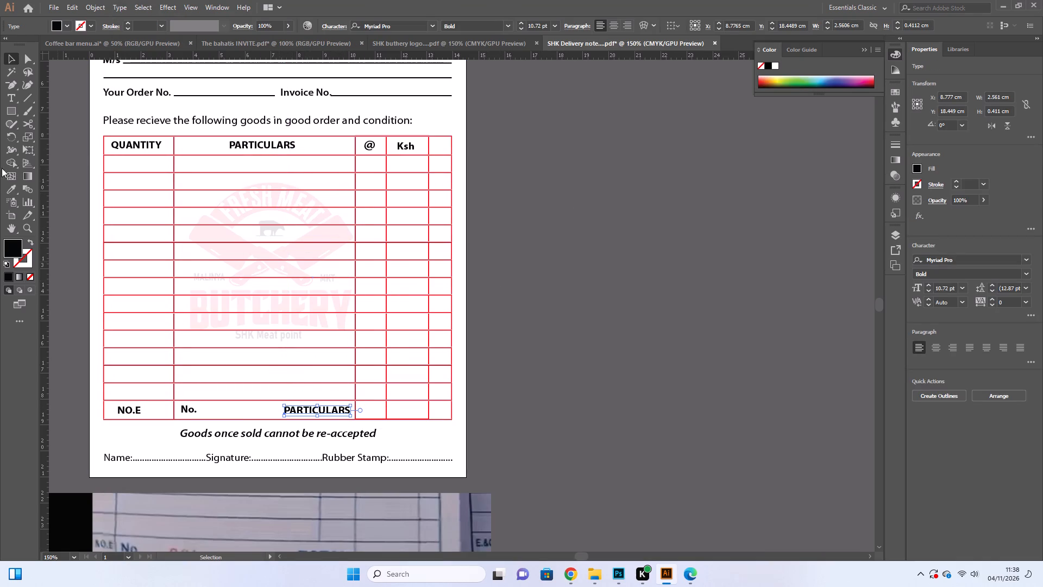
left_click(8, 98)
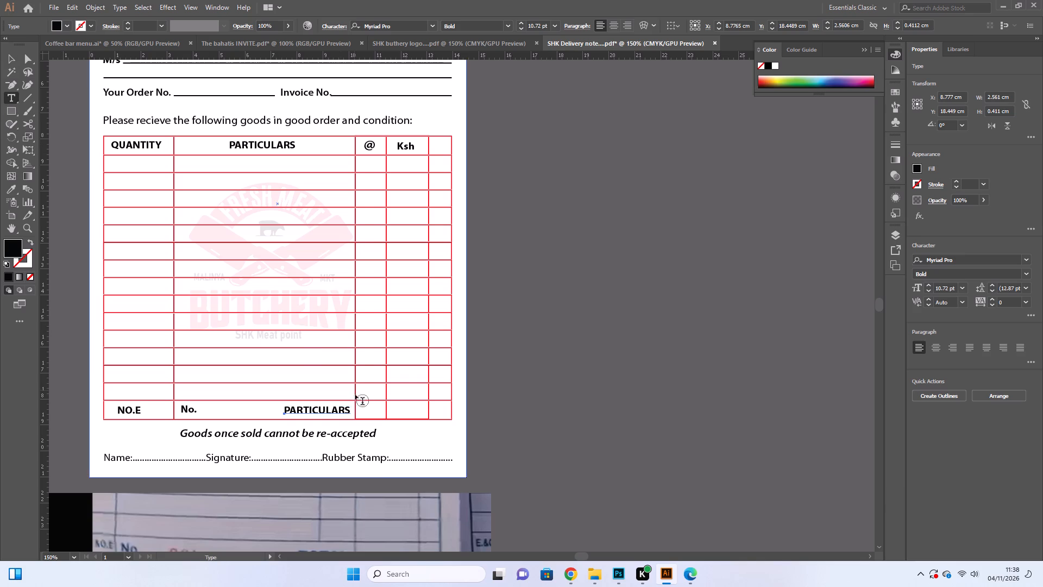
left_click(349, 411)
key("BackSpace")
key("BackSpace")
key("BackSpace")
key("BackSpace")
key("BackSpace")
key("BackSpace")
key("BackSpace")
key("BackSpace")
key("BackSpace")
key("BackSpace")
key("BackSpace")
key("BackSpace")
key("BackSpace")
key("BackSpace")
key("BackSpace")
key("BackSpace")
key("BackSpace")
key("BackSpace")
key("BackSpace")
key("BackSpace")
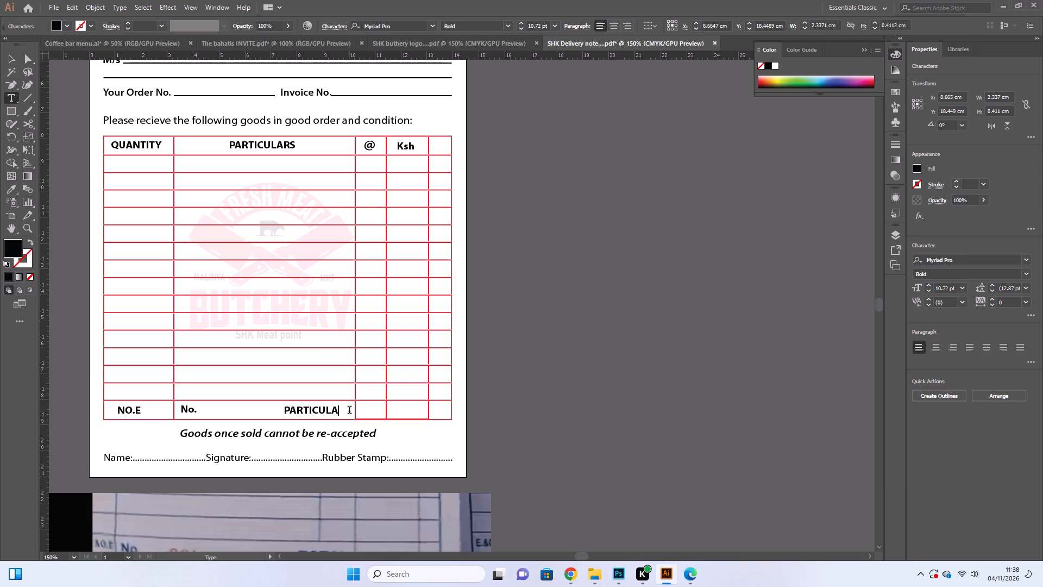
key("t")
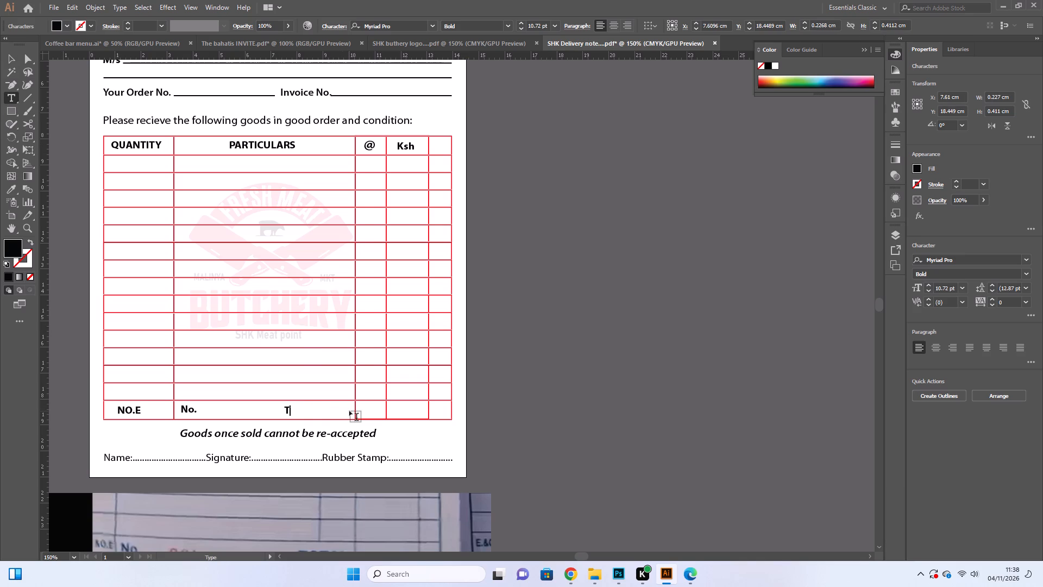
type("OTA")
key("l")
left_click(9, 58)
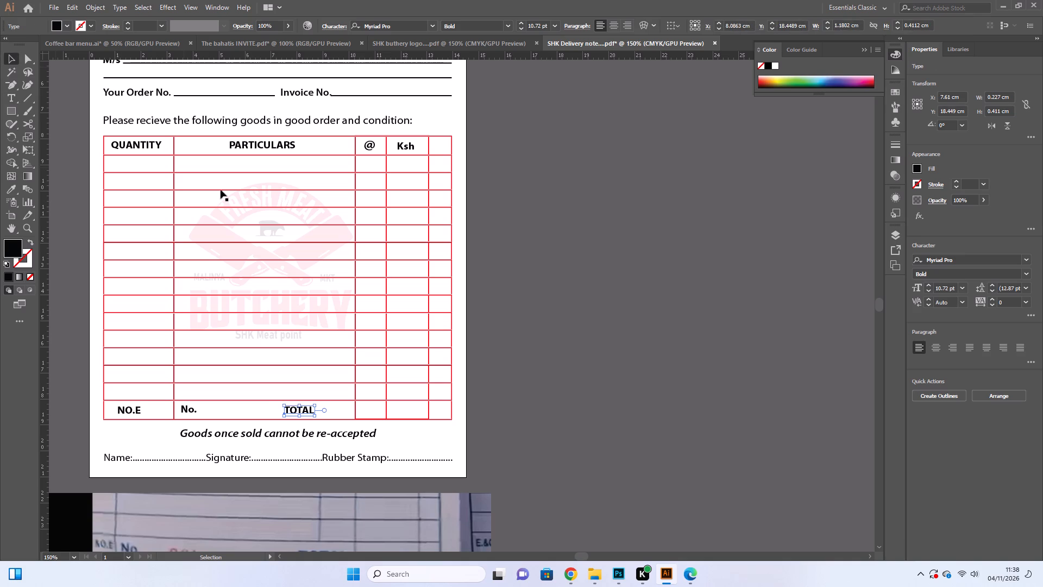
left_click(543, 333)
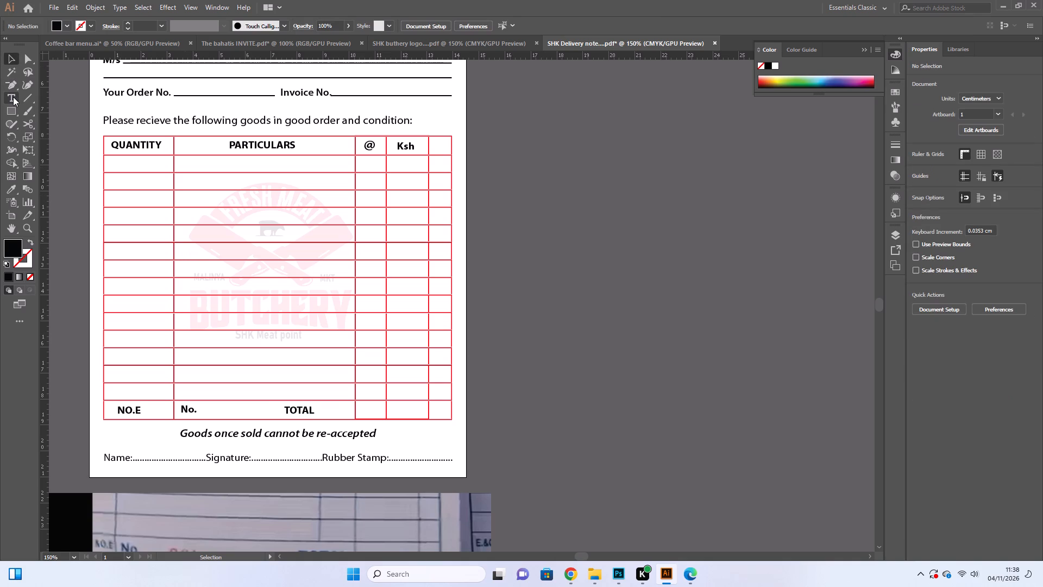
Draw a rectangle about 0.48 × 0.72 cm over the column line beside TOTAL in the bottom row and match its fill to the white page.
left_click(12, 109)
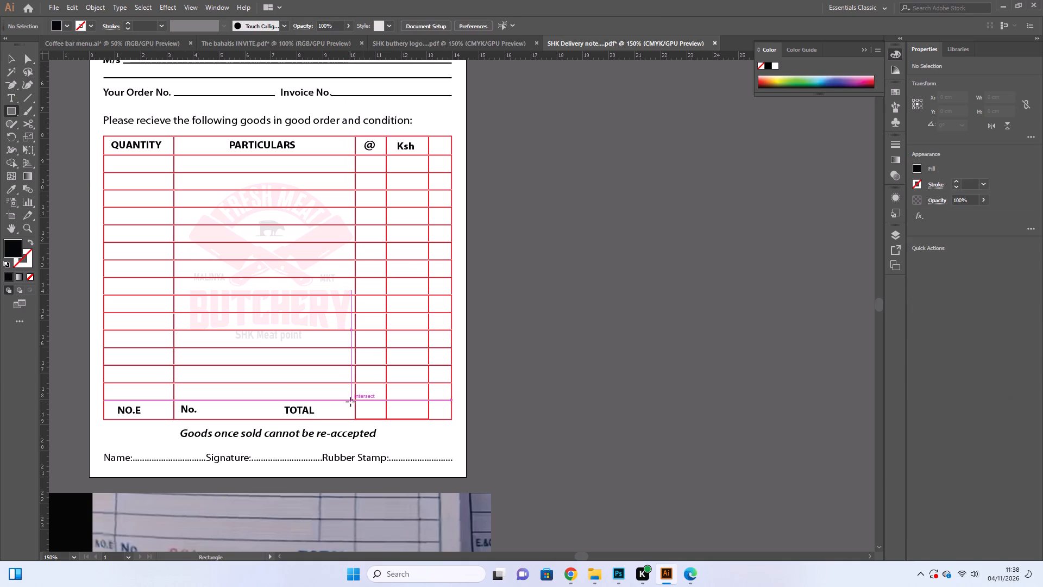
left_click_drag(351, 401, 362, 419)
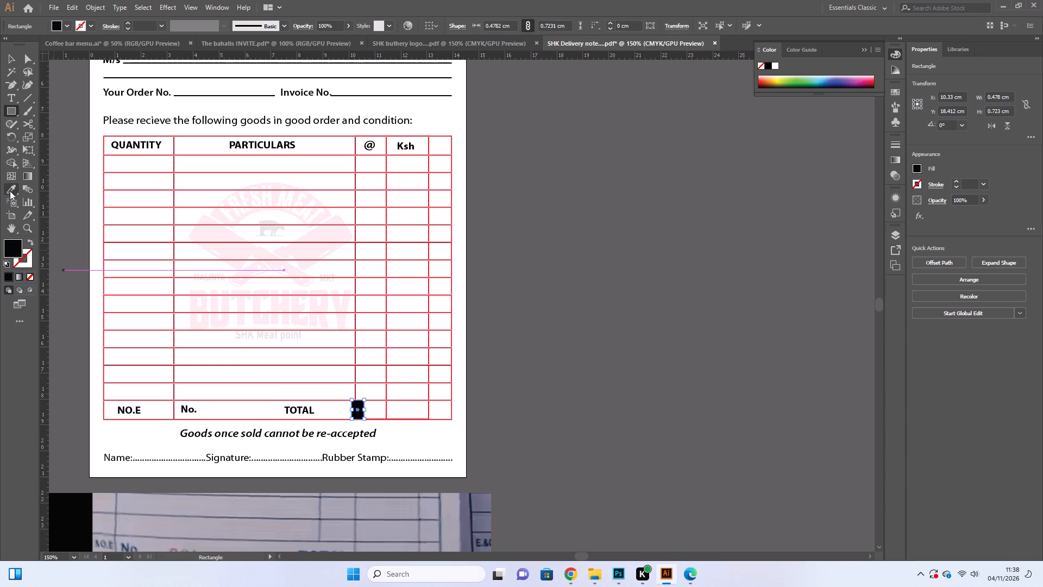
left_click(10, 191)
left_click(271, 390)
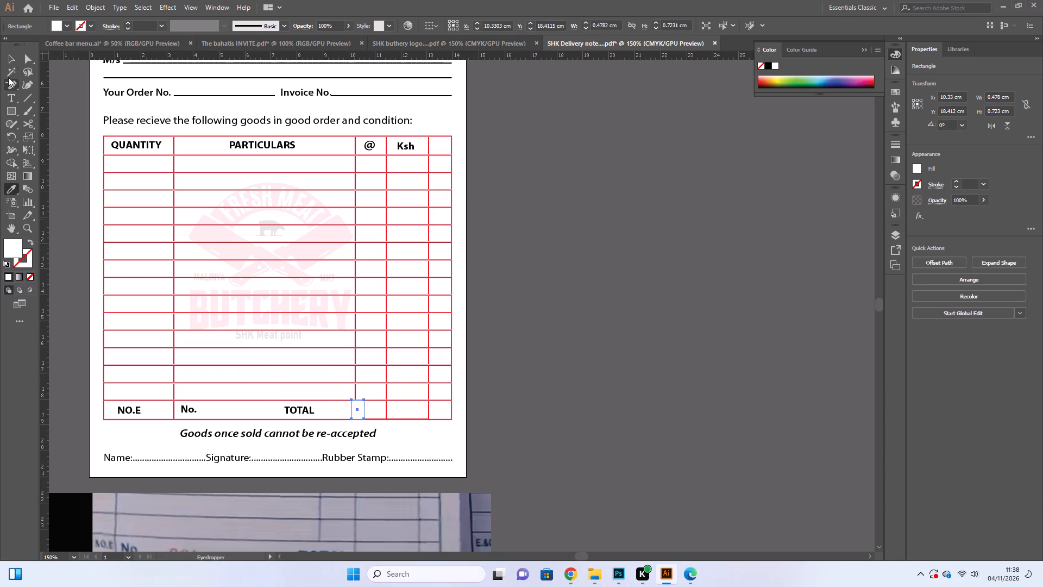
left_click(7, 58)
left_click(510, 339)
Trim the white cover rectangle to about 0.70 cm high so its top edge clears the red row line.
left_click(360, 405)
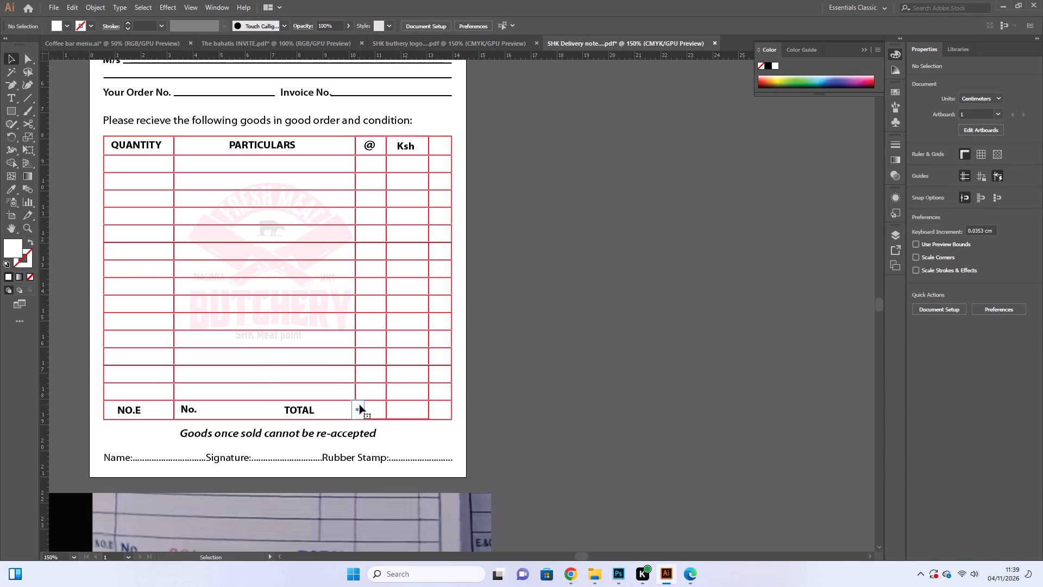
key("ctrl+minus")
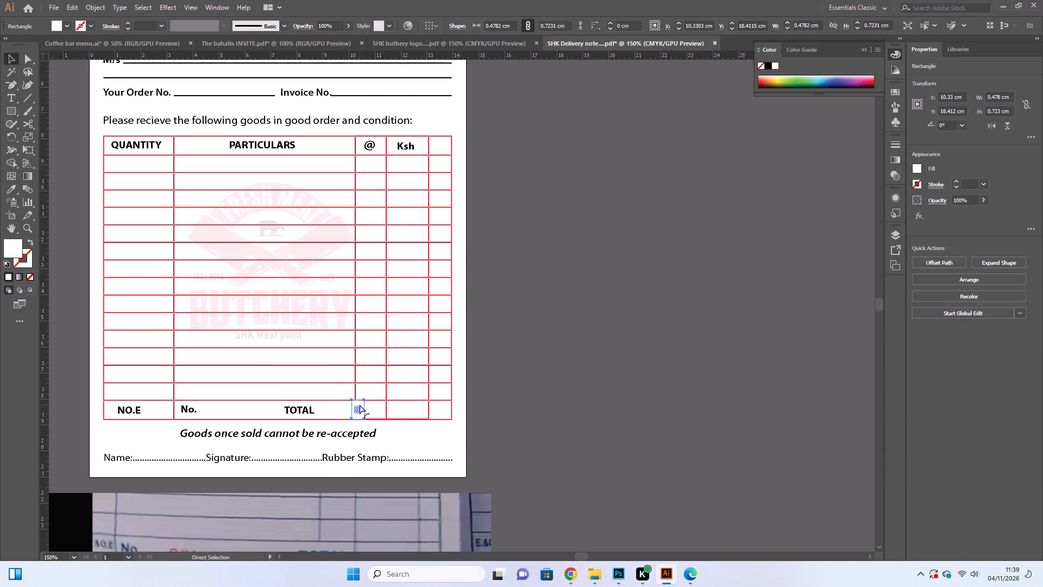
key("ctrl+equal")
key("ctrl+equal")
key("ctrl+equal")
key("ctrl+equal")
key("ctrl+equal")
key("ctrl+equal")
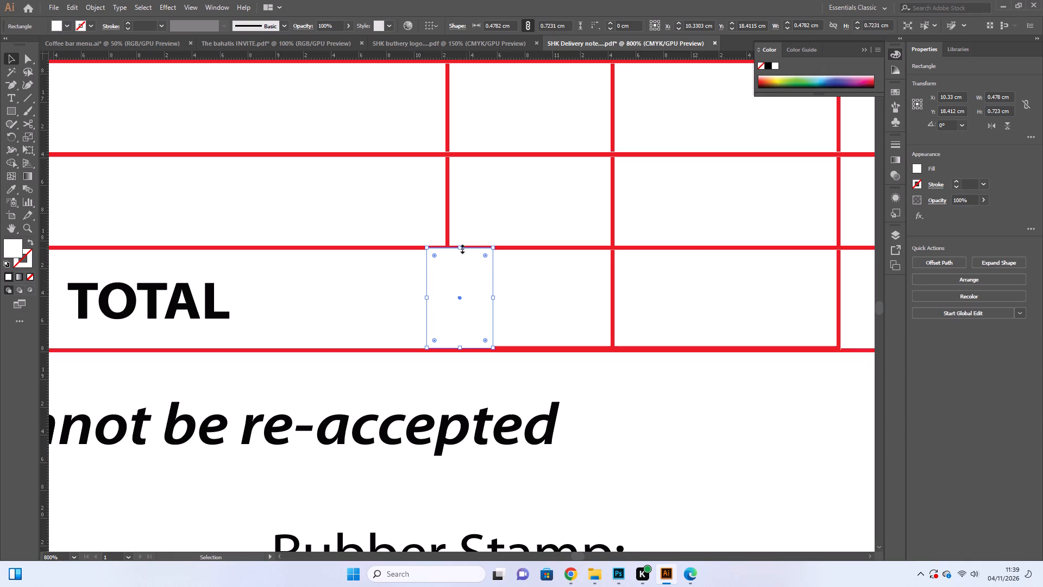
left_click(461, 248)
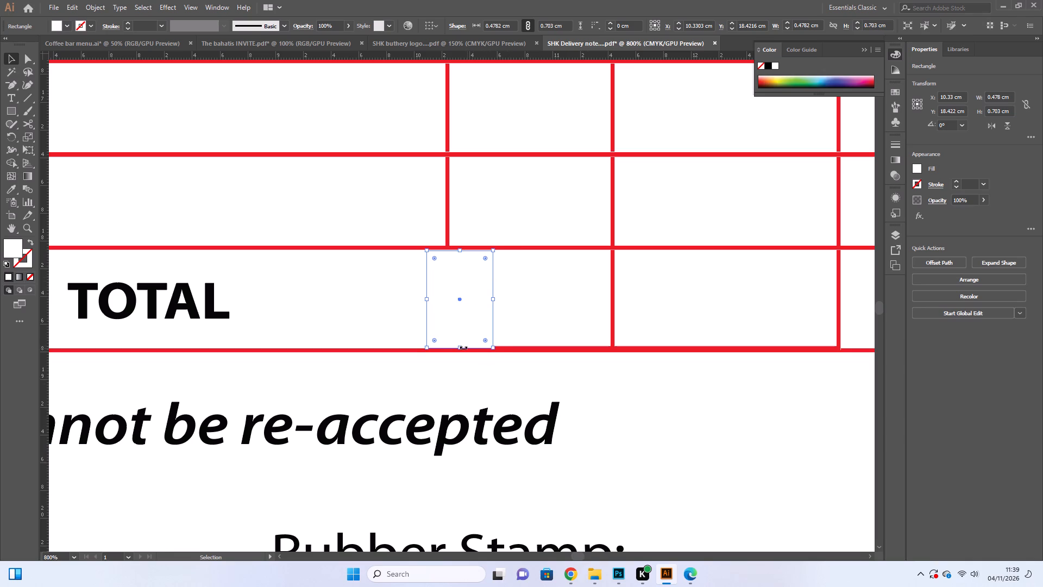
left_click(462, 347)
left_click(458, 252)
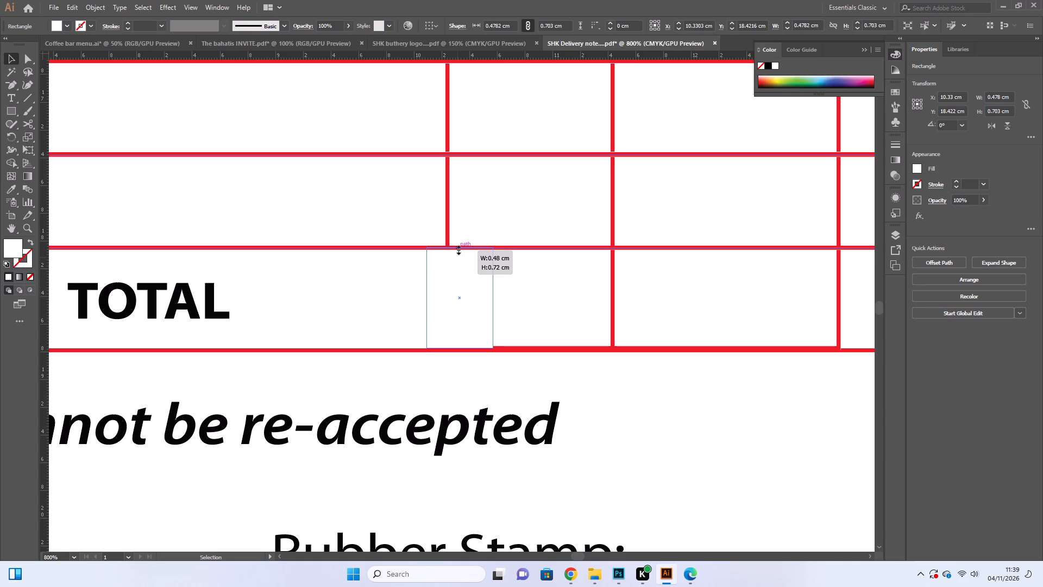
Move the TOTAL label over the hidden column line, to about X 10.51, Y 18.43 cm, and bring it to the front.
left_click(167, 289)
left_click_drag(181, 307, 286, 323)
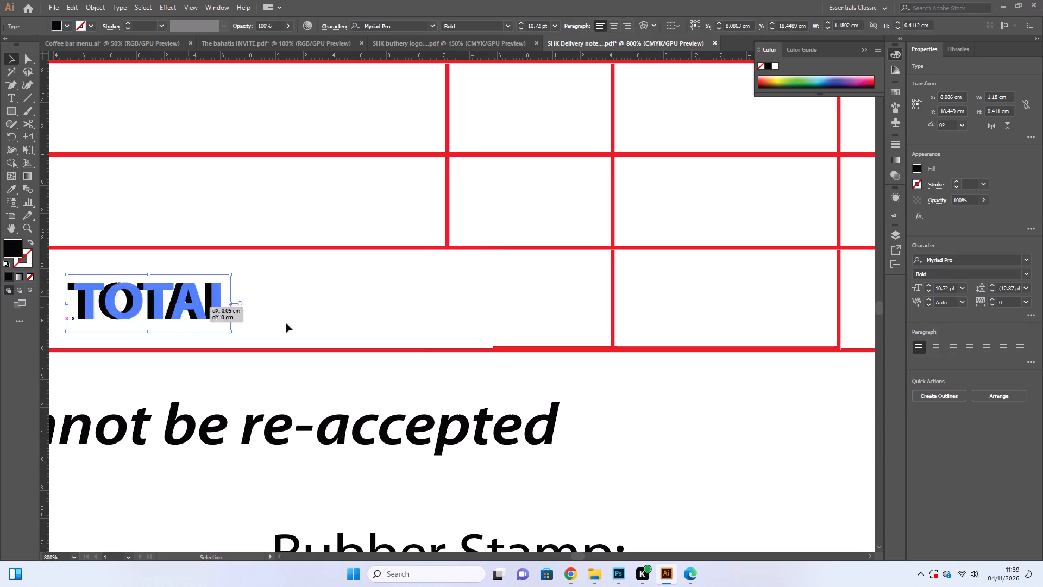
left_click_drag(286, 323, 517, 304)
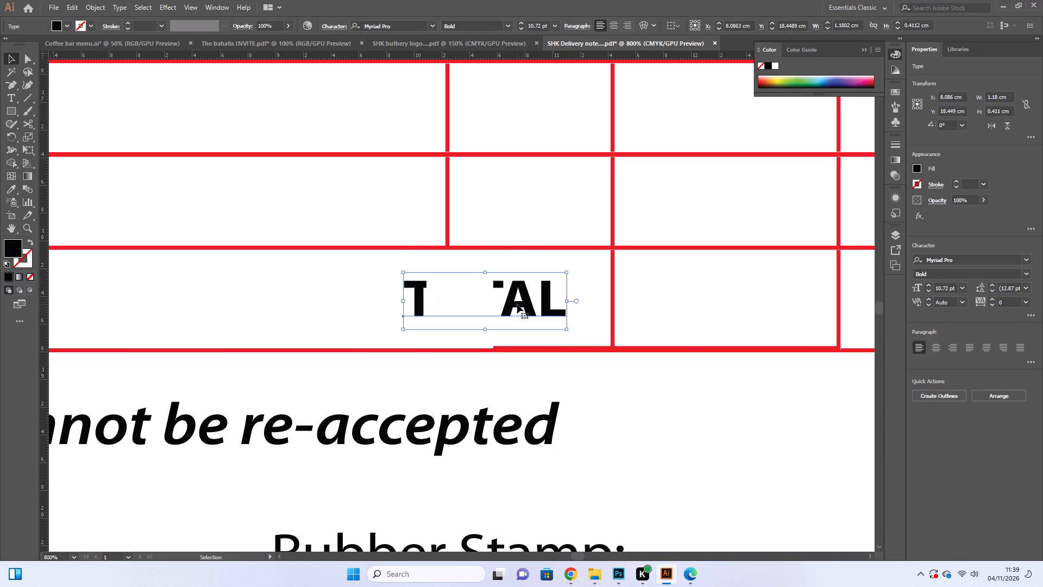
right_click(515, 303)
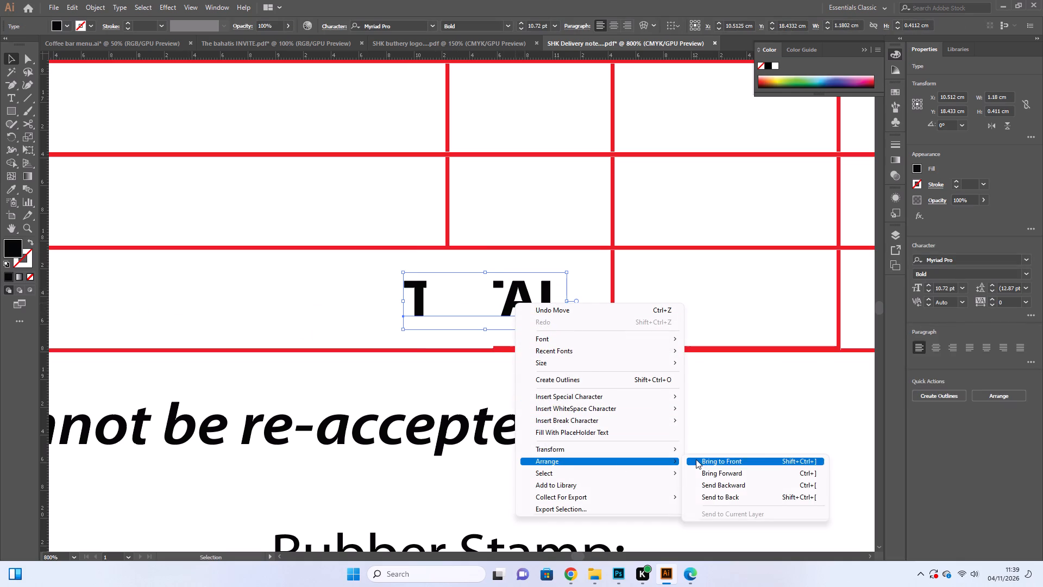
left_click(696, 459)
Adjust the white cover rectangle's bottom edge against the table's bottom border, at a height of about 0.7 cm.
left_click(473, 345)
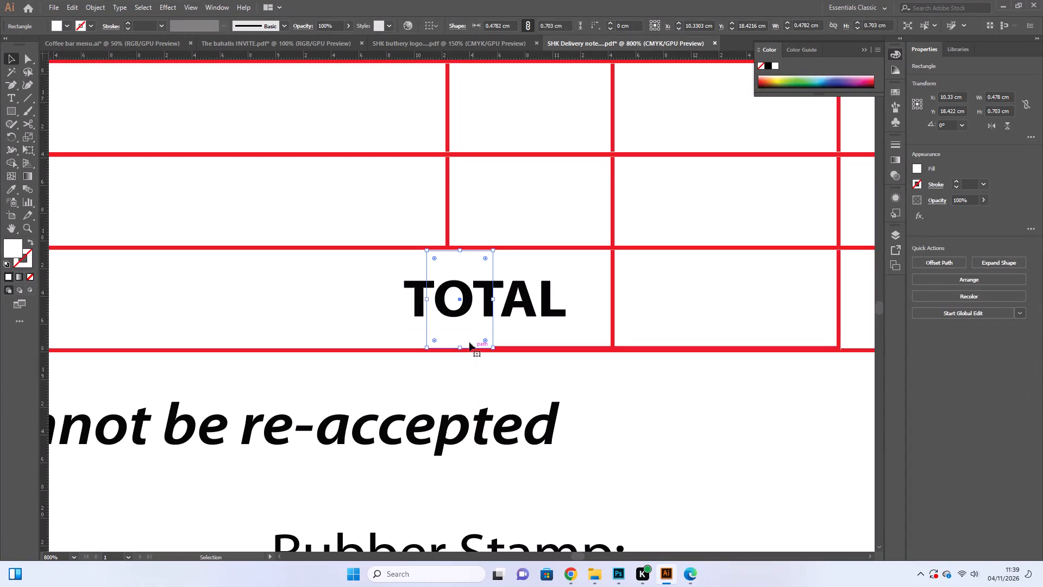
left_click(459, 346)
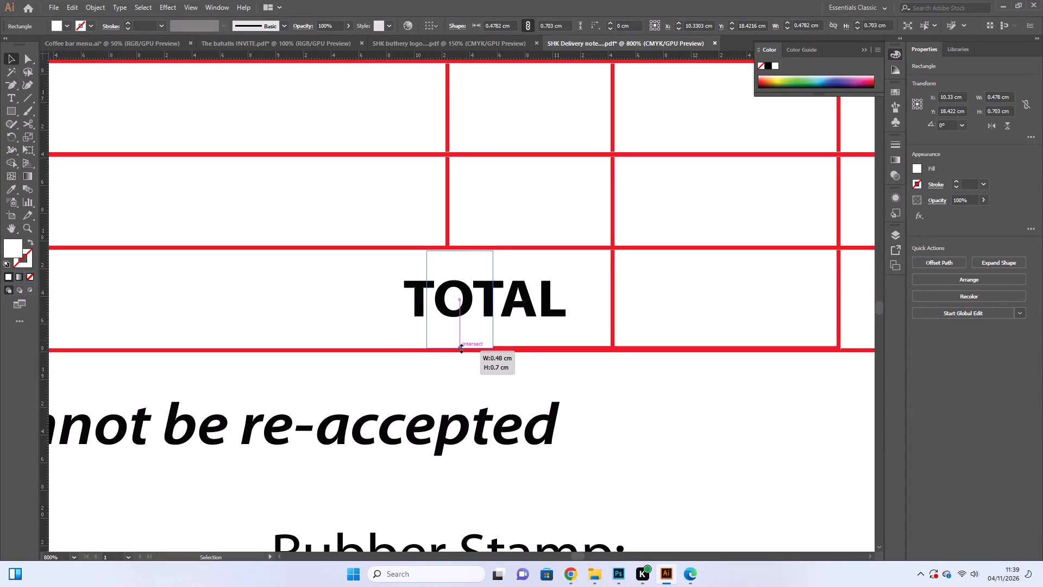
left_click(598, 394)
Review the whole delivery note and compare its bottom row with the receipt photo placed below the artboard.
scroll(598, 391, "up", 4)
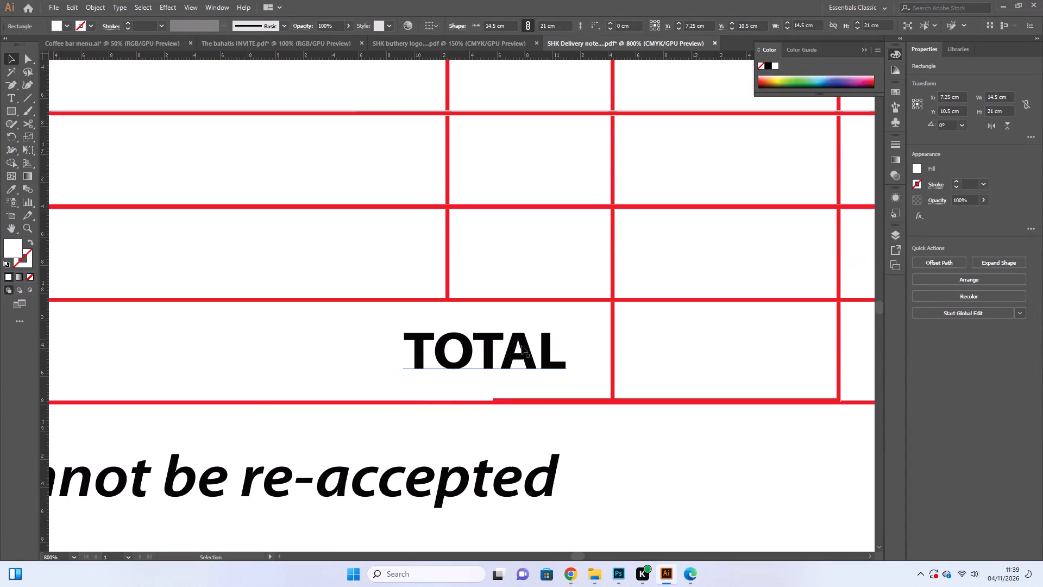
left_click(520, 355)
key("ctrl+minus")
key("ctrl+minus")
key("ctrl+minus")
key("ctrl+minus")
key("ctrl+minus")
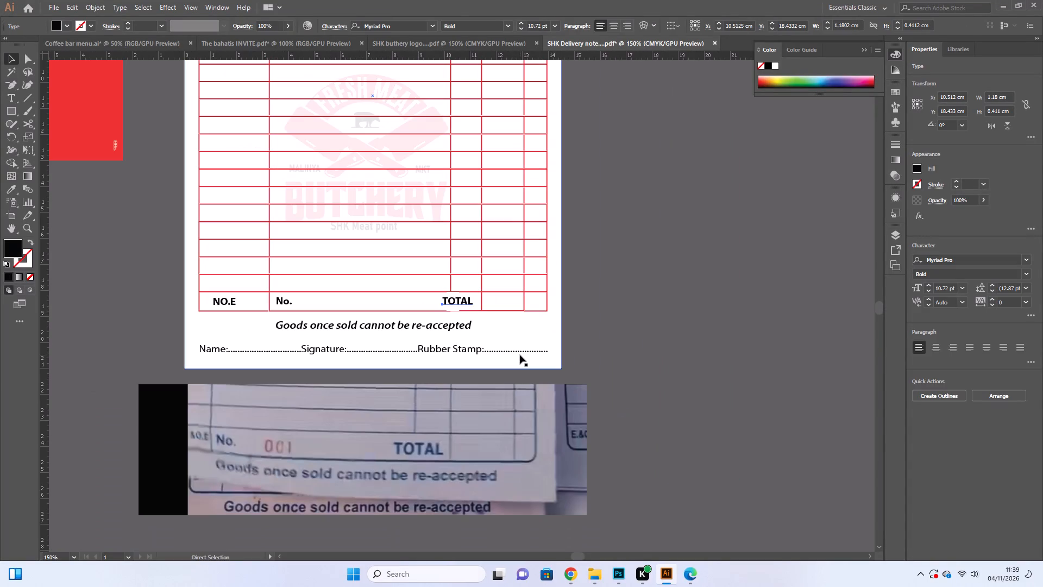
scroll(687, 196, "up", 5)
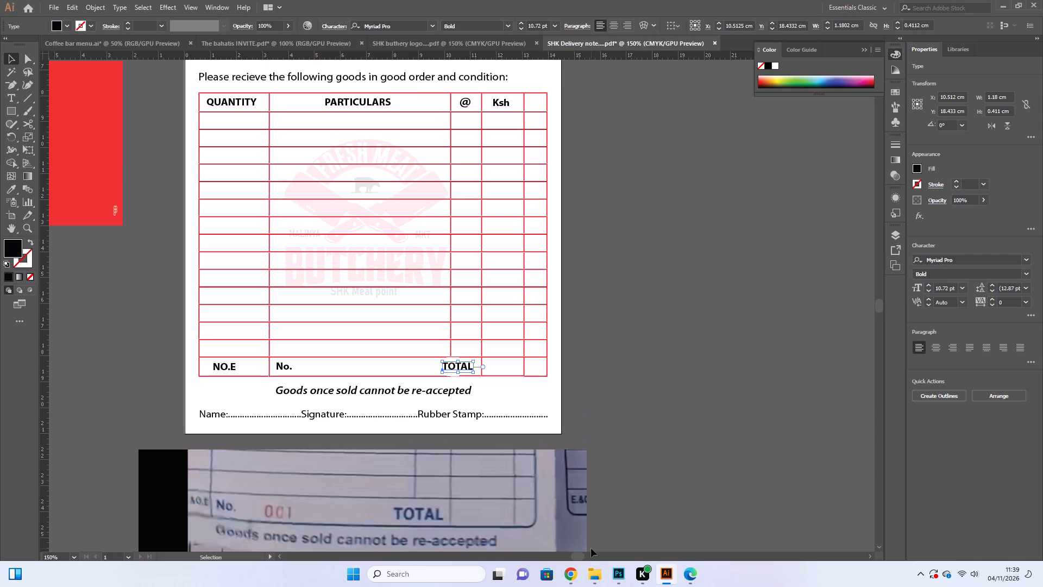
scroll(636, 483, "down", 4)
scroll(636, 483, "up", 2)
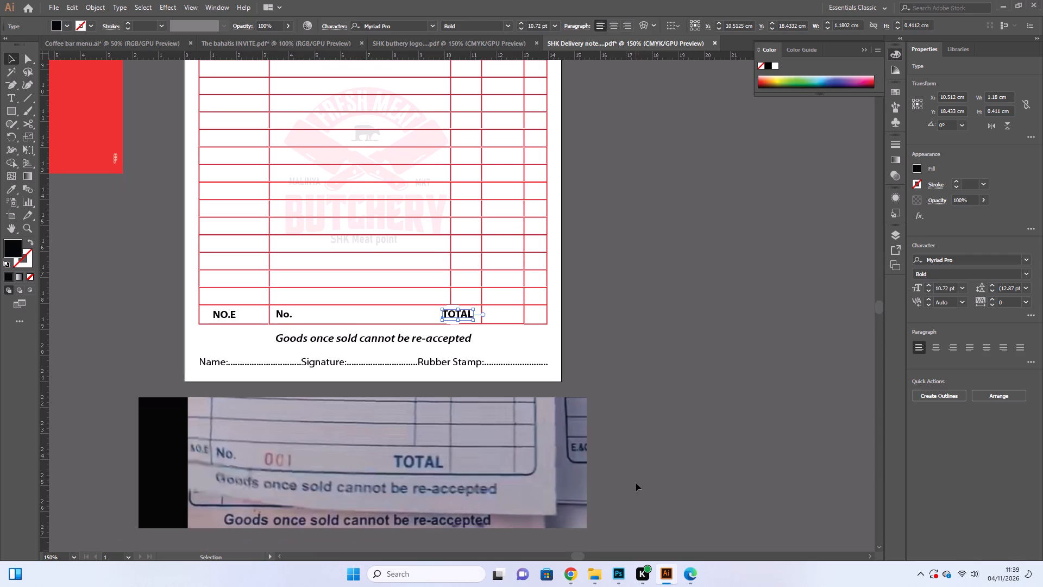
scroll(636, 483, "up", 11)
scroll(636, 481, "down", 5)
scroll(636, 481, "up", 12)
scroll(636, 481, "down", 2)
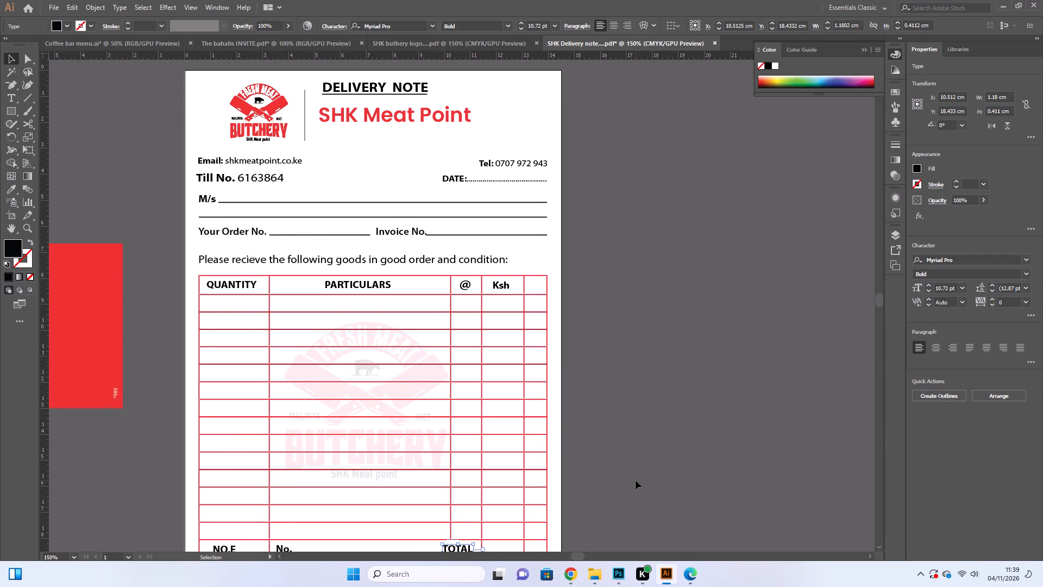
scroll(636, 480, "down", 11)
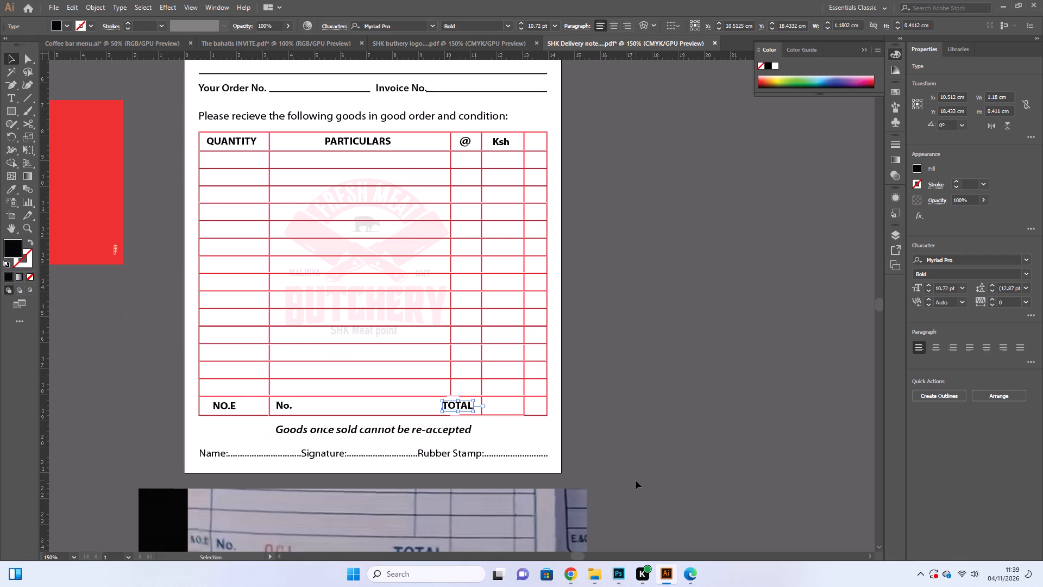
scroll(636, 480, "up", 10)
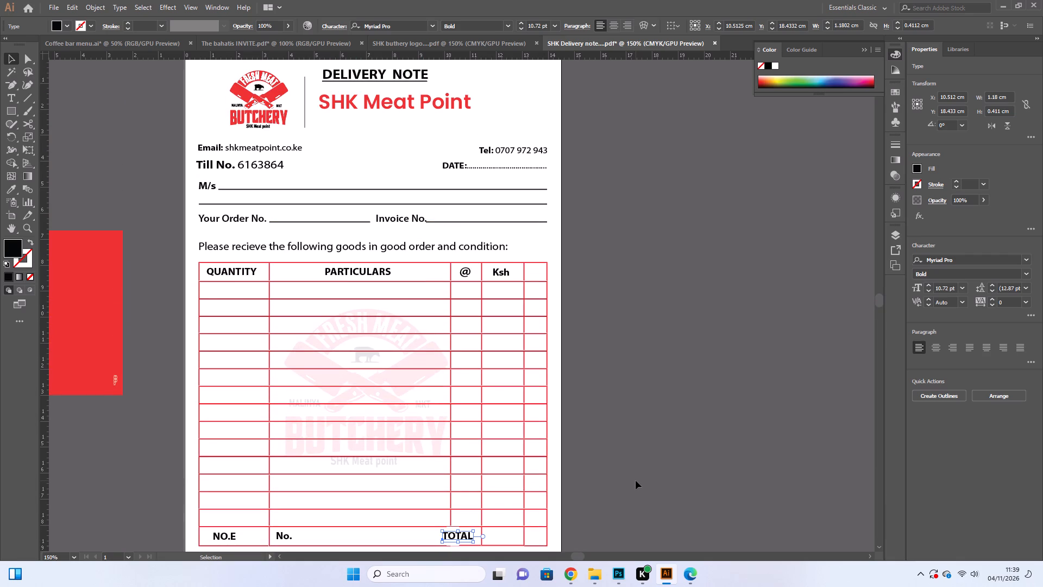
scroll(636, 480, "up", 2)
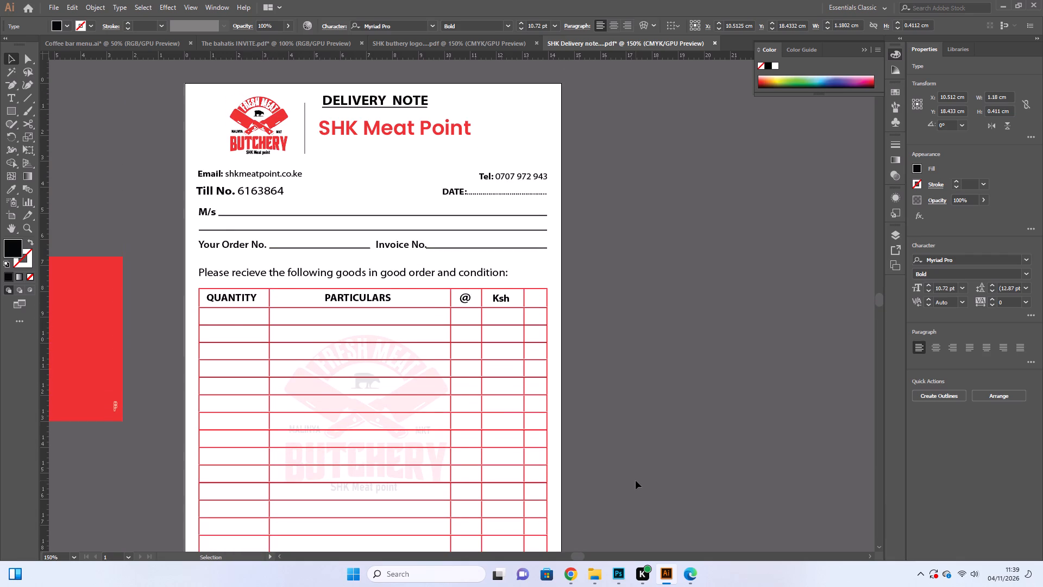
scroll(636, 480, "down", 11)
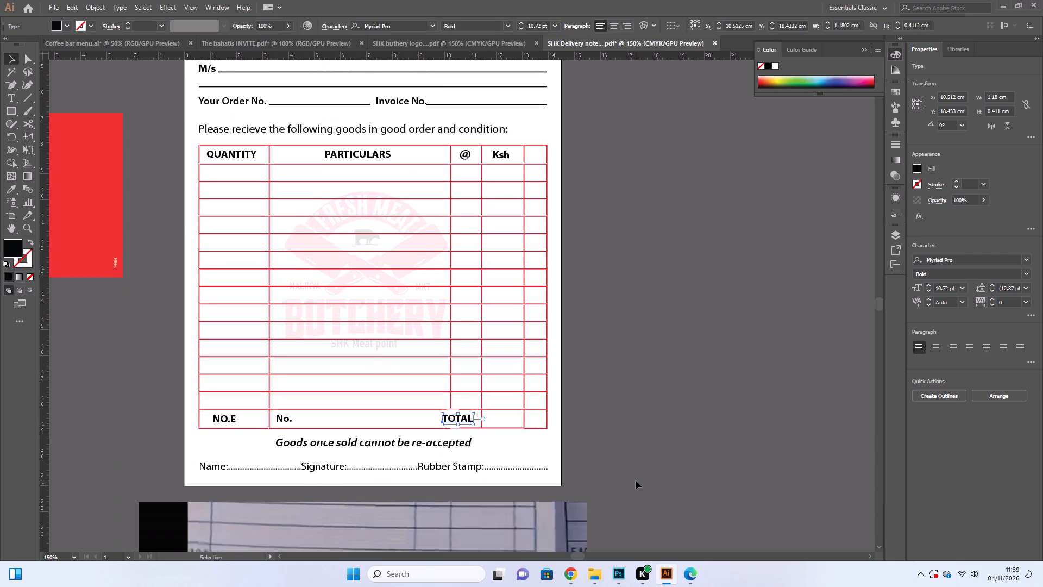
left_click(689, 434)
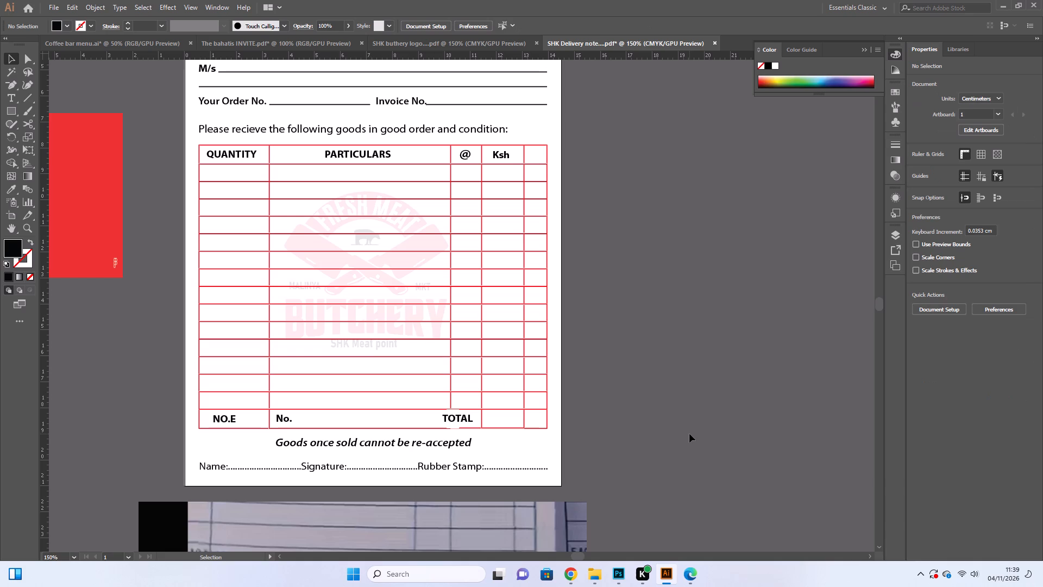
left_click(444, 446)
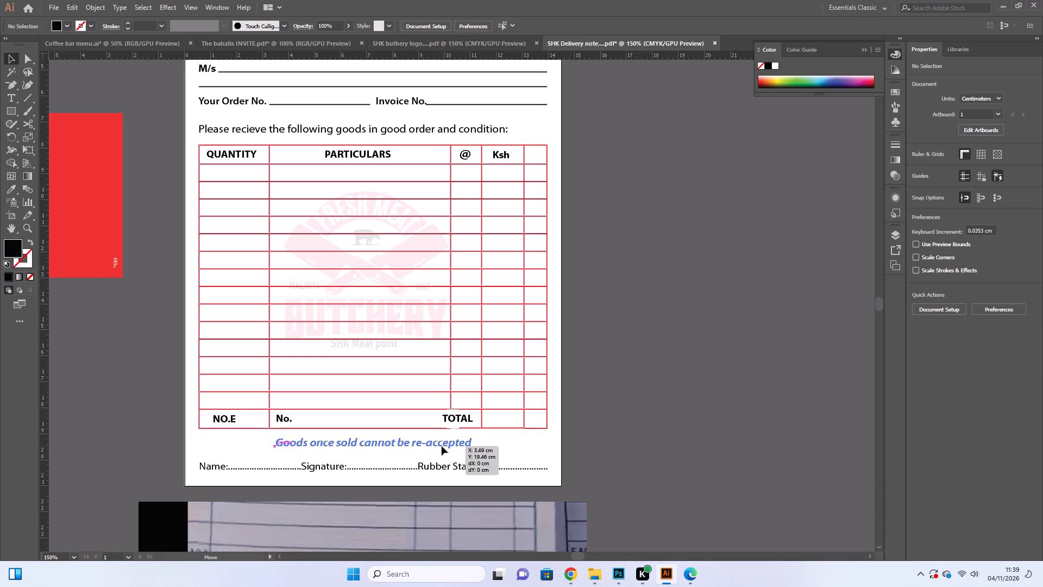
left_click(651, 415)
Copy the @ heading into the last narrow column's header cell and replace the copy's text with ct.
scroll(651, 415, "up", 5)
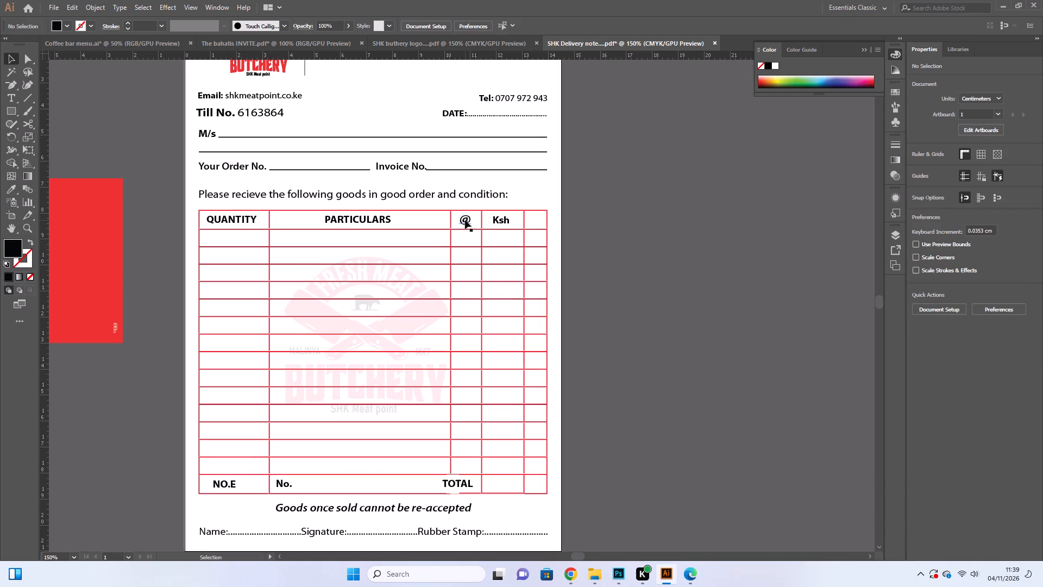
left_click_drag(465, 220, 535, 220, "alt")
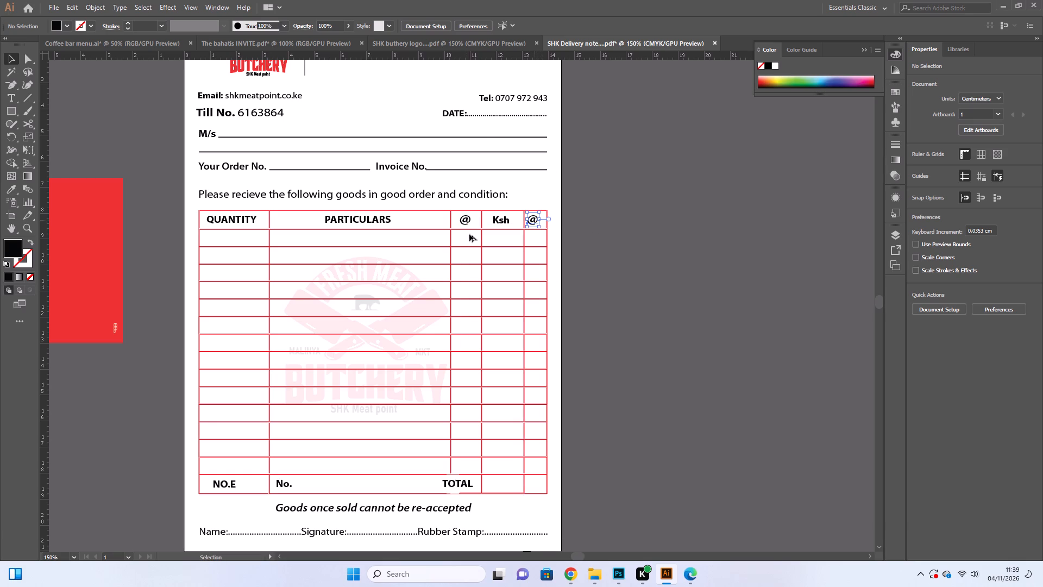
left_click(6, 102)
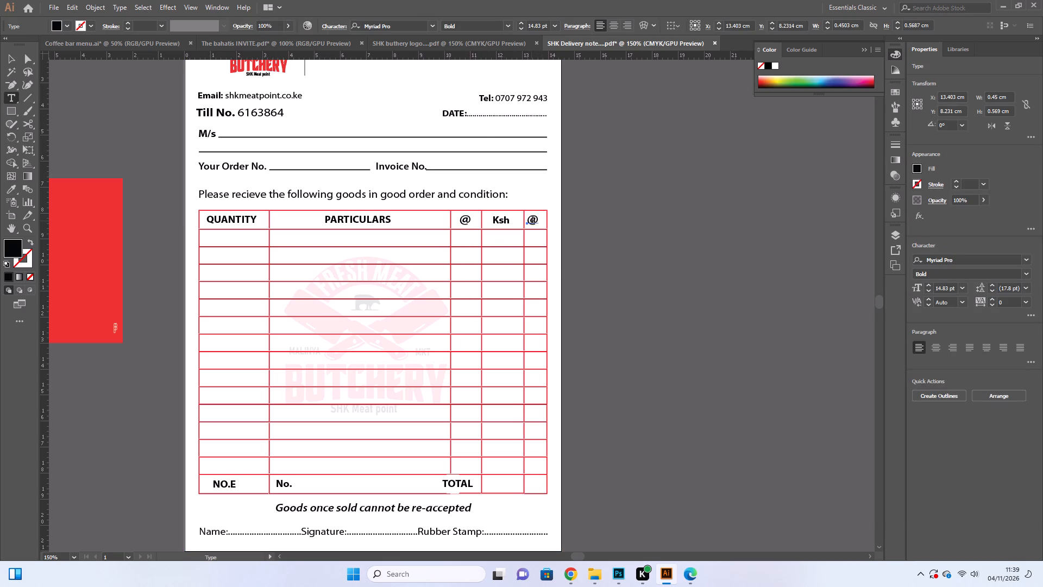
left_click(536, 222)
key("BackSpace")
key("BackSpace")
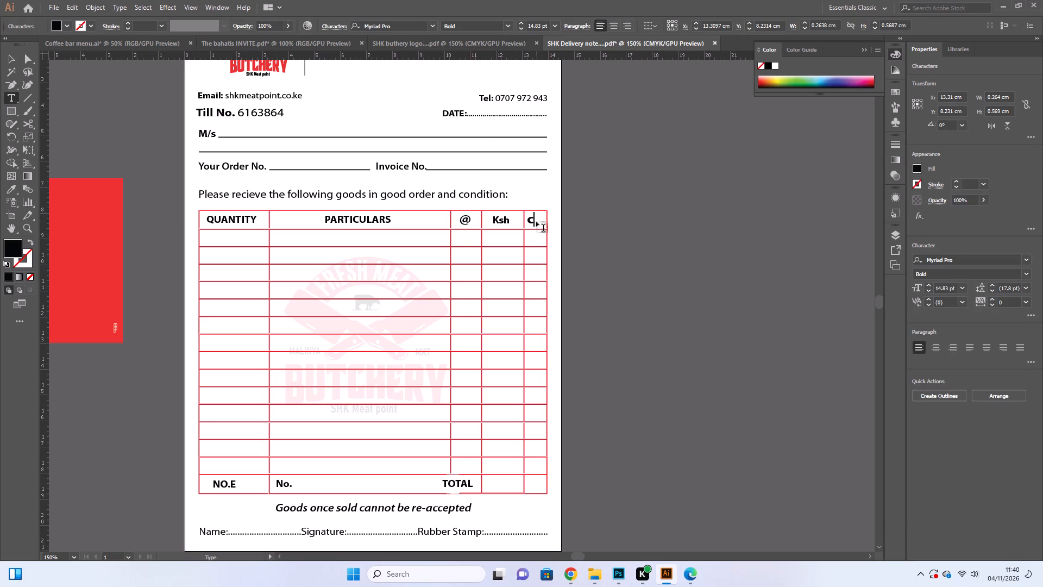
key("t")
left_click(7, 60)
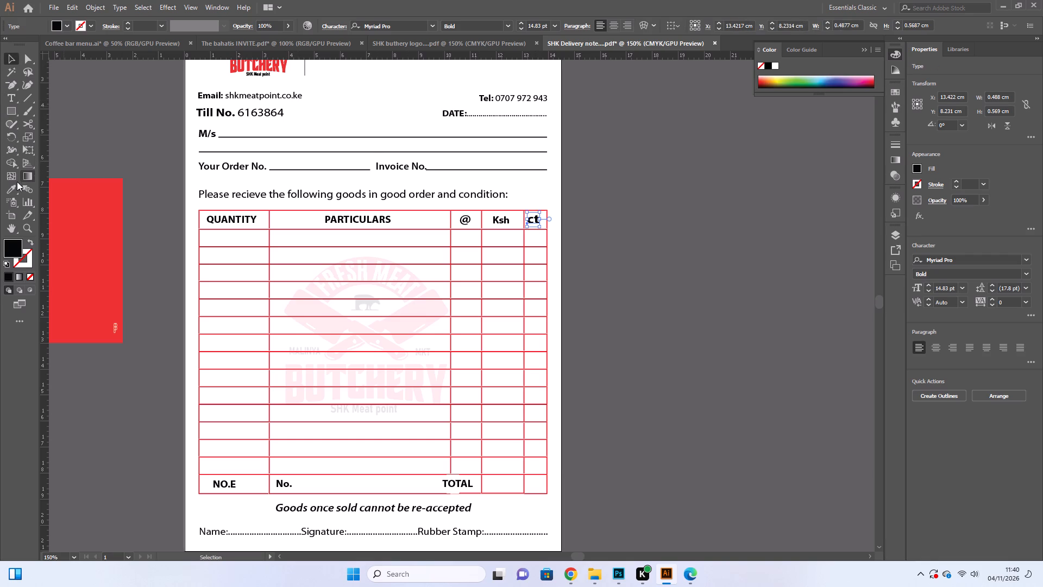
Match the ct heading's text style to the Ksh heading and nudge it across its header cell to about X 13.42 cm.
left_click(8, 191)
left_click(497, 222)
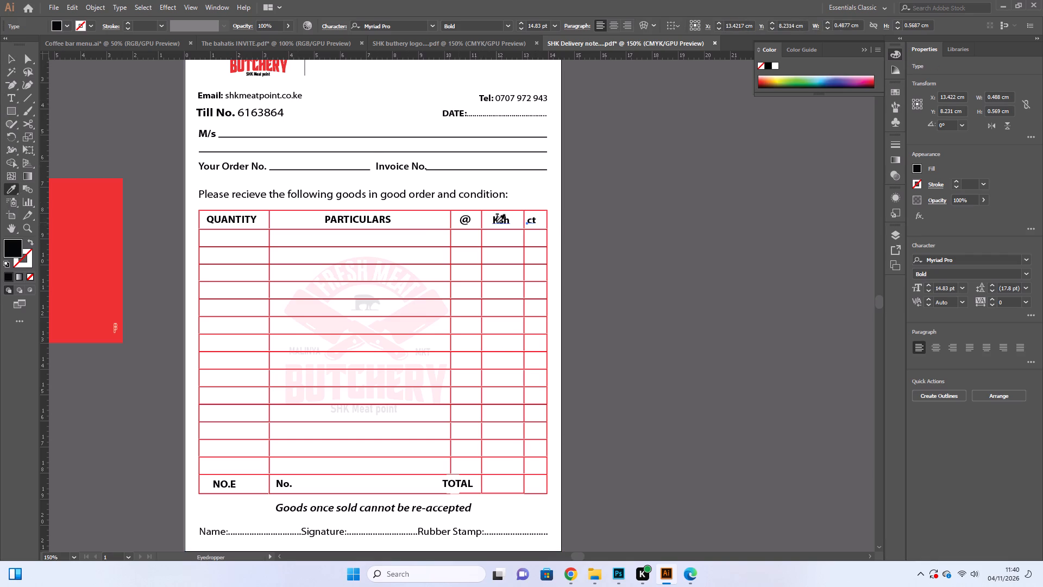
left_click(5, 54)
key("Right")
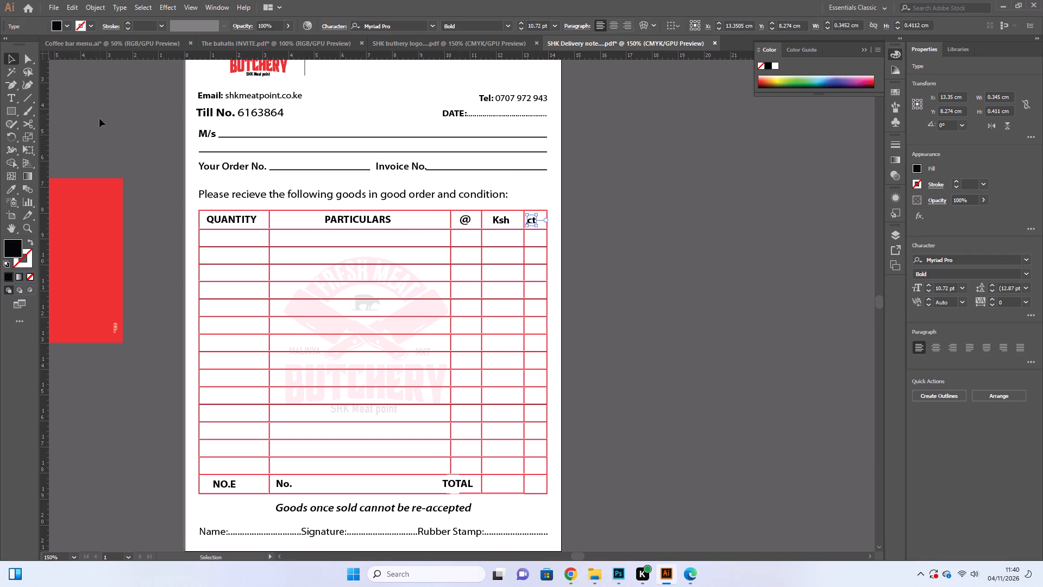
key("Right")
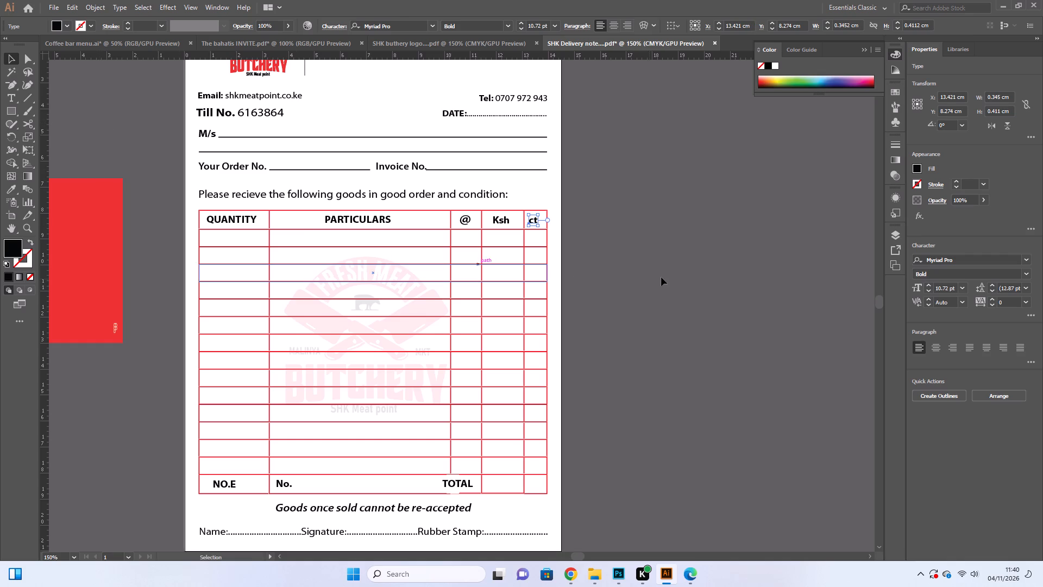
left_click(661, 277)
Capitalize the ct heading in the table's last column so it reads Ct.
left_click(8, 101)
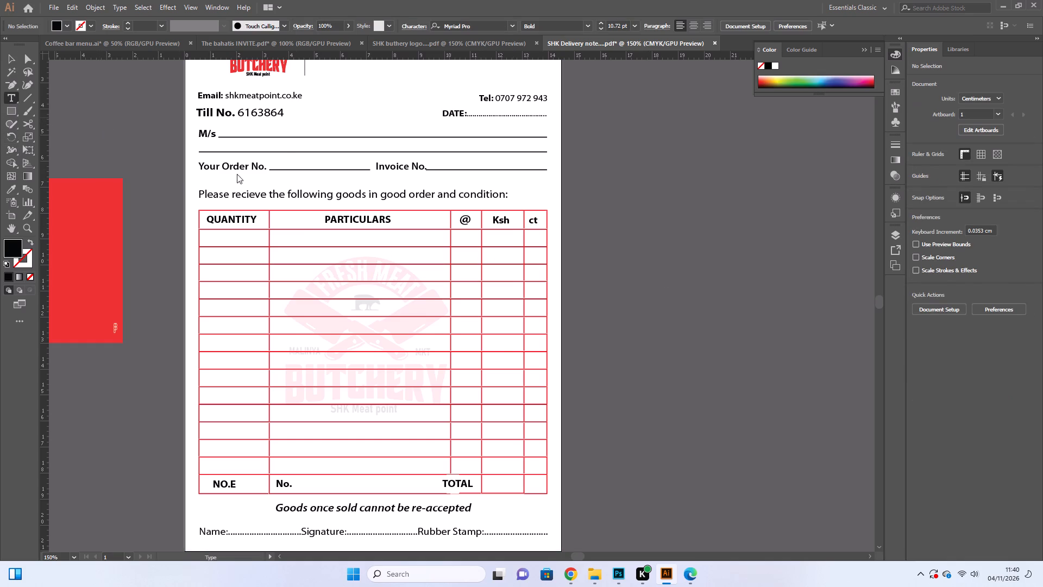
left_click(533, 223)
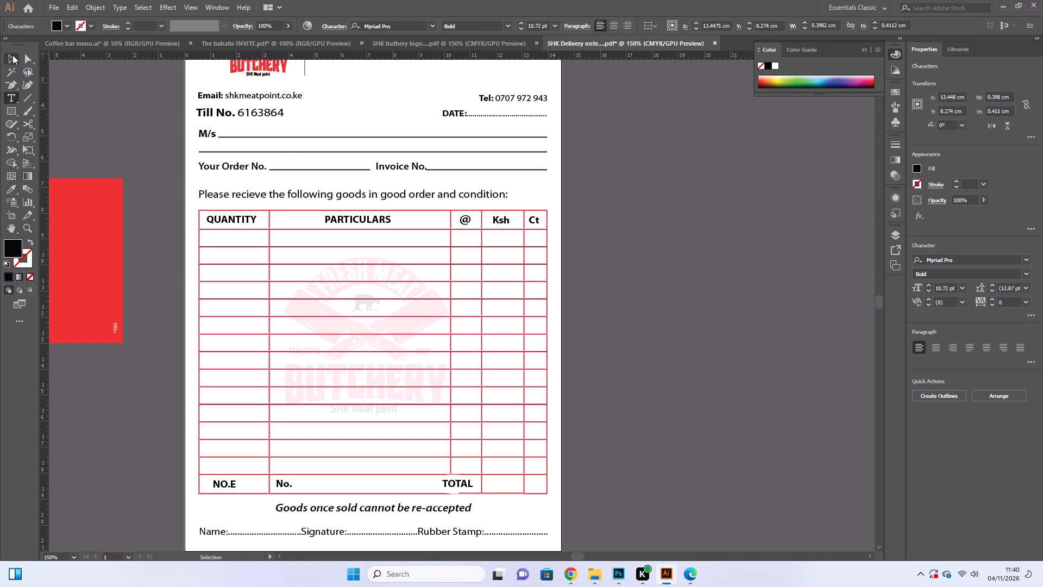
left_click(12, 55)
Check the receipt reference video in Chrome, extend the Ct heading to Cts, and nudge it left to about X 13.50 cm.
left_click(566, 526)
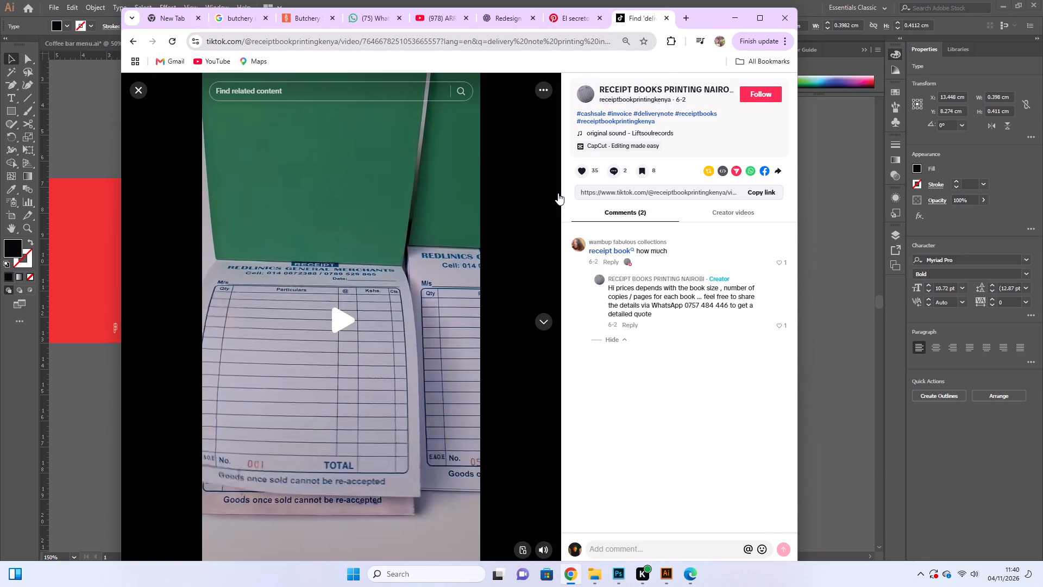
left_click(661, 373)
left_click(731, 15)
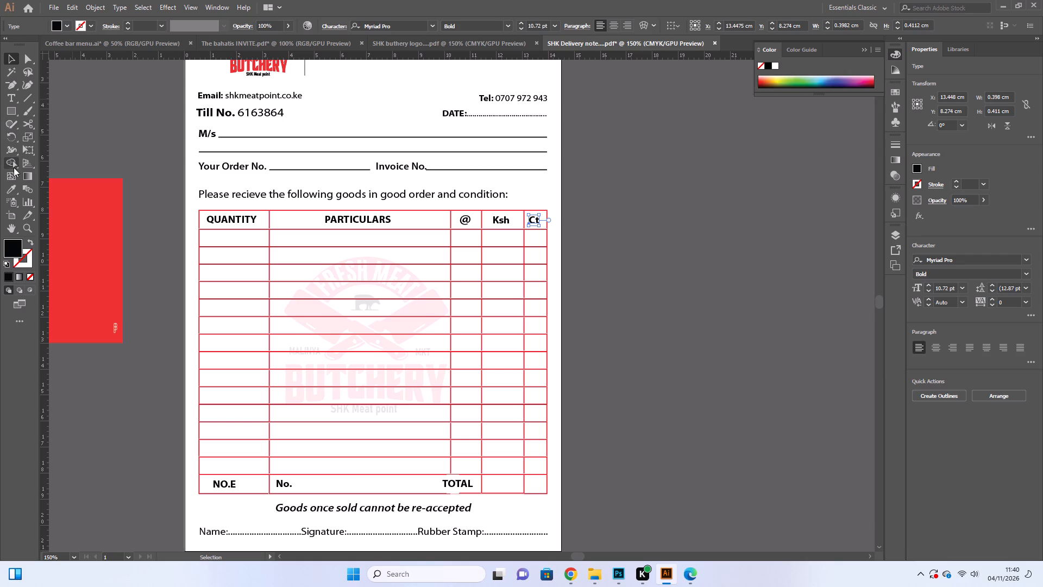
left_click(11, 98)
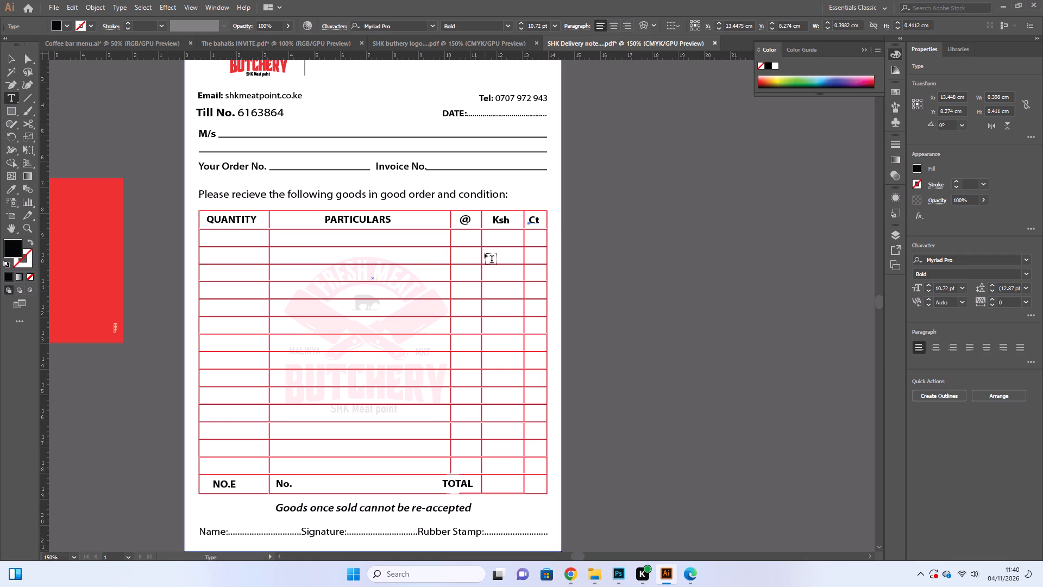
left_click(538, 222)
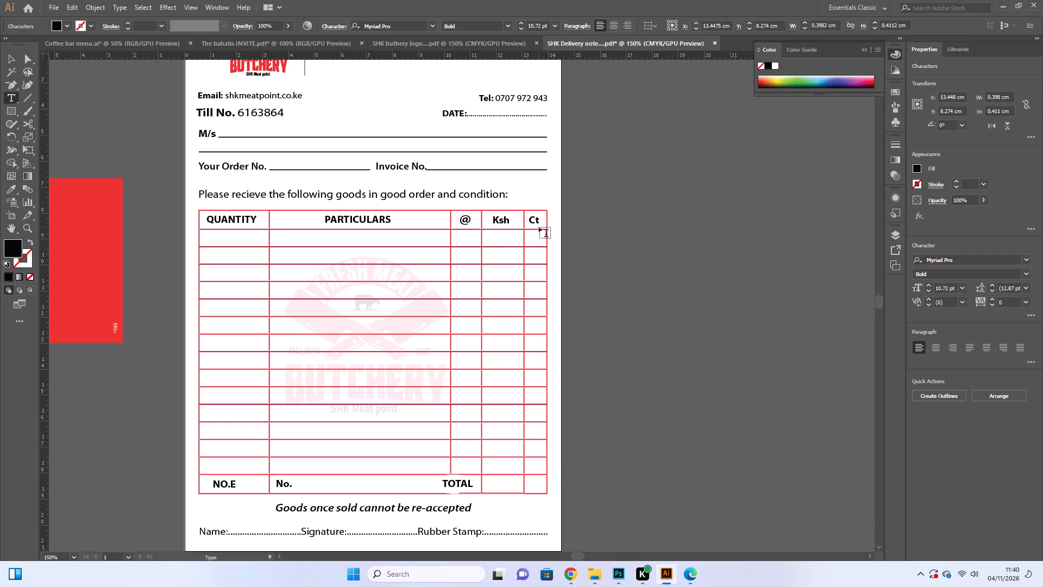
key("s")
key("s")
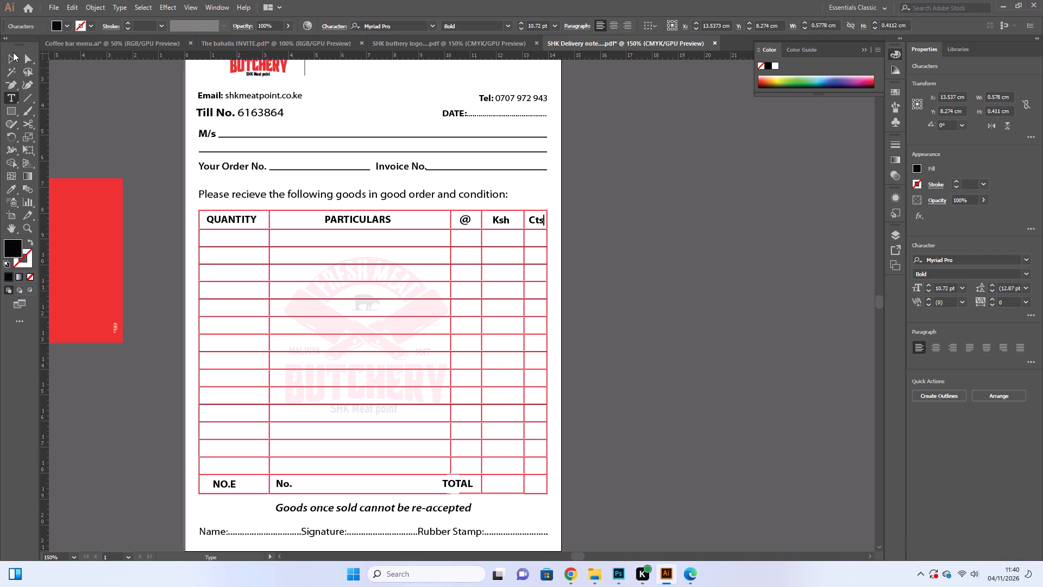
left_click(10, 55)
key("Left")
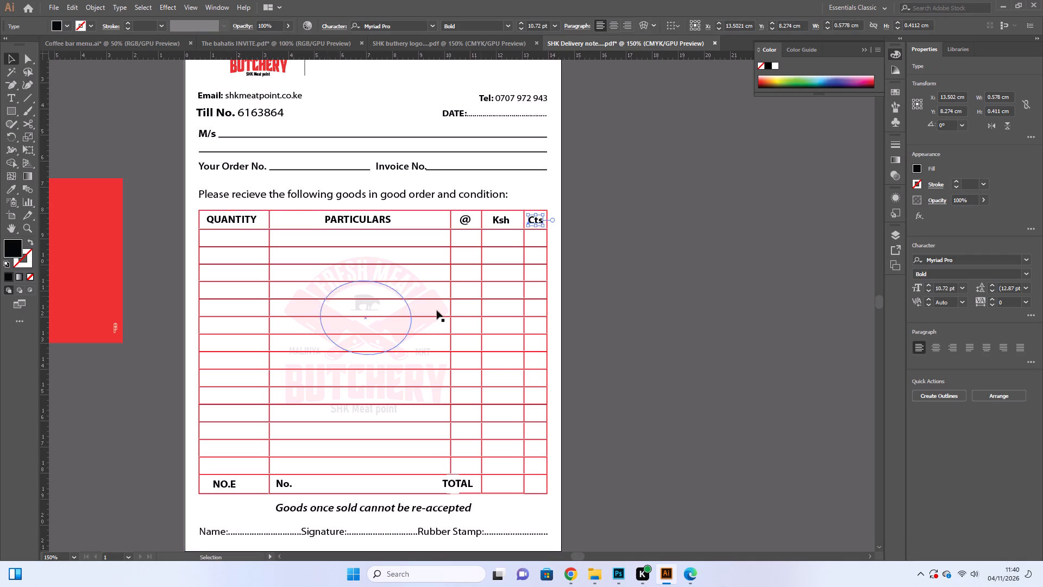
left_click(602, 320)
Save the delivery note as an Adobe PDF in the MY JOB folder, replacing the existing SHK Delivery note file.
scroll(604, 309, "up", 5)
scroll(604, 309, "down", 6)
scroll(115, 84, "down", 3)
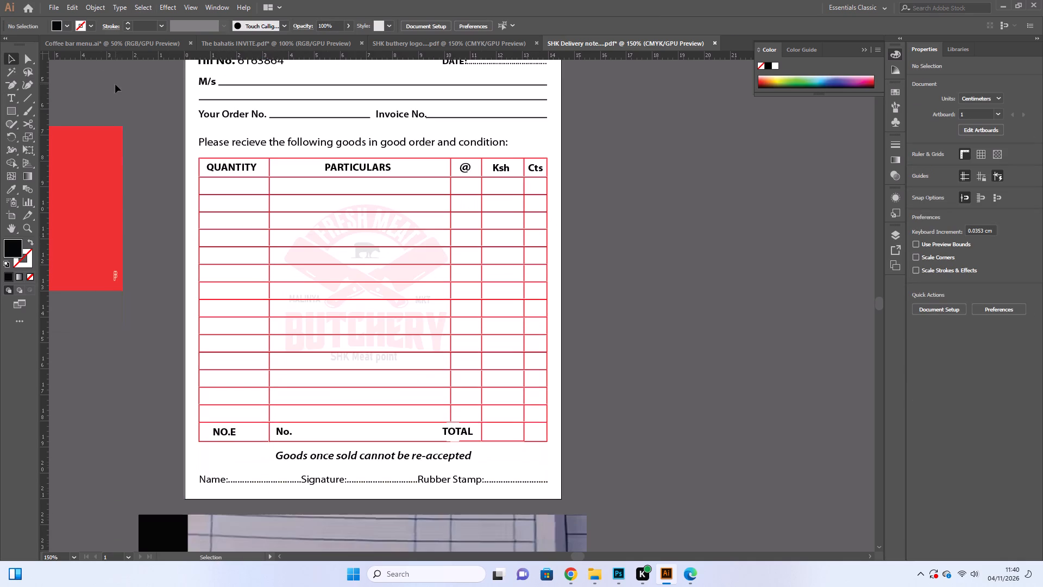
left_click(52, 8)
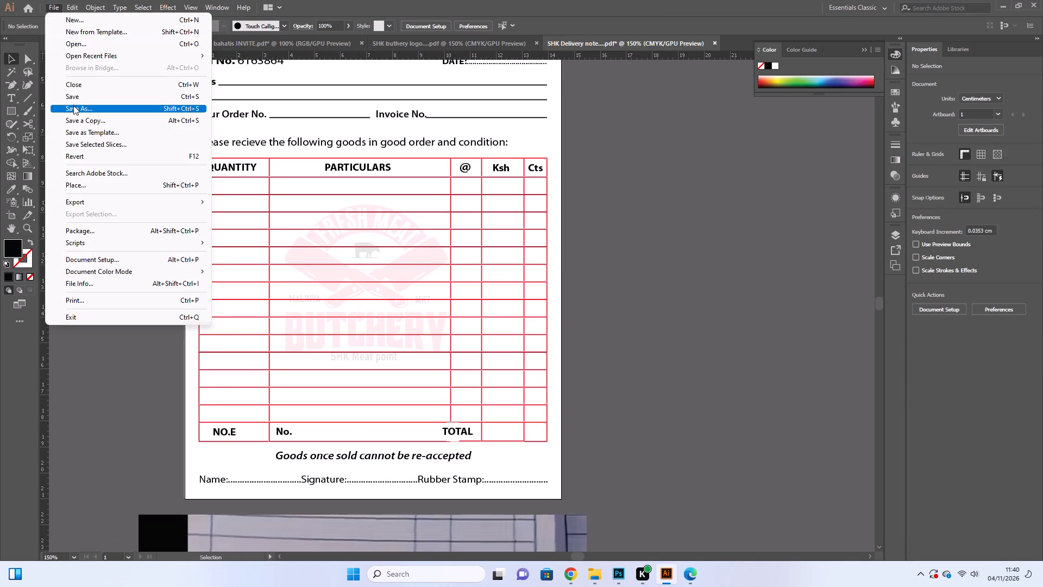
left_click(73, 107)
left_click(52, 122)
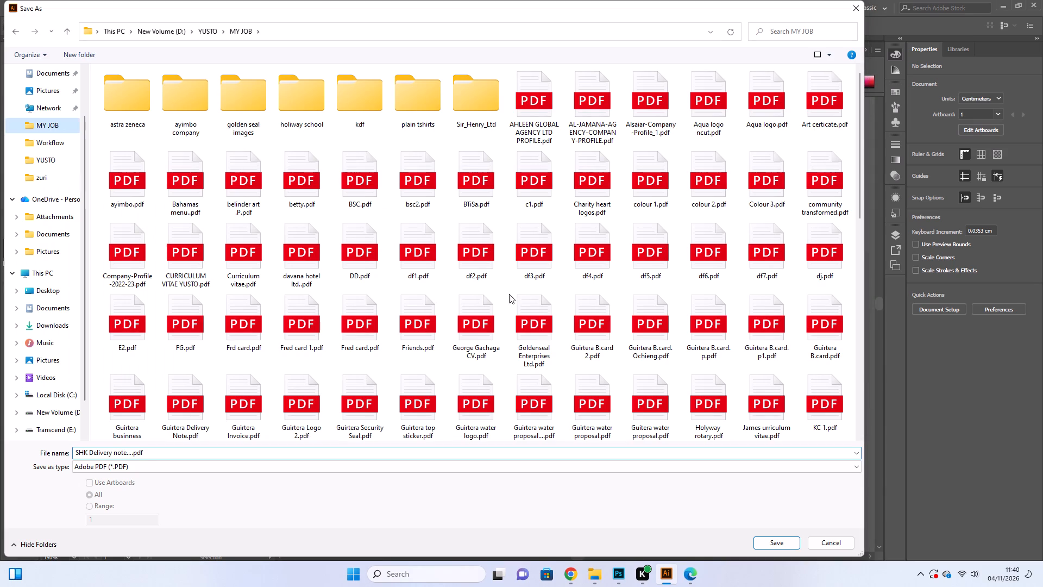
left_click(765, 539)
left_click(552, 324)
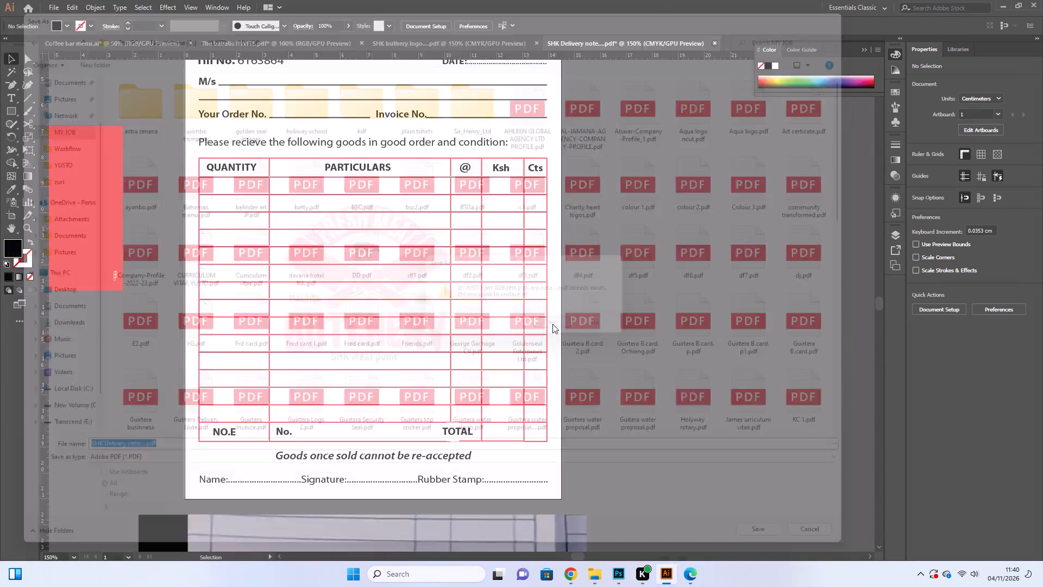
left_click(594, 428)
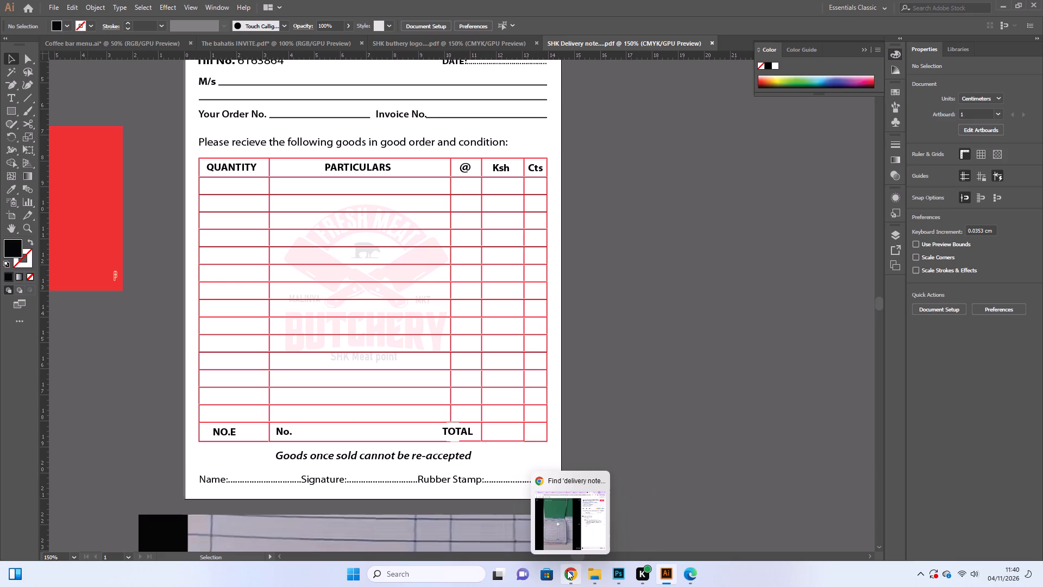
Switch to Chrome, watch the Redleaf Graphics receipt book video on TikTok, and look through that account's posted videos.
left_click(563, 533)
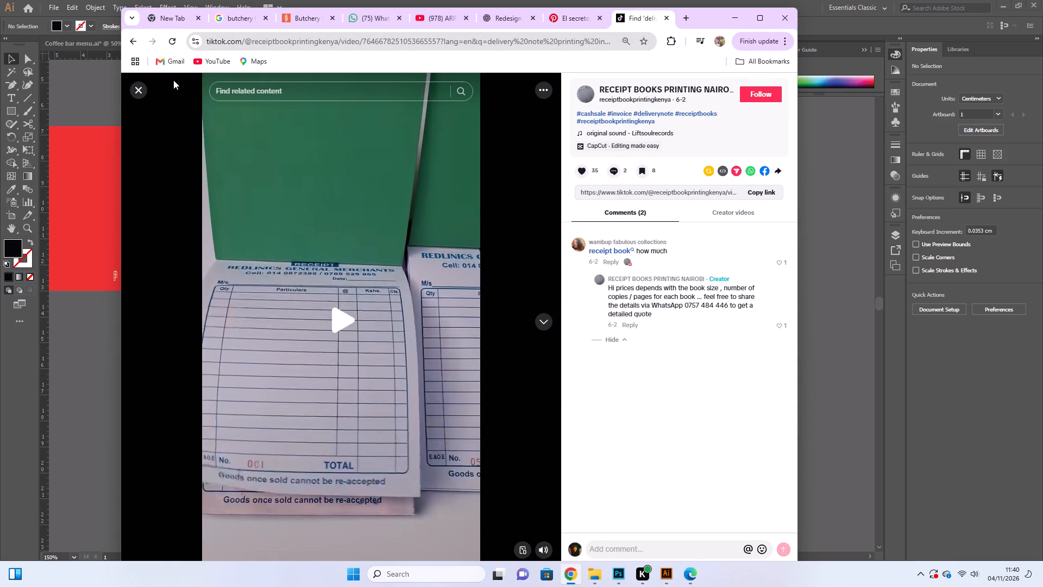
left_click(139, 90)
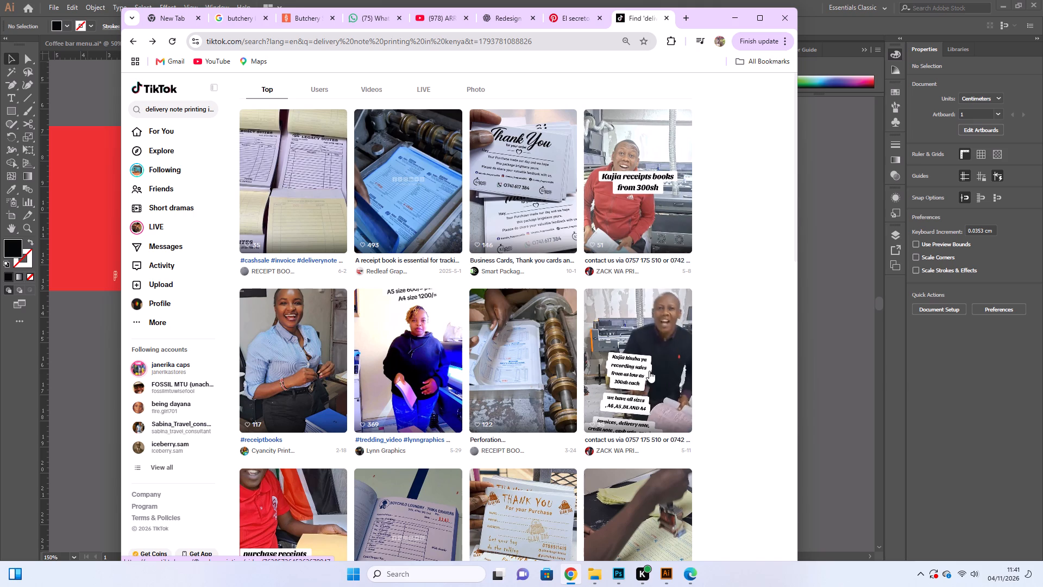
left_click(393, 189)
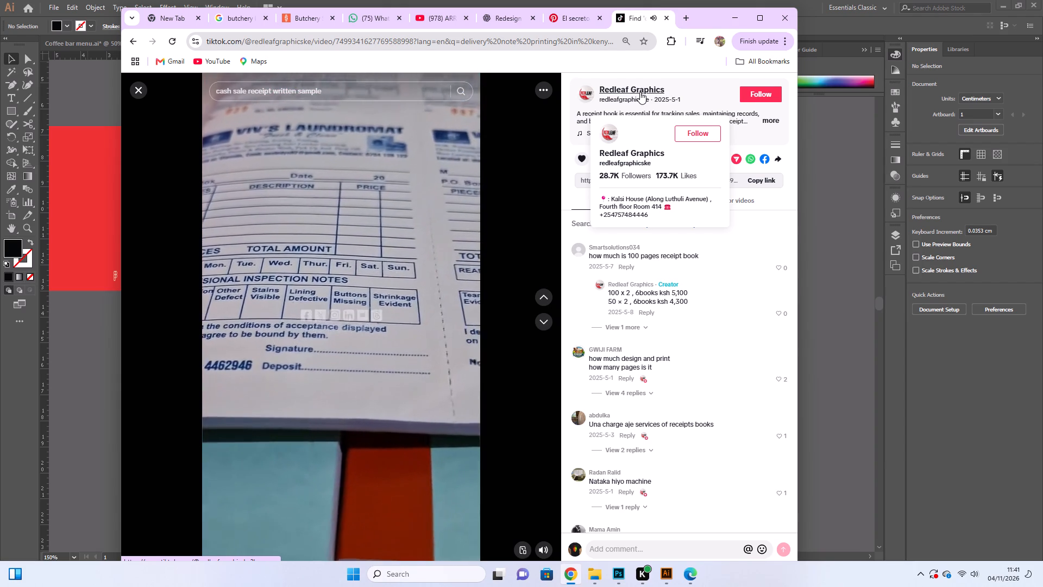
left_click(640, 92)
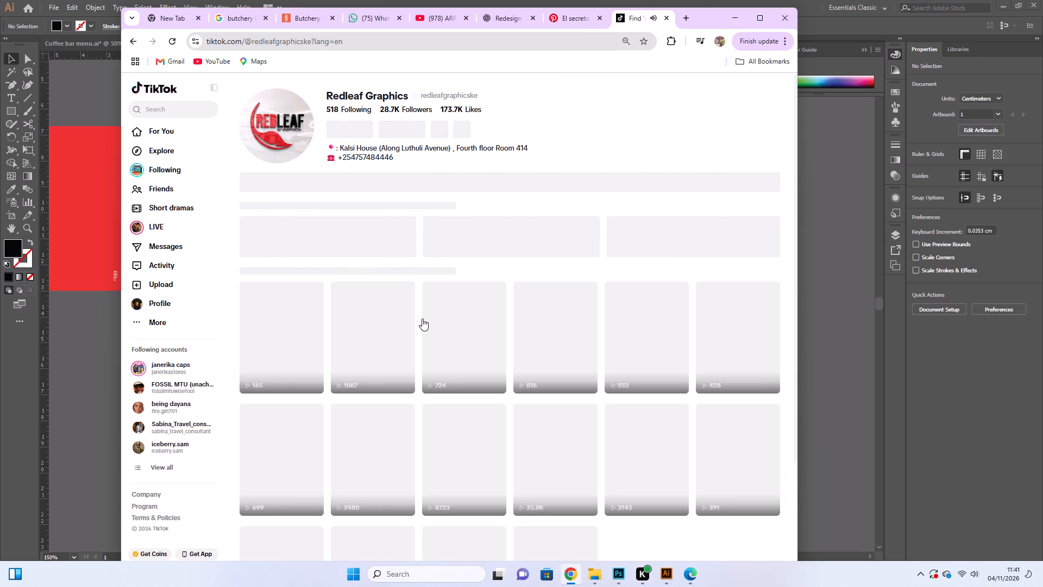
scroll(422, 319, "down", 2)
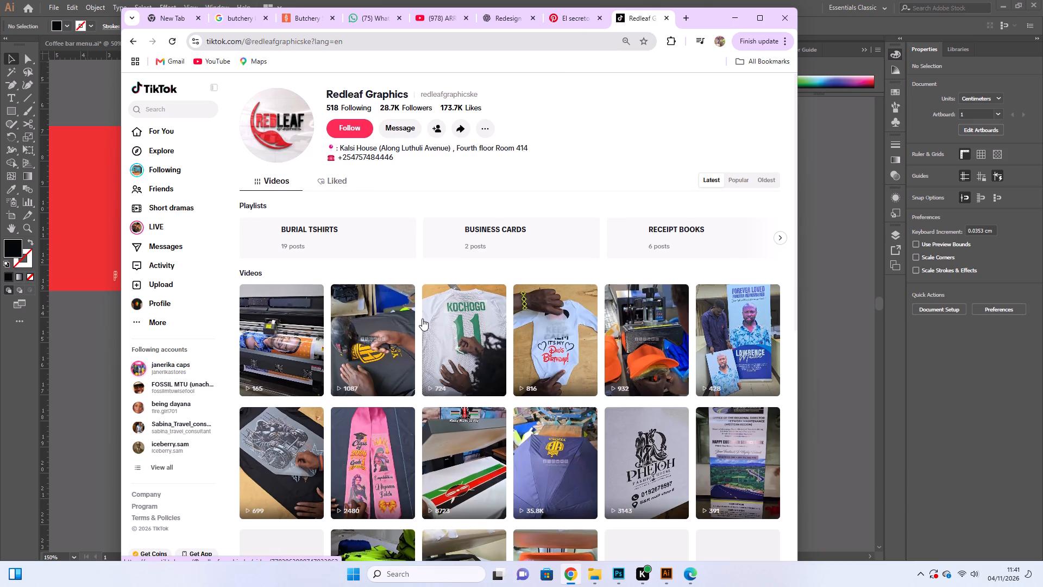
scroll(422, 319, "down", 2)
scroll(332, 230, "up", 3)
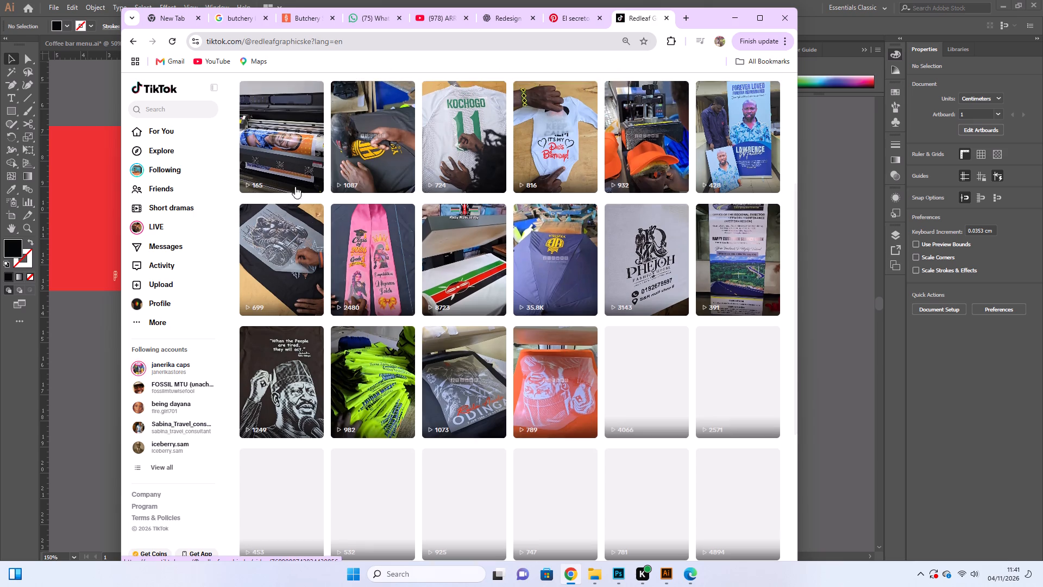
left_click(133, 40)
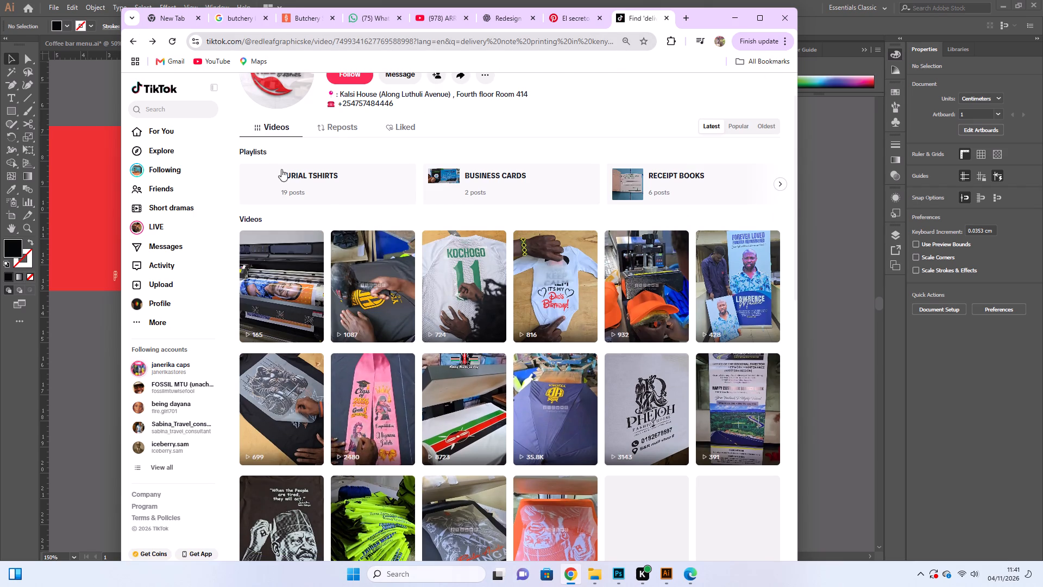
scroll(652, 331, "down", 2)
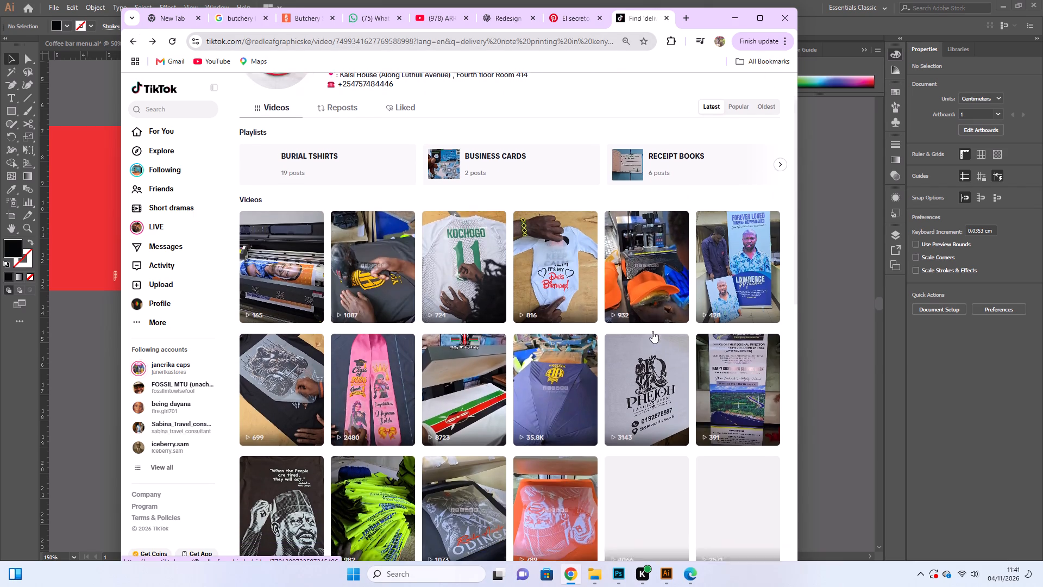
scroll(652, 331, "down", 3)
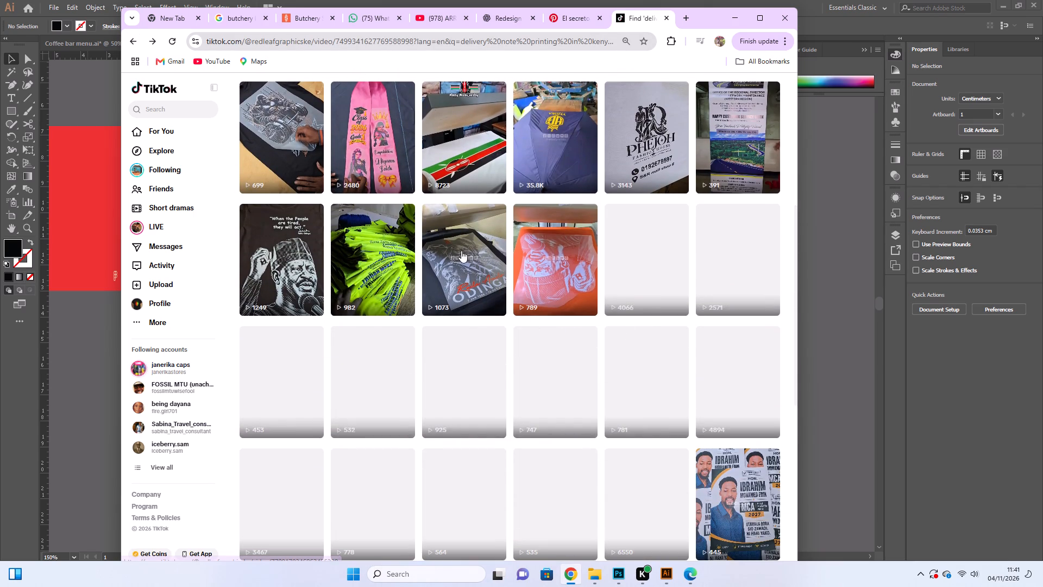
scroll(466, 285, "up", 5)
Search TikTok again for delivery note printing in kenya and view Redleaf Graphics' laundry receipt book video from the results.
left_click(127, 39)
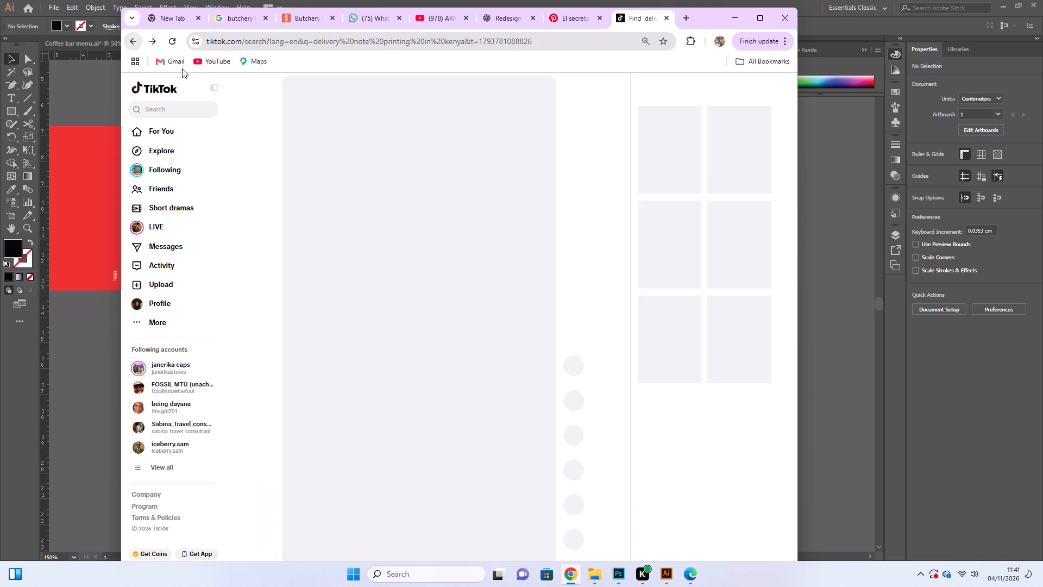
left_click(190, 104)
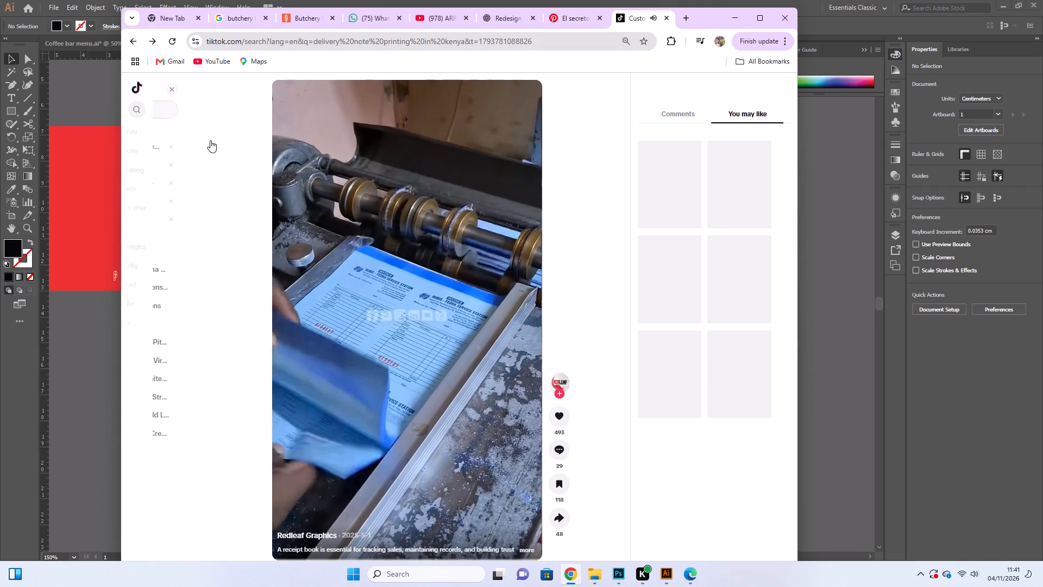
left_click(225, 148)
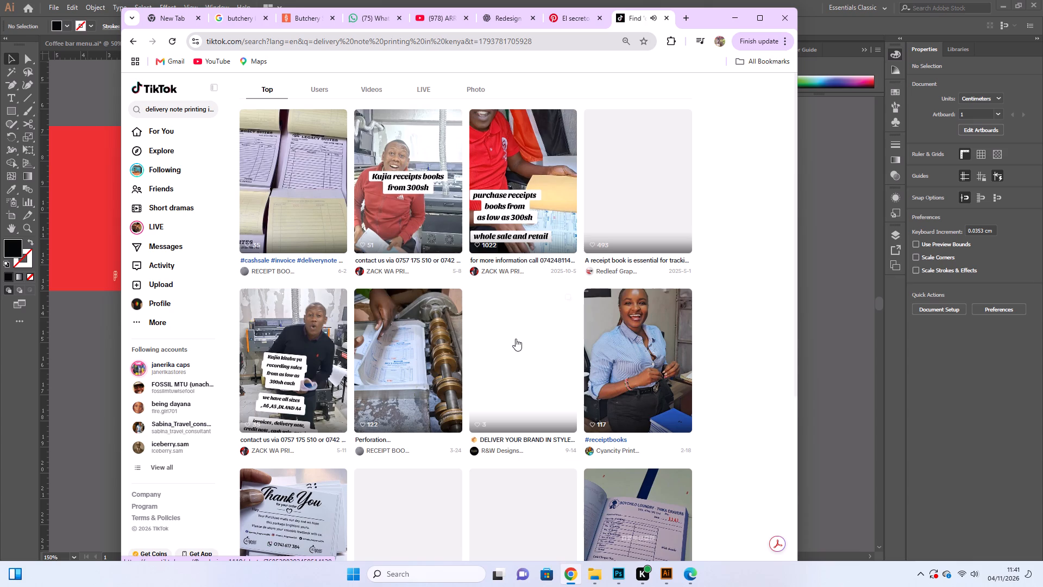
scroll(516, 339, "down", 2)
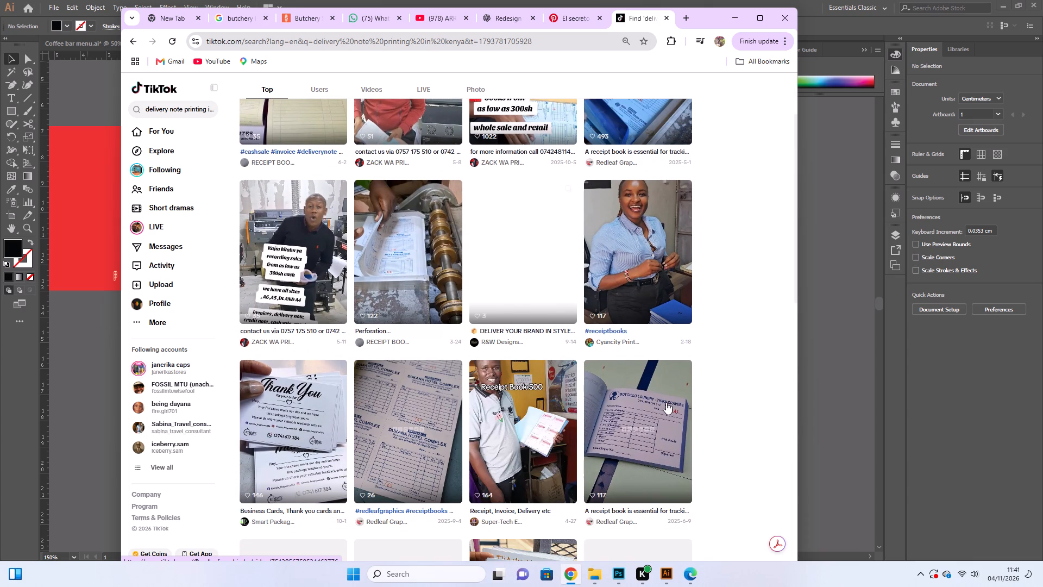
left_click(619, 427)
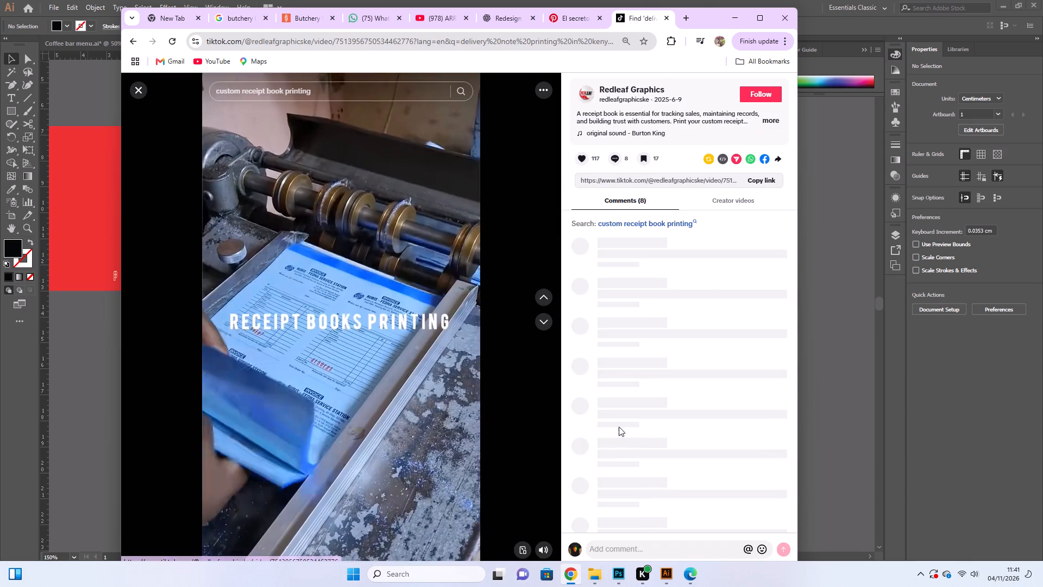
left_click(139, 91)
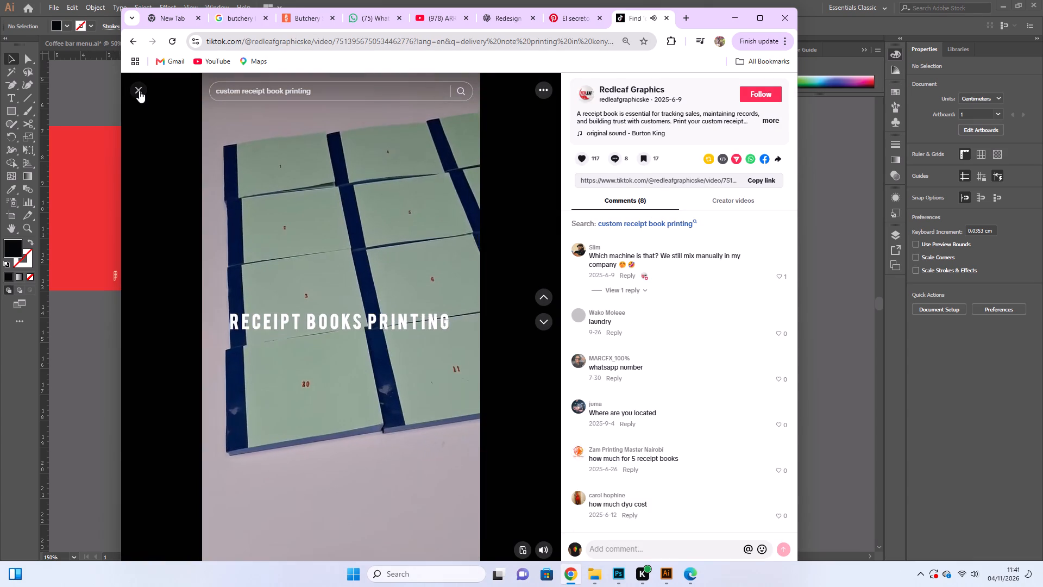
Watch the Cyancity Prints & Brands receipt books video and look through that account's posted videos.
left_click(635, 280)
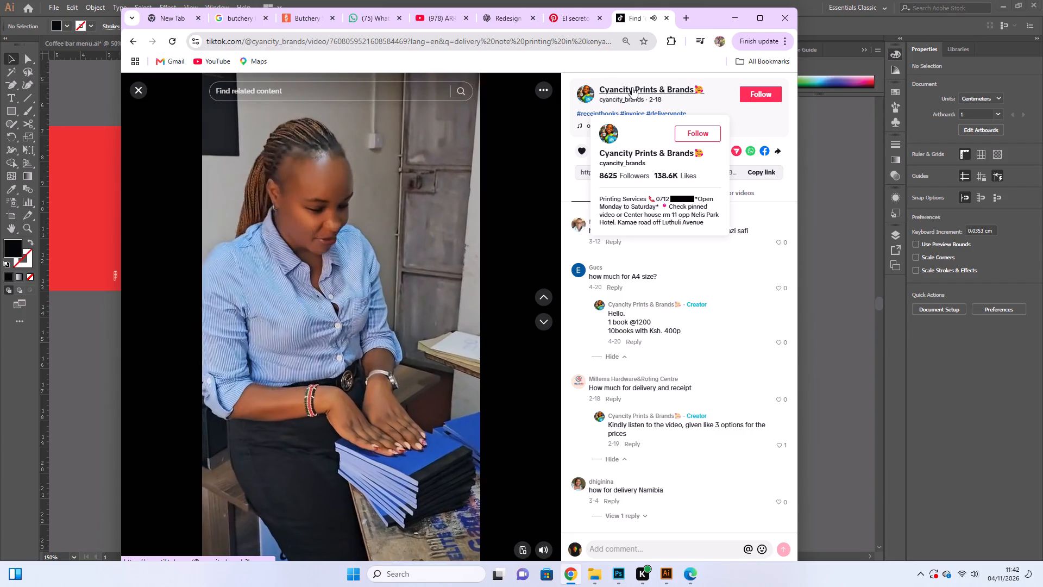
left_click(632, 87)
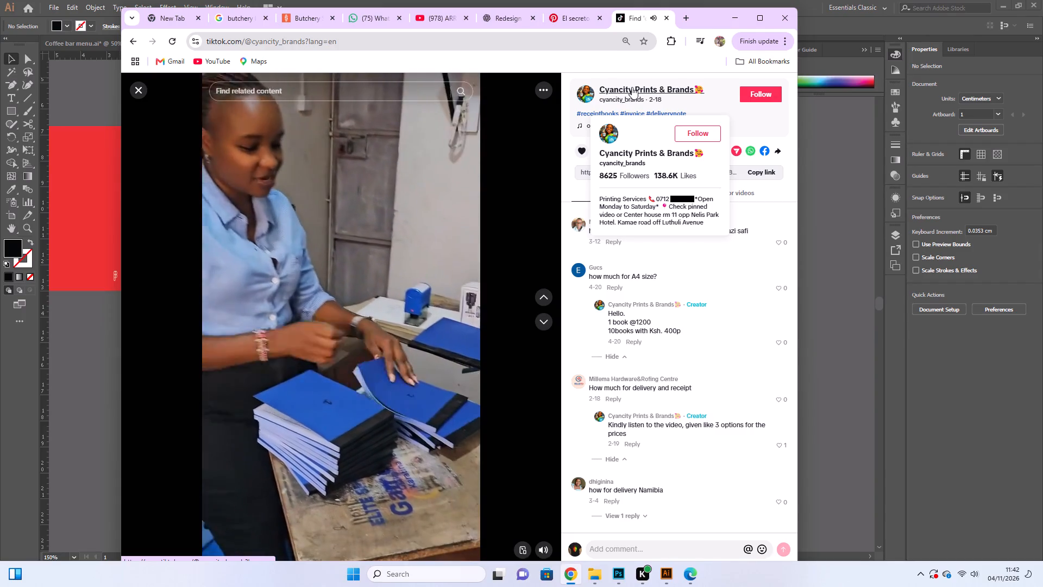
left_click(635, 89)
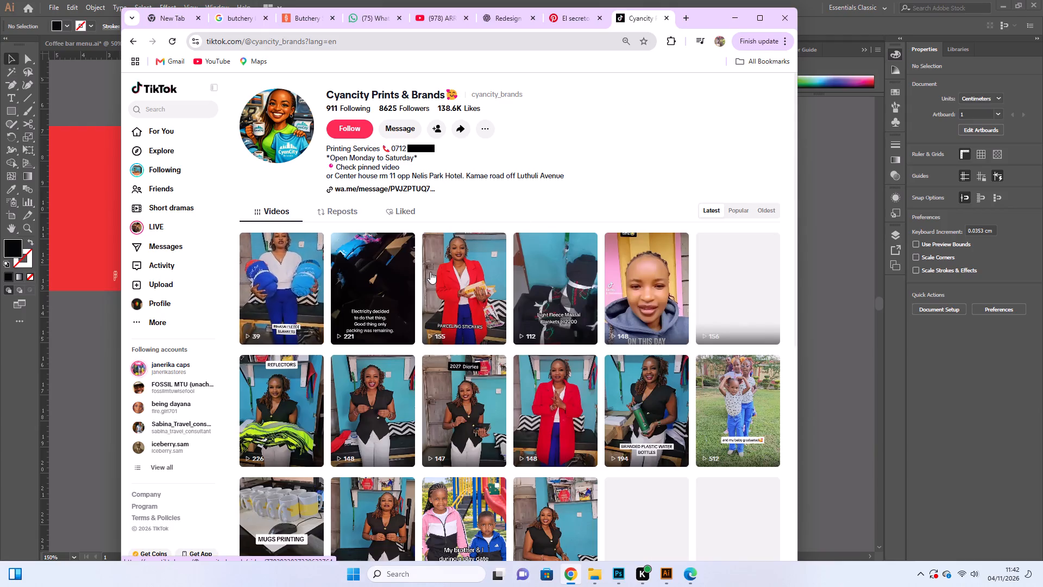
scroll(430, 272, "down", 1)
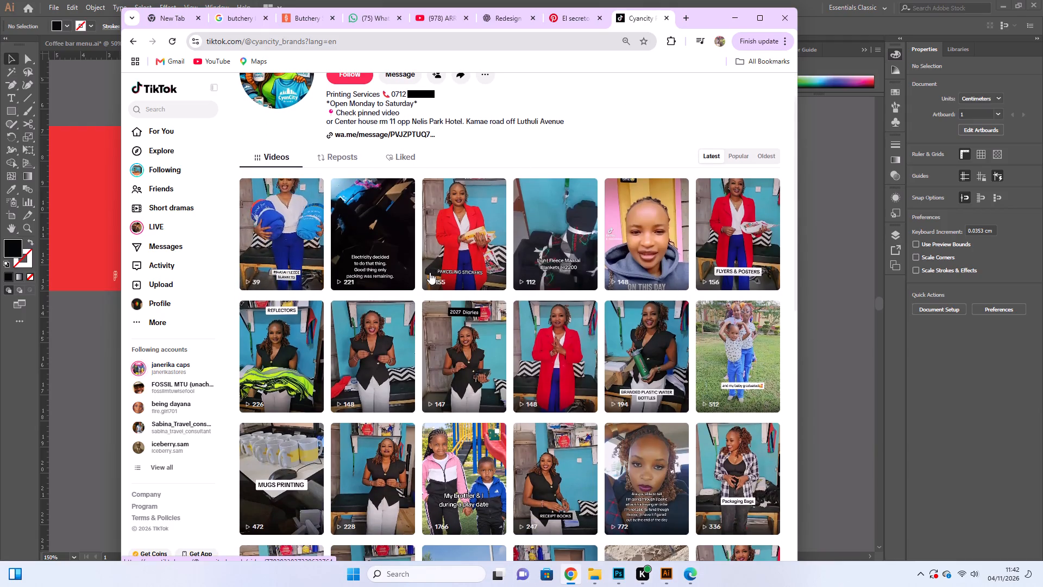
scroll(430, 272, "down", 1)
scroll(430, 271, "up", 1)
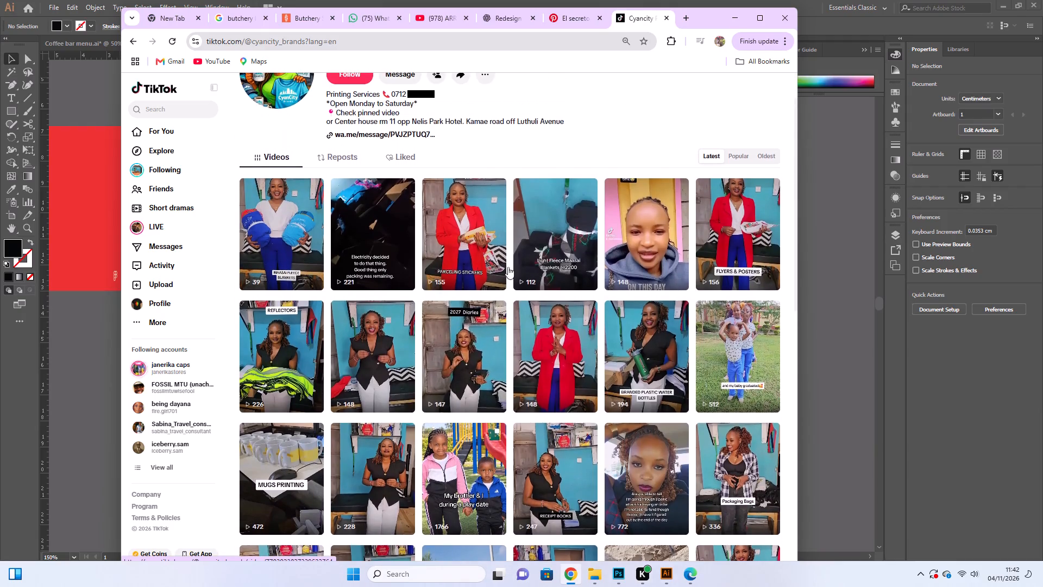
Leave the Cyancity Prints & Brands profile and rerun the recent TikTok search for delivery note printing in kenya.
scroll(520, 273, "up", 1)
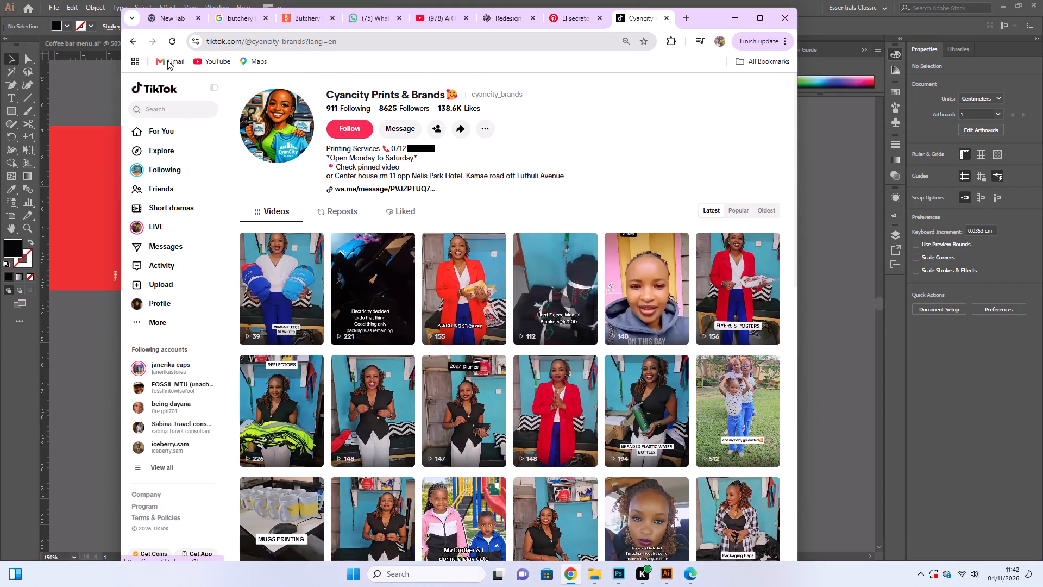
left_click(135, 40)
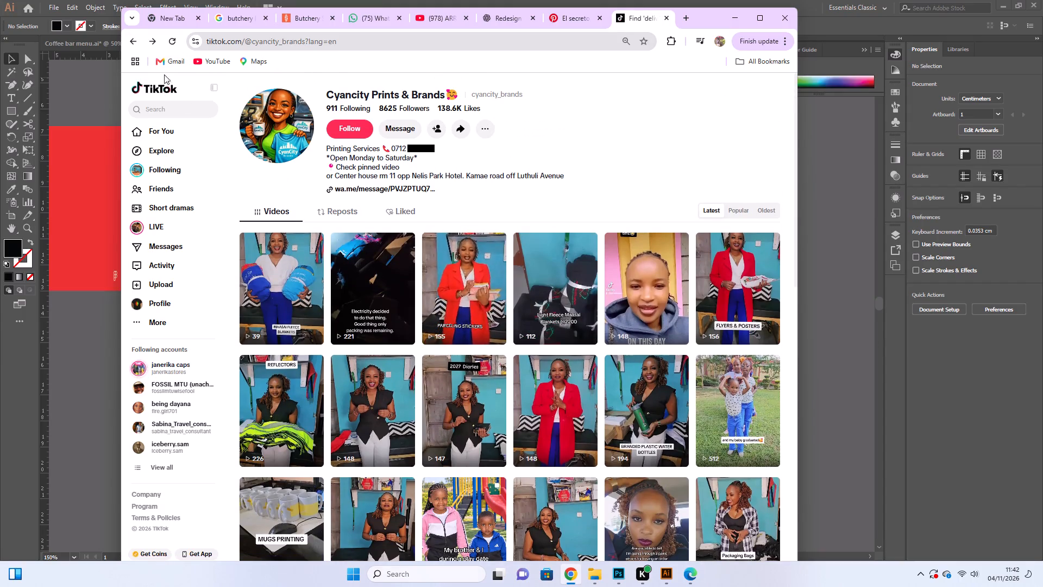
scroll(552, 308, "down", 3)
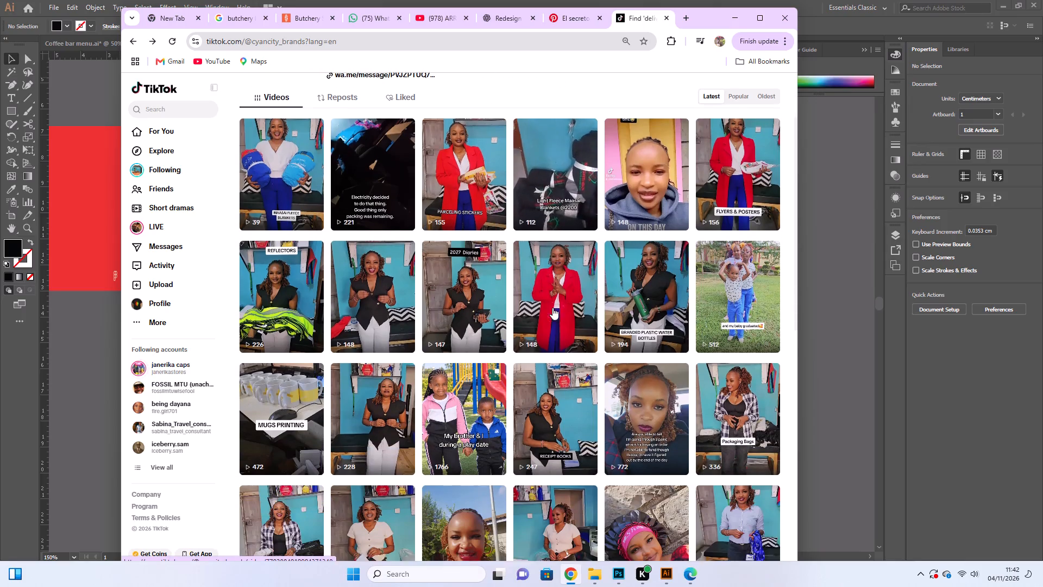
scroll(552, 308, "down", 1)
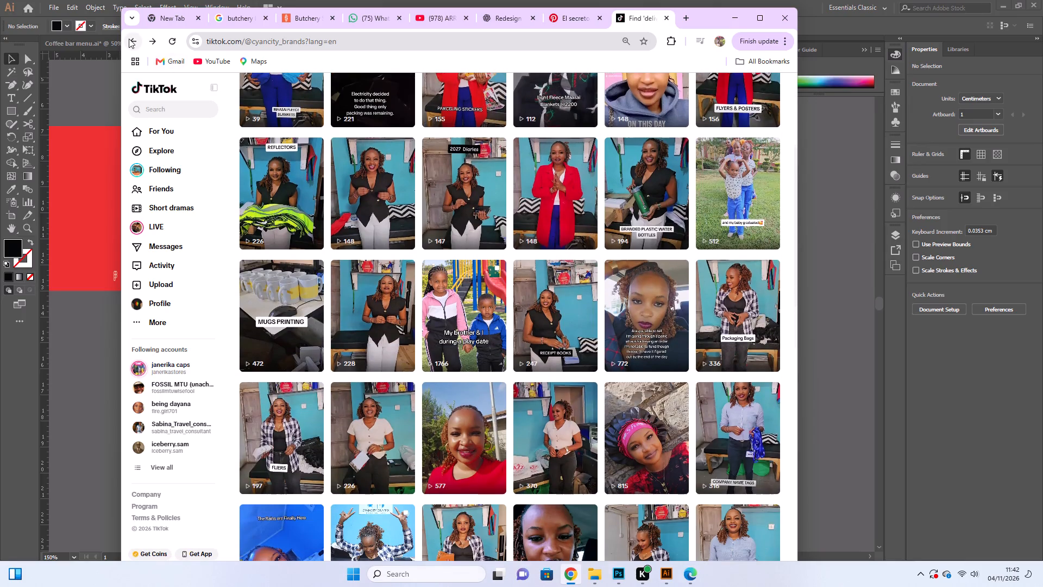
left_click(129, 39)
left_click(161, 105)
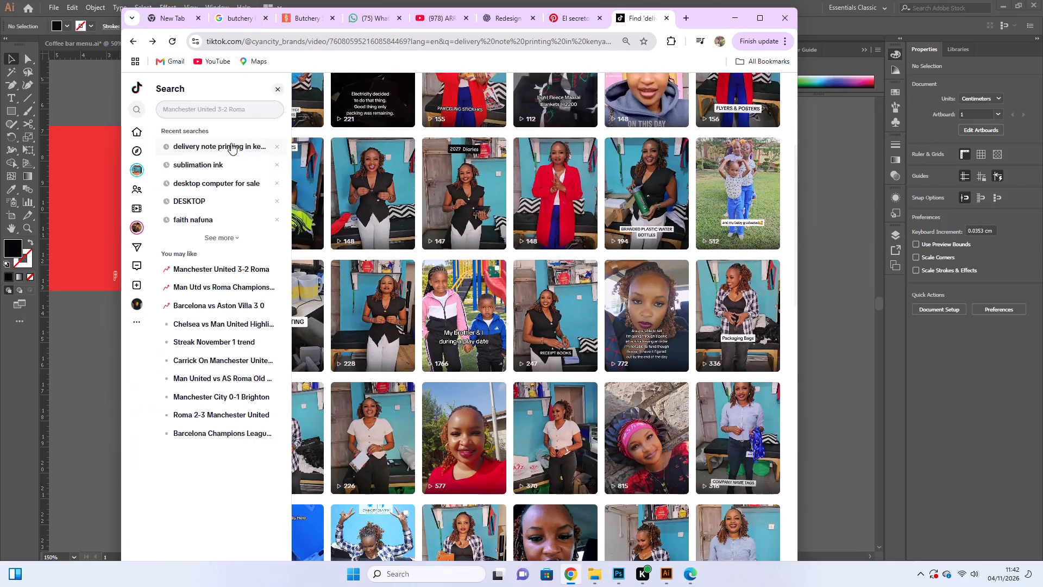
left_click(231, 143)
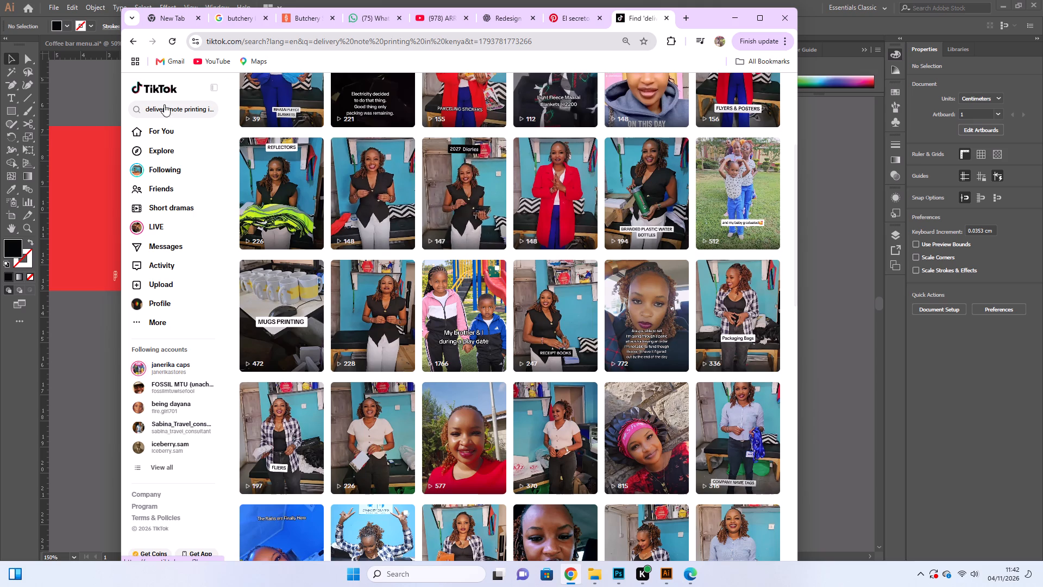
Look through the search results and watch BizBranding's cash sales receipt book video.
scroll(412, 209, "down", 4)
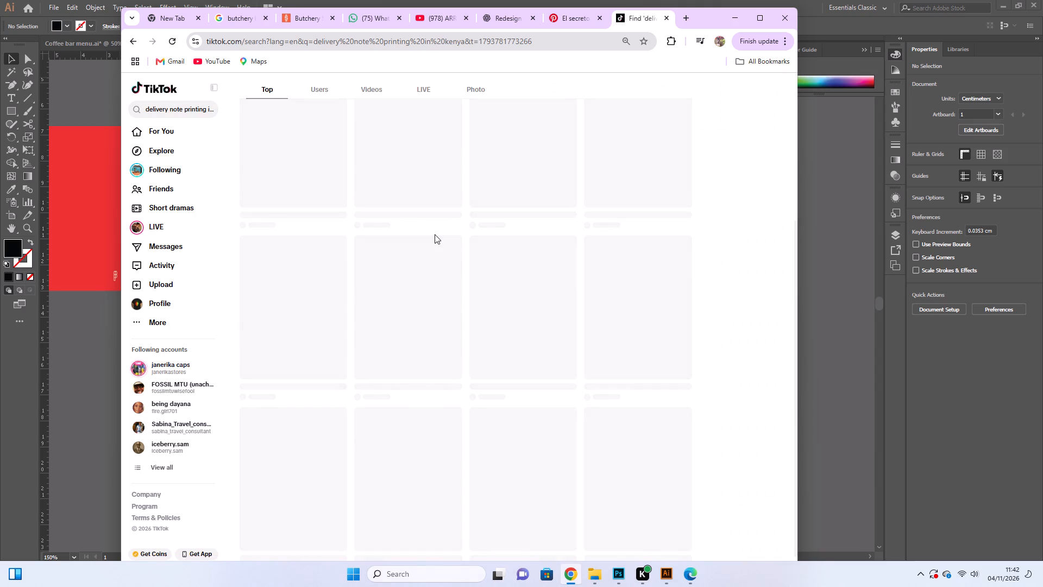
scroll(435, 234, "down", 2)
scroll(536, 279, "down", 1)
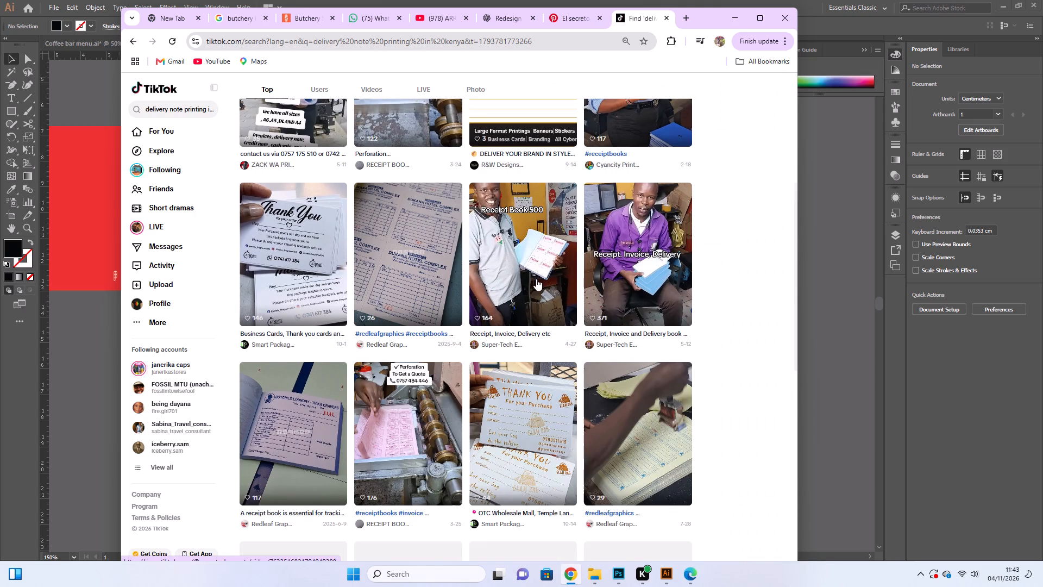
scroll(462, 358, "down", 3)
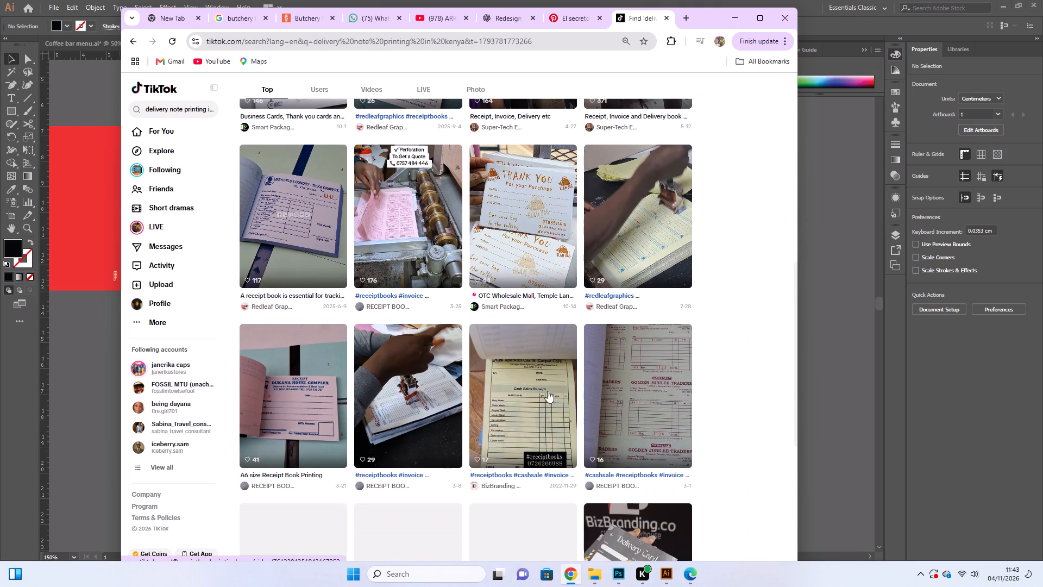
left_click(537, 389)
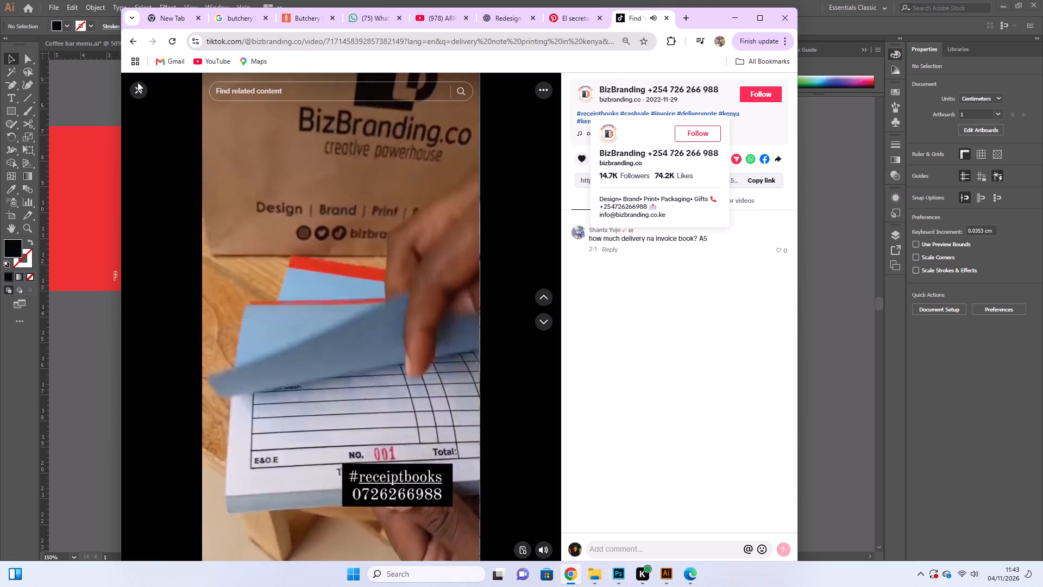
left_click(134, 86)
Watch the Twilight Designs & Cyber video on custom receipt and delivery books from the results.
scroll(492, 326, "down", 5)
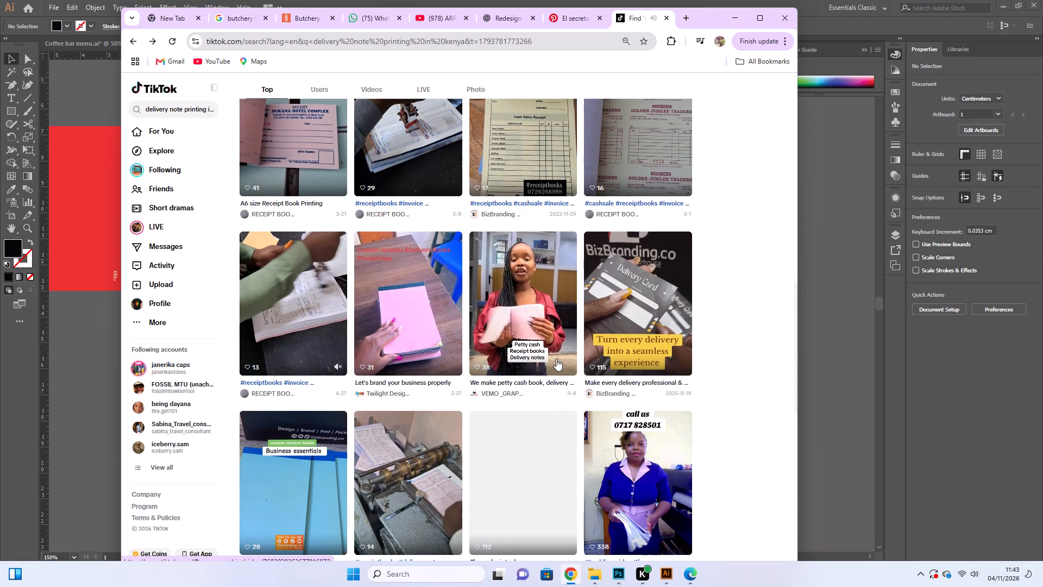
left_click(421, 297)
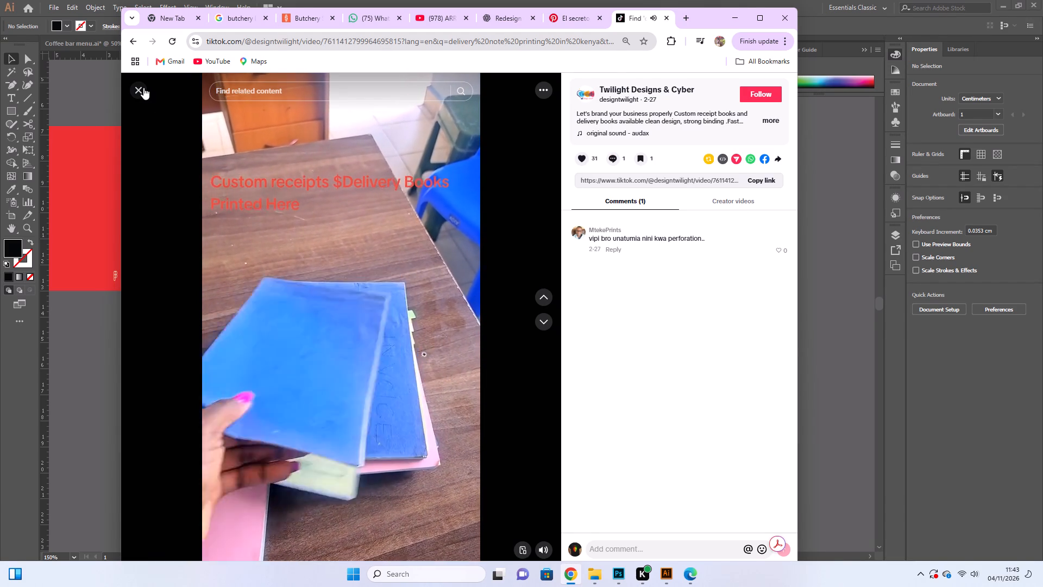
left_click(143, 88)
Watch BizBranding's custom invoice books video, try to open that account's profile, and return to the search results.
scroll(492, 301, "down", 4)
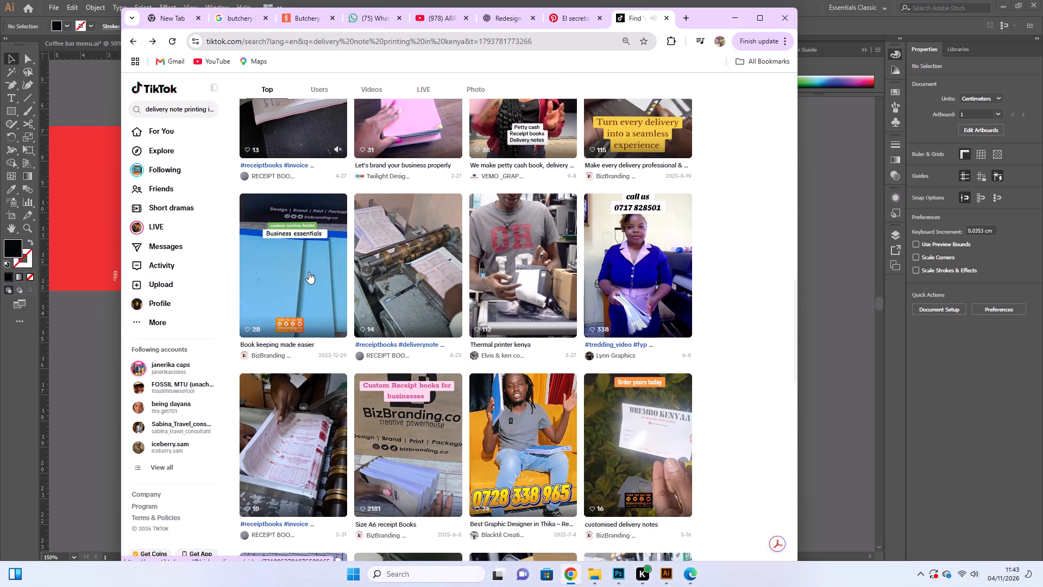
left_click(309, 272)
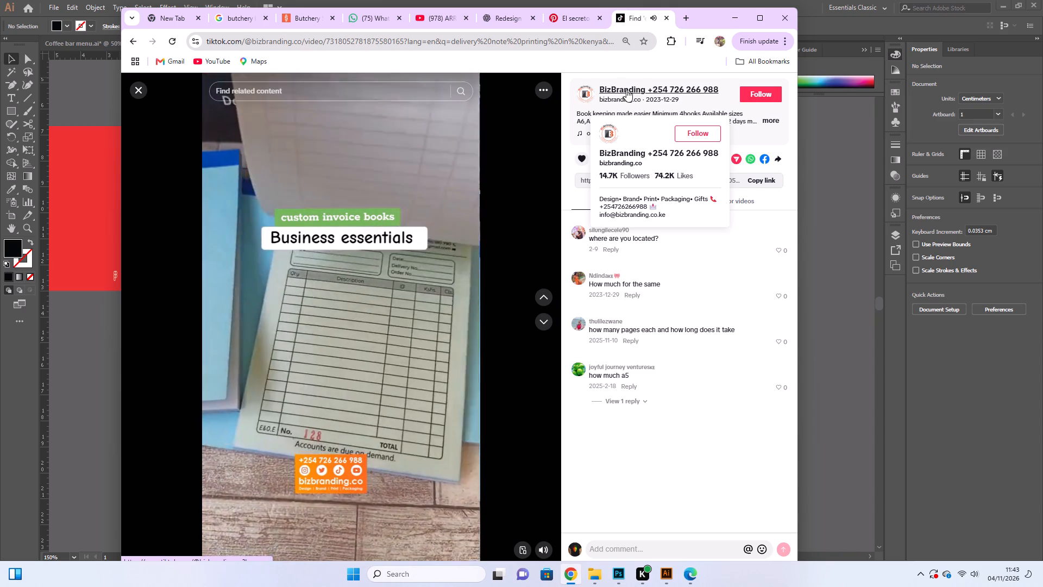
left_click(626, 90)
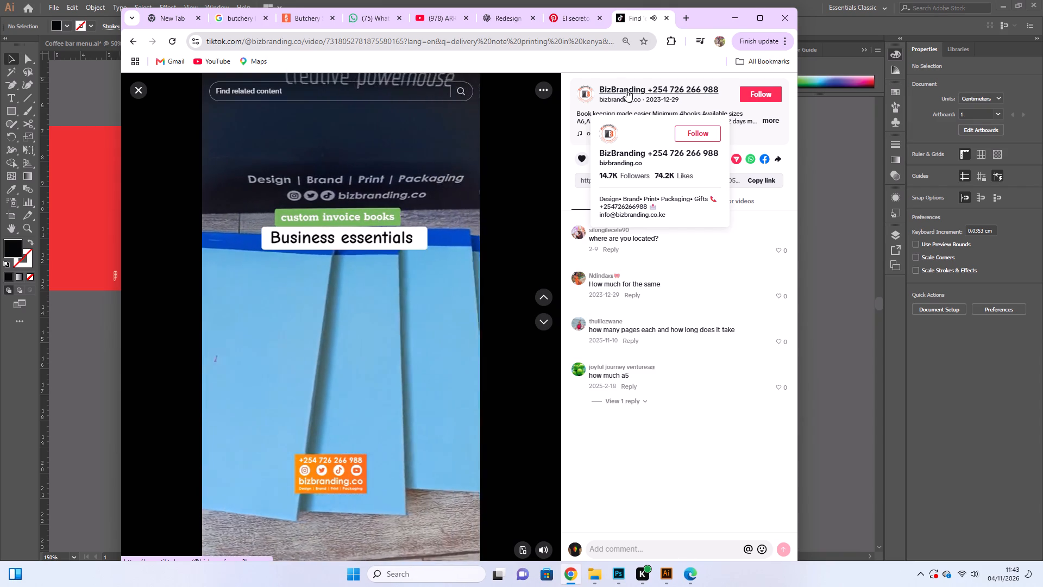
left_click(140, 87)
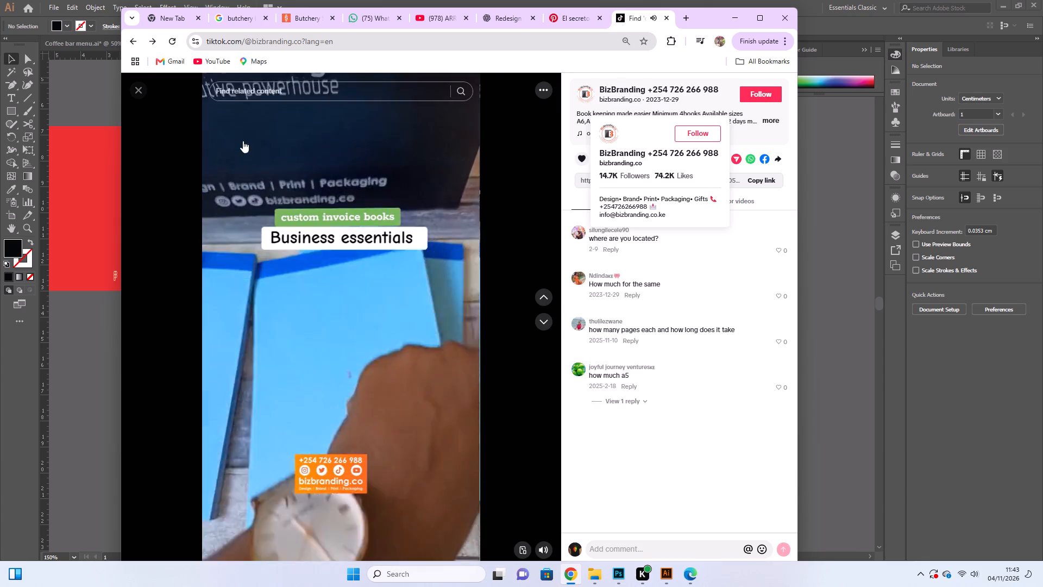
scroll(508, 278, "down", 5)
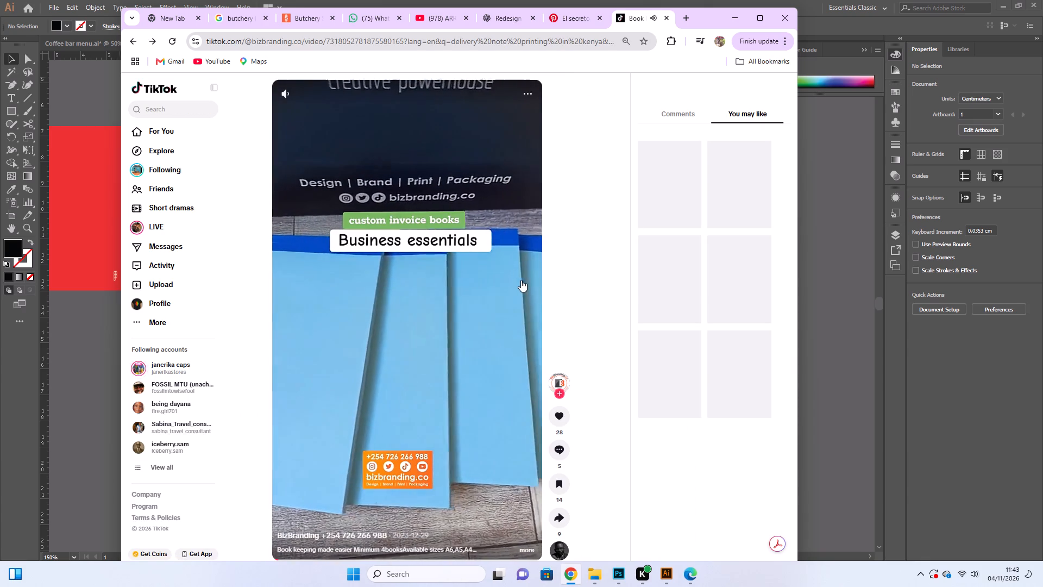
left_click(131, 40)
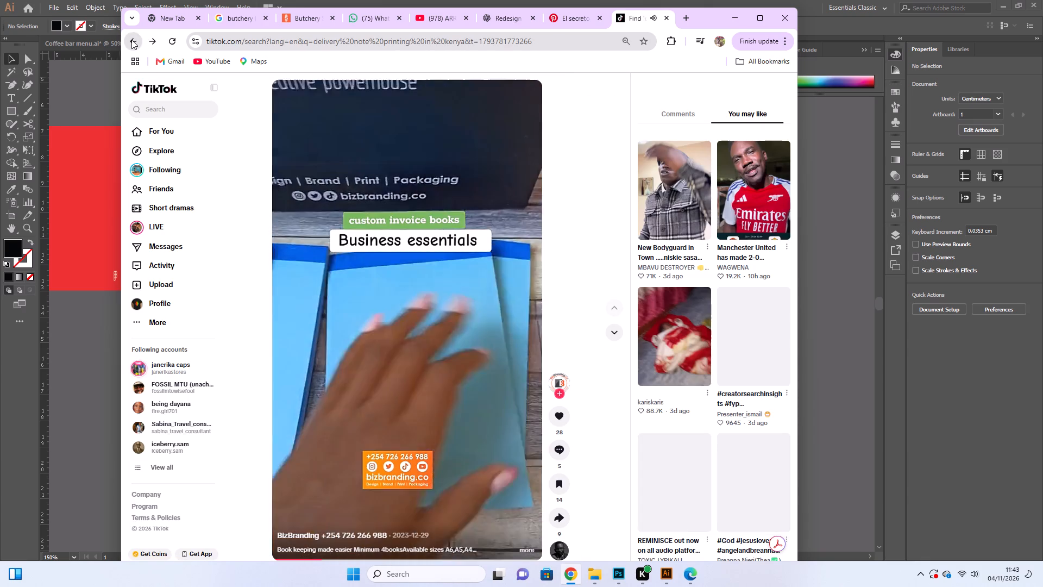
Look through the search results again and view the receiptbookprintingkenya video of receipt books being numbered by hand.
scroll(399, 230, "up", 5)
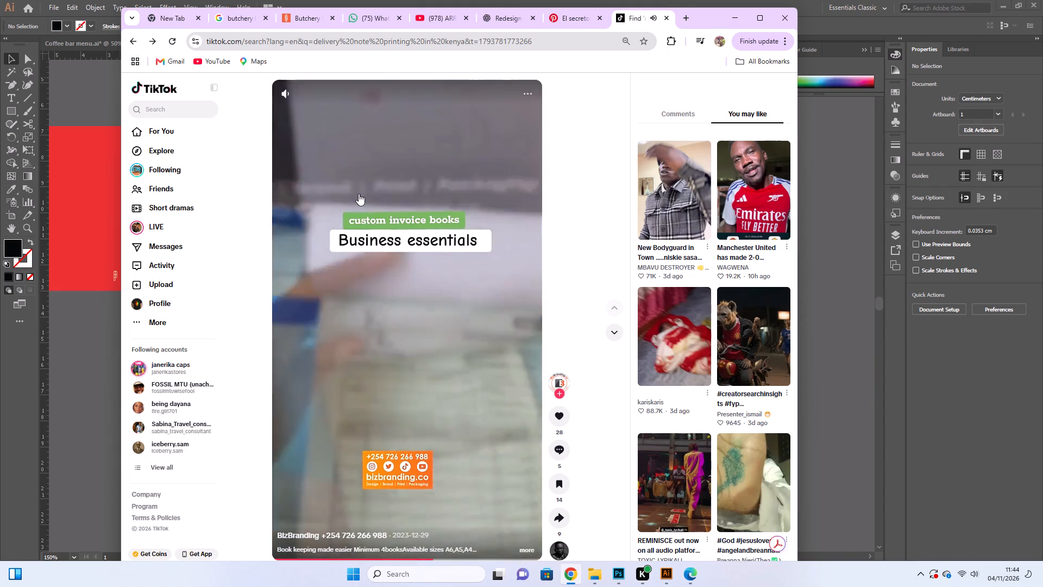
scroll(359, 193, "up", 1)
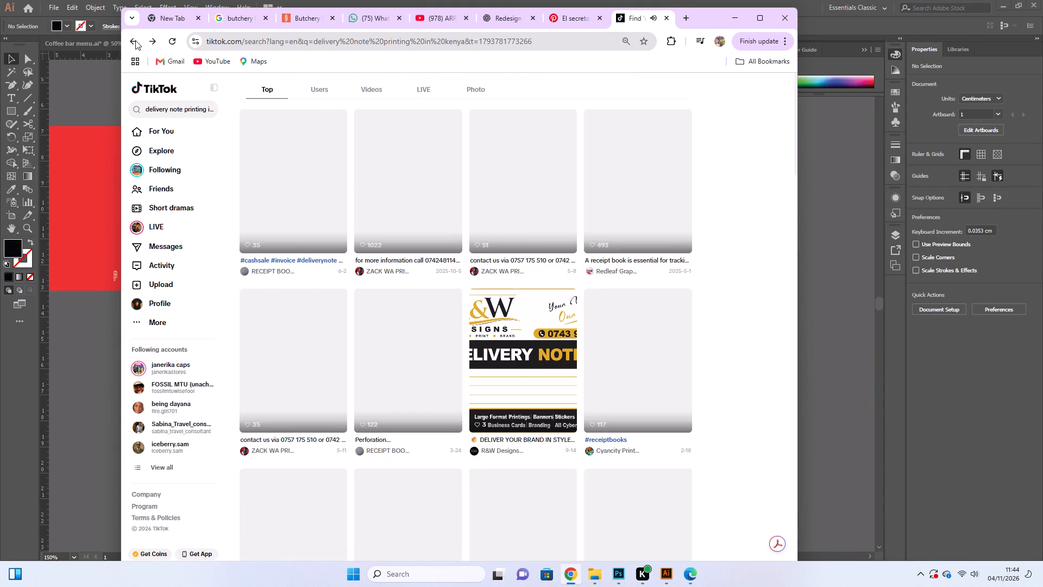
scroll(450, 320, "down", 4)
scroll(550, 336, "down", 3)
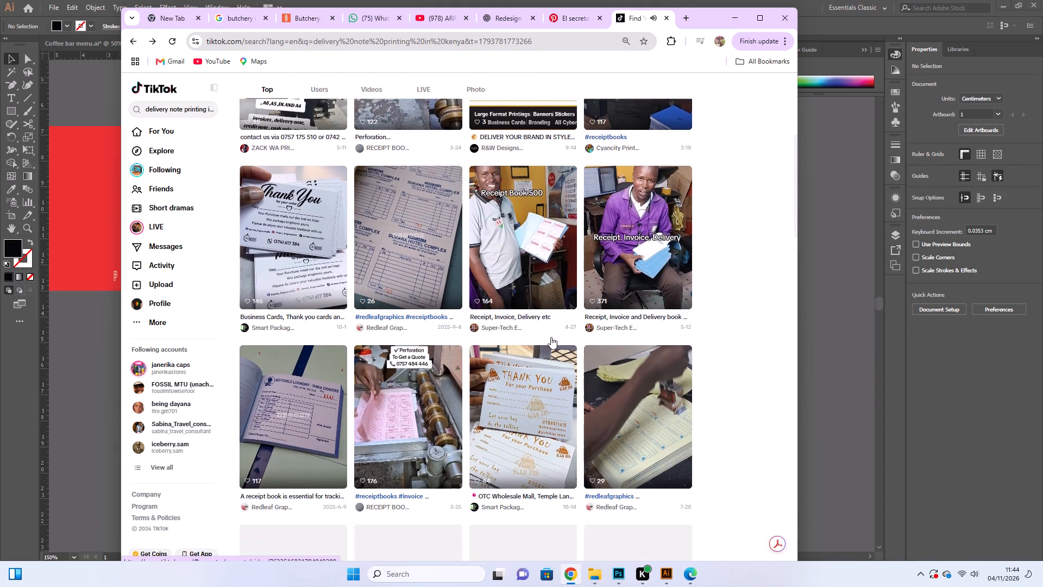
scroll(557, 347, "down", 4)
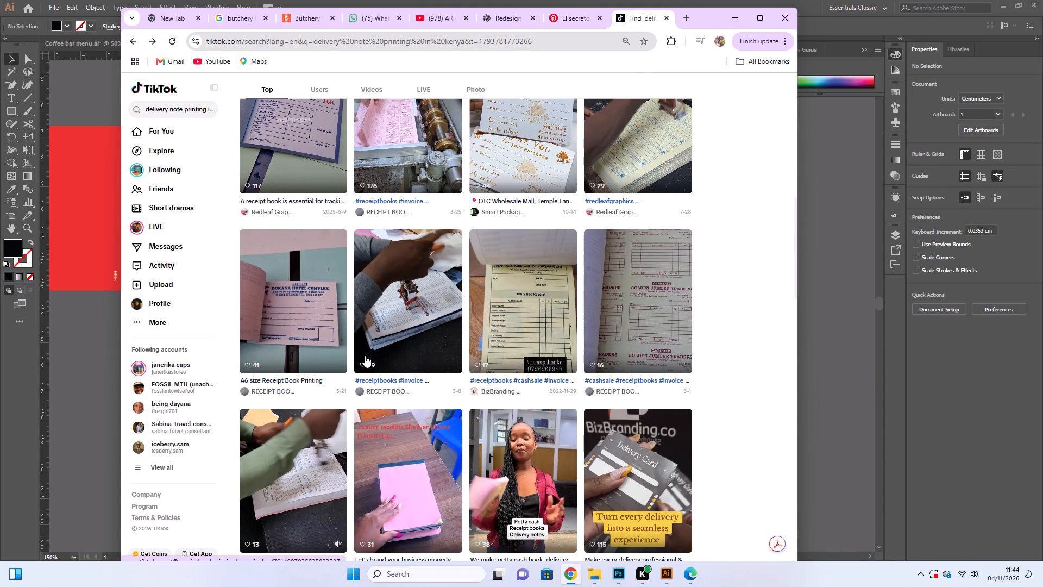
left_click(311, 457)
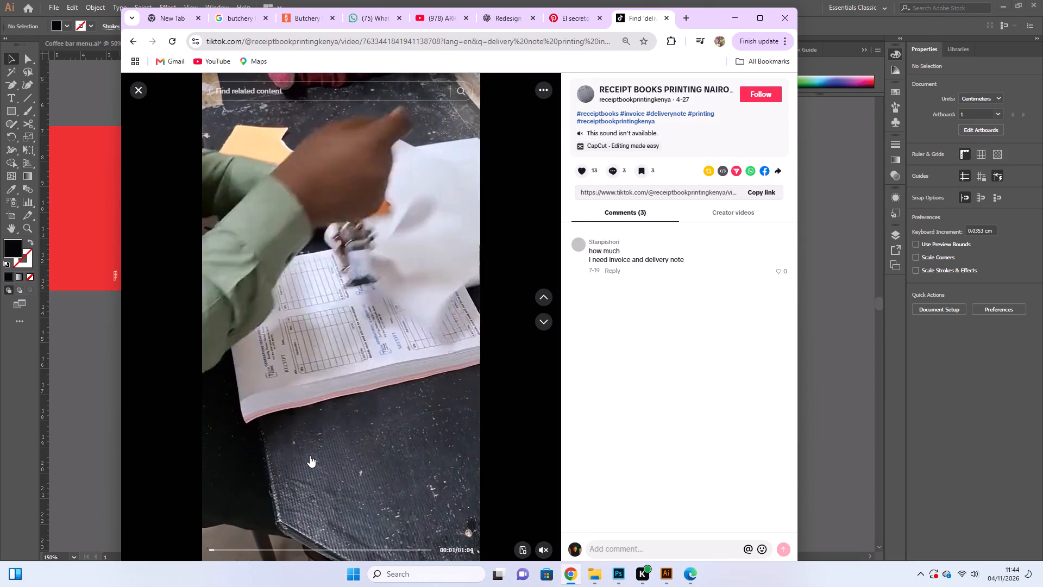
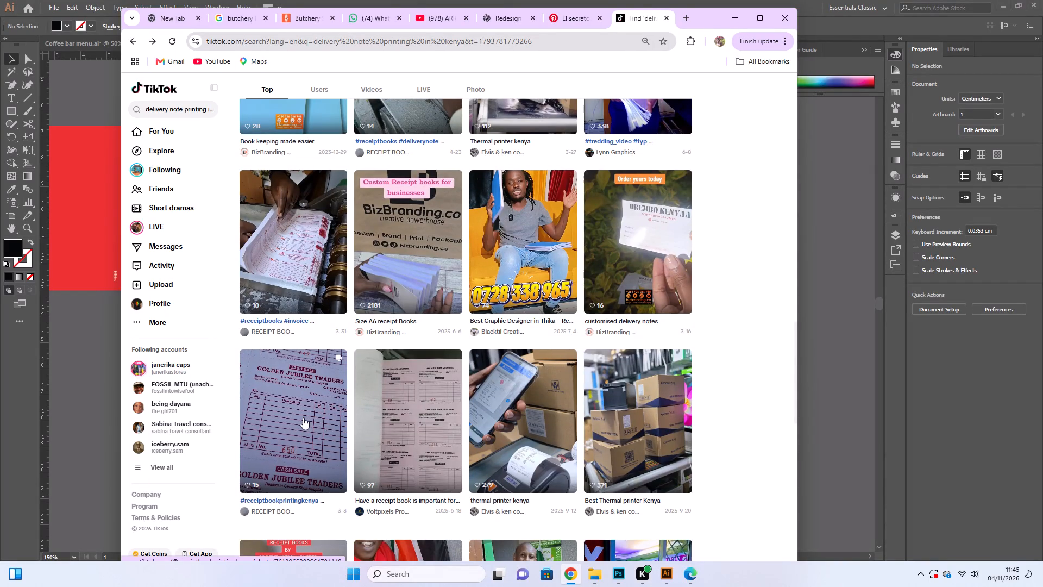
View receiptbookprintingkenya's photo post of the 6 UP A4 receipt book for Golden Jubilee Traders, and return to the search results.
scroll(303, 417, "down", 4)
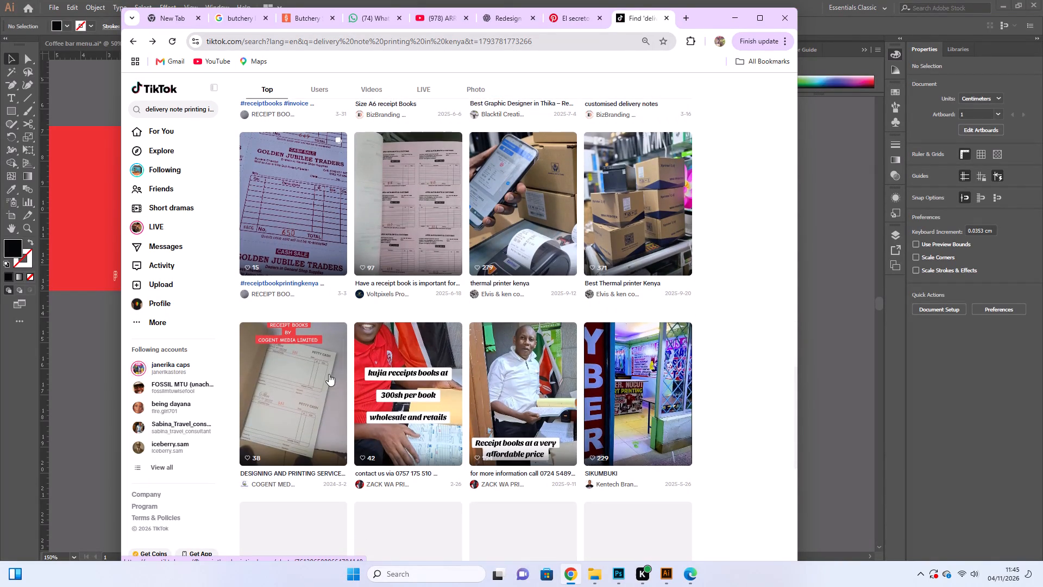
left_click(292, 246)
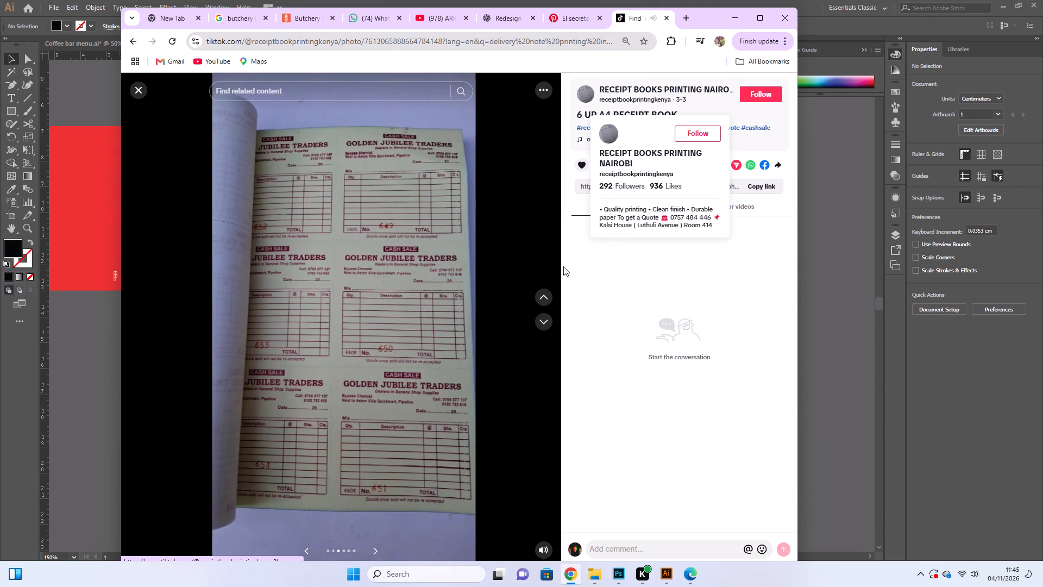
left_click(135, 89)
Look further through the search results, open Maasai on Board's video on making notepads, and return to the results.
scroll(420, 302, "down", 6)
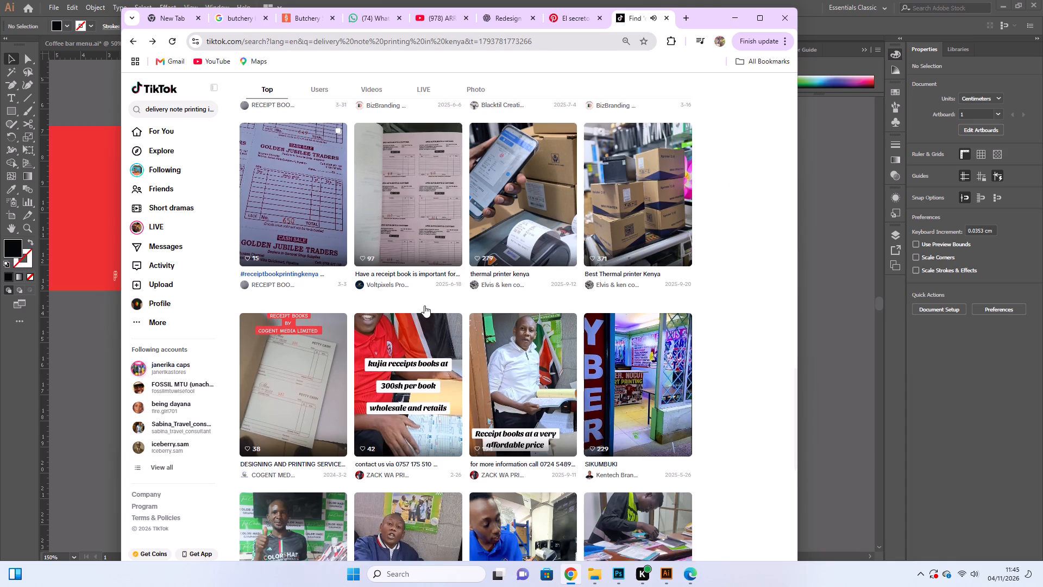
scroll(424, 305, "down", 2)
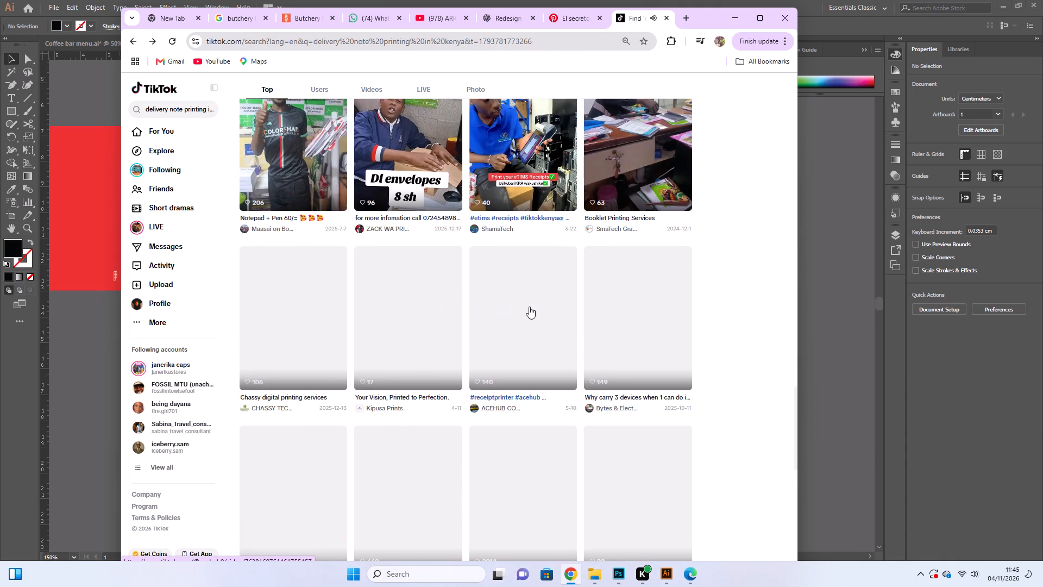
scroll(529, 307, "down", 5)
scroll(531, 308, "up", 6)
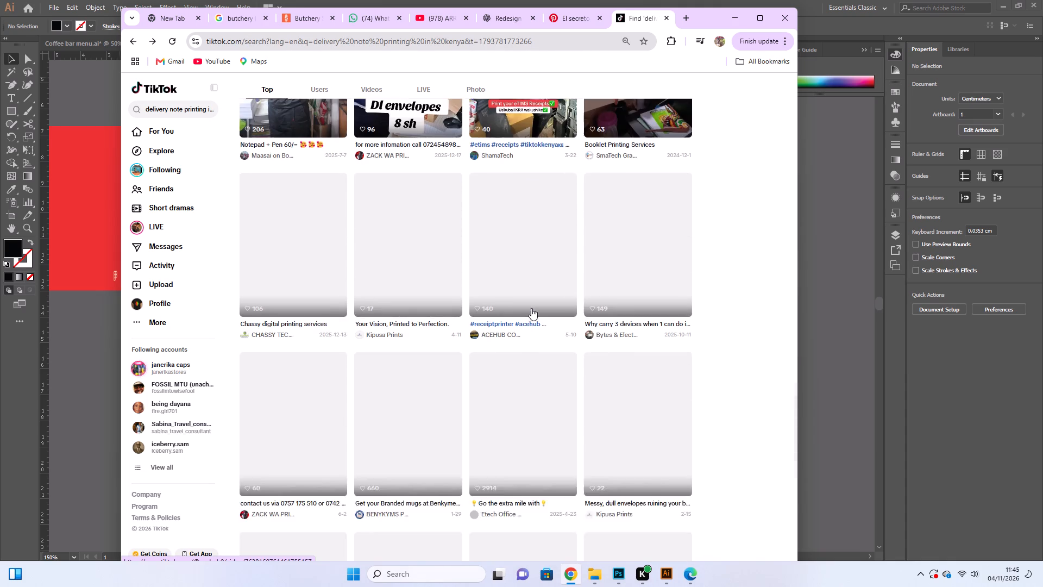
scroll(531, 308, "up", 2)
scroll(581, 330, "down", 4)
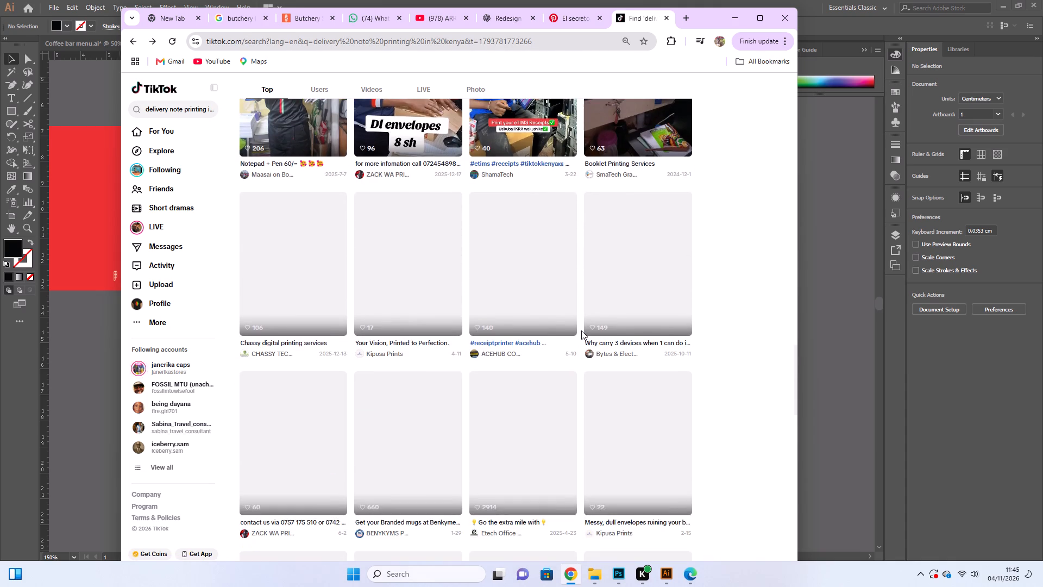
scroll(581, 330, "up", 2)
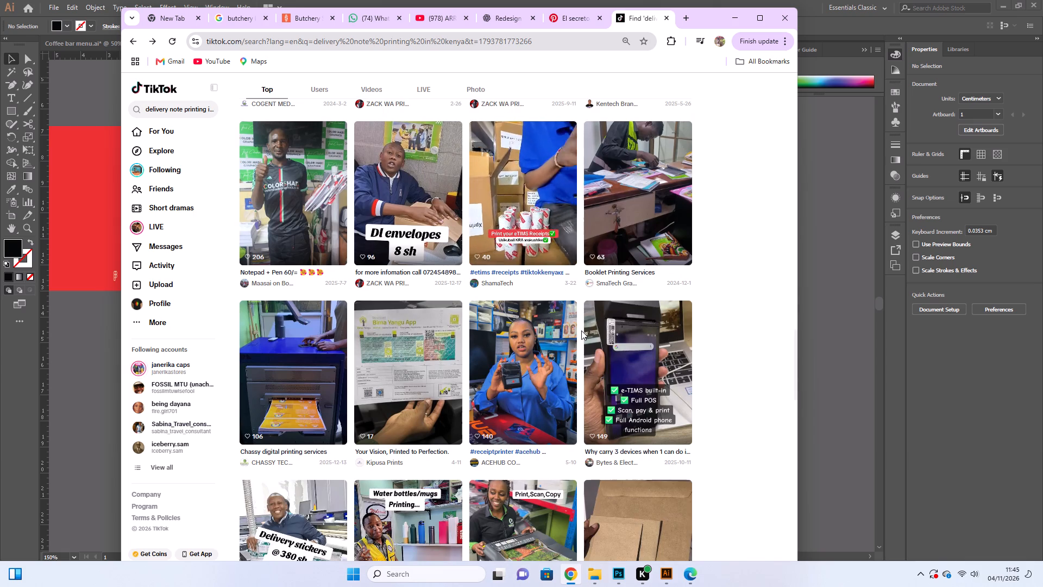
left_click(309, 210)
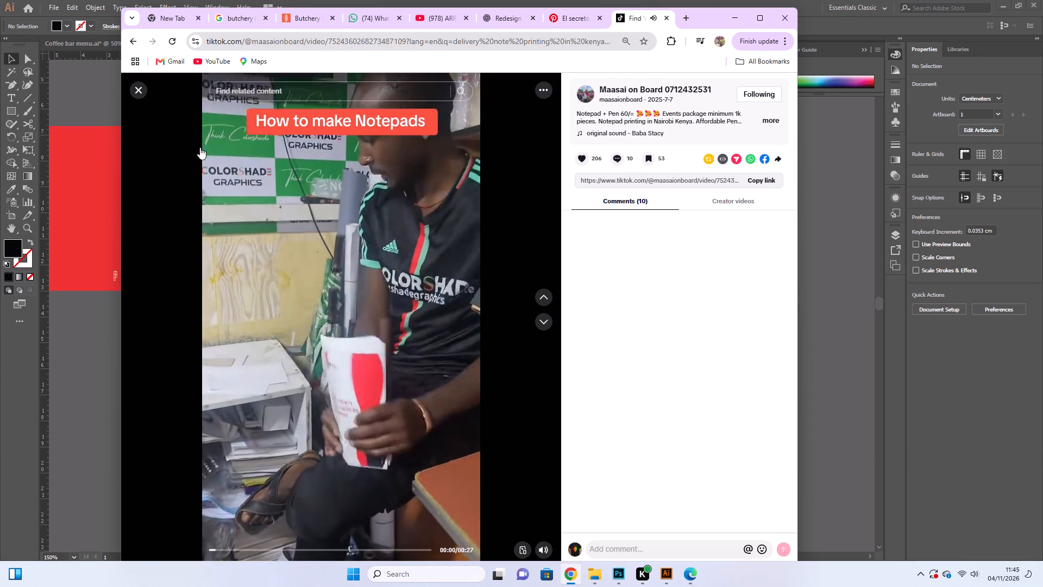
left_click(141, 91)
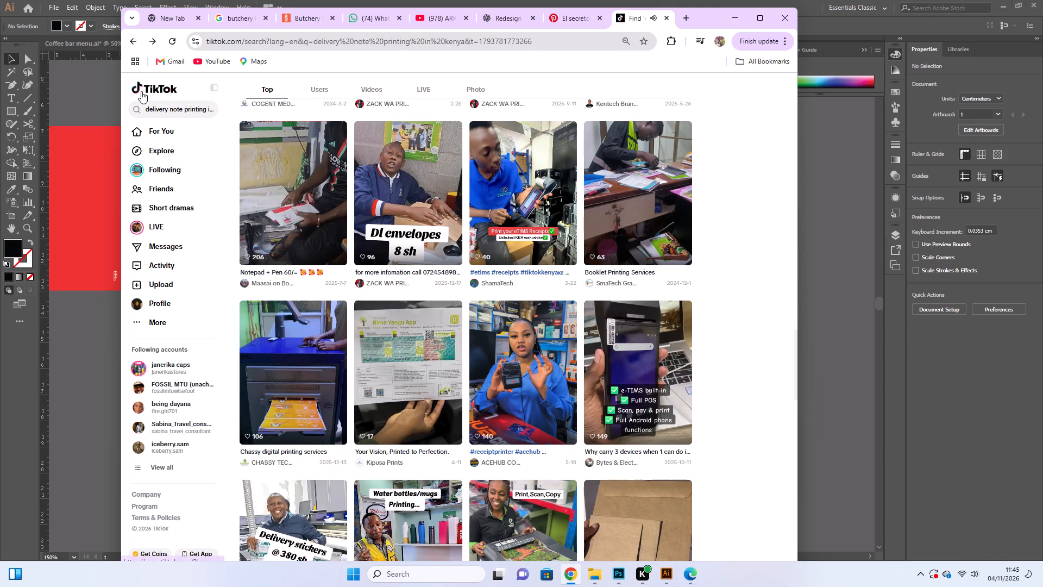
Browse further down the delivery note printing results for more receipt book and delivery note examples.
scroll(403, 370, "down", 5)
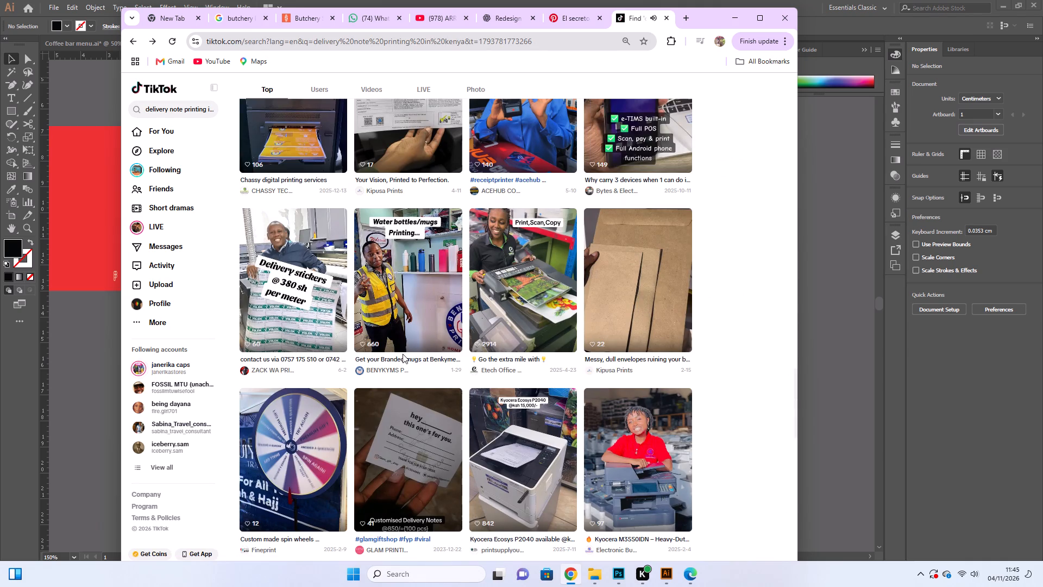
scroll(404, 358, "down", 3)
scroll(444, 441, "down", 3)
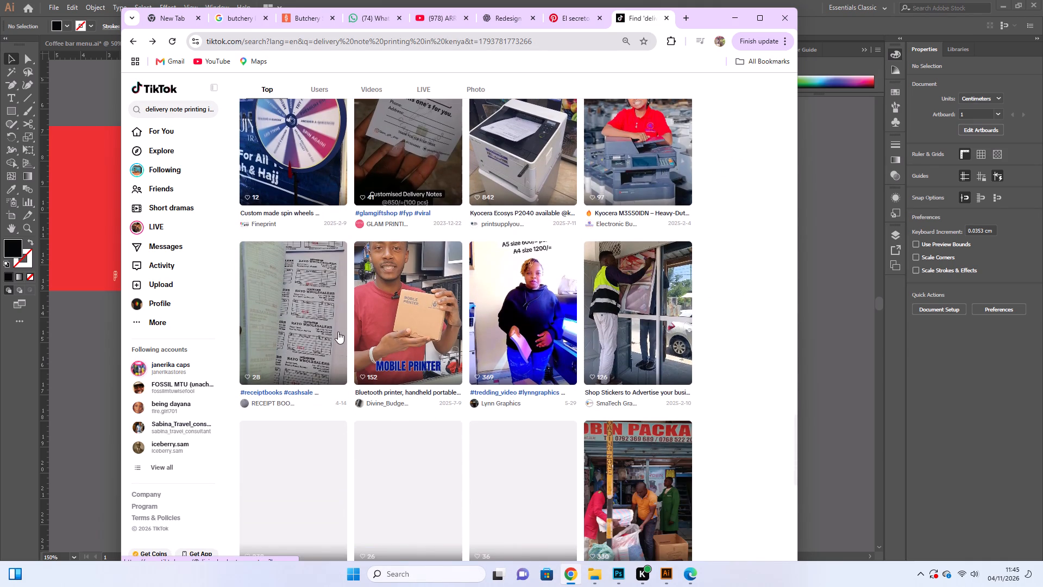
scroll(386, 395, "down", 4)
scroll(393, 371, "up", 5)
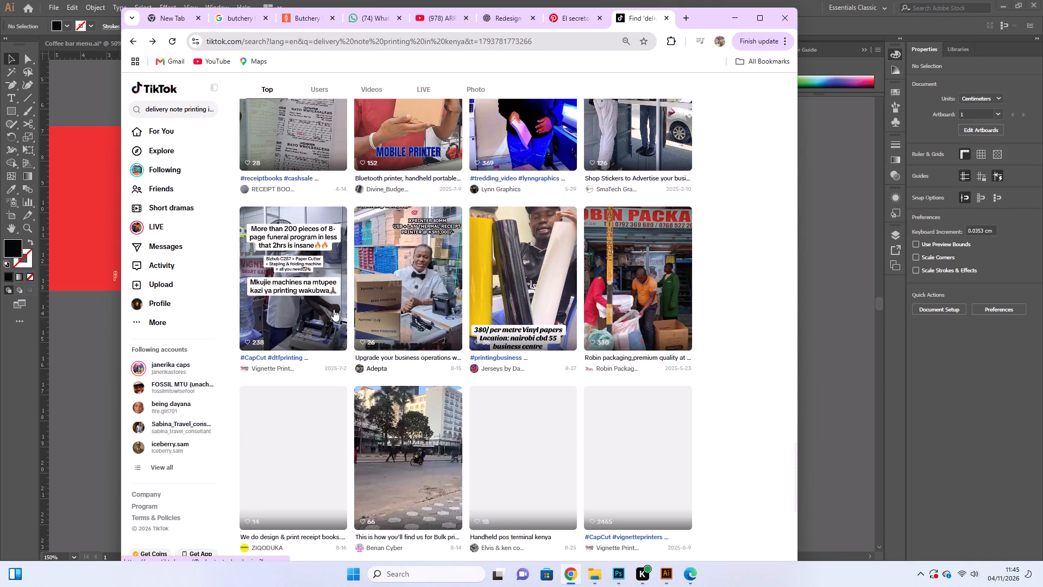
Change the search to "delivery note printing nairobi" and run it.
left_click(209, 106)
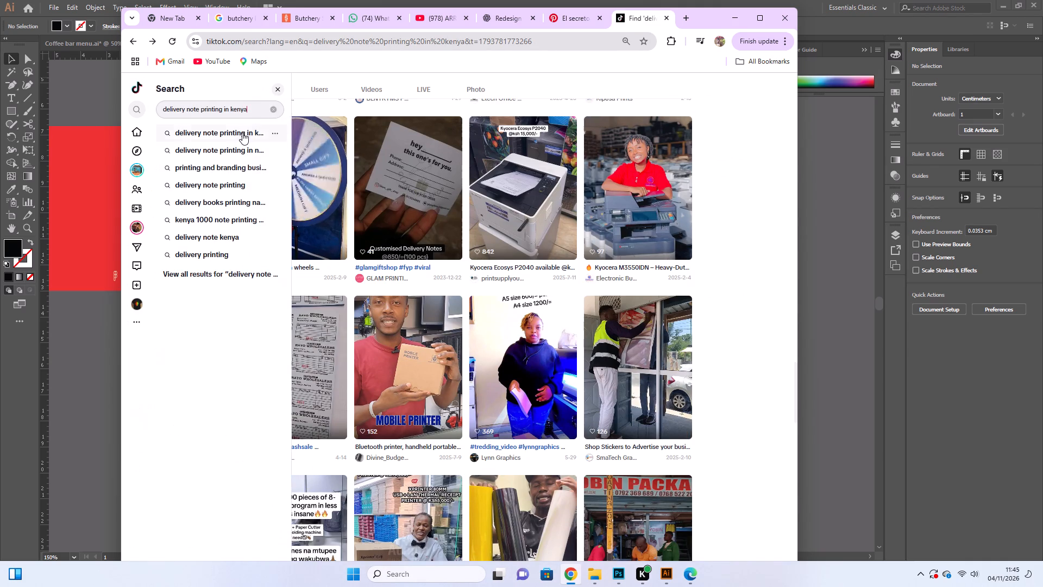
left_click_drag(247, 110, 227, 113)
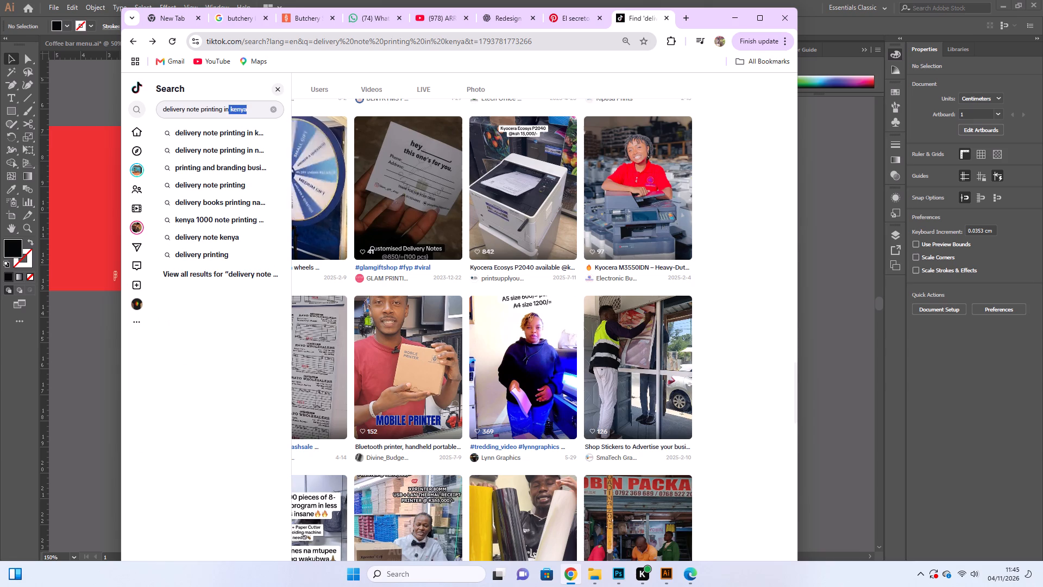
left_click_drag(227, 113, 224, 113)
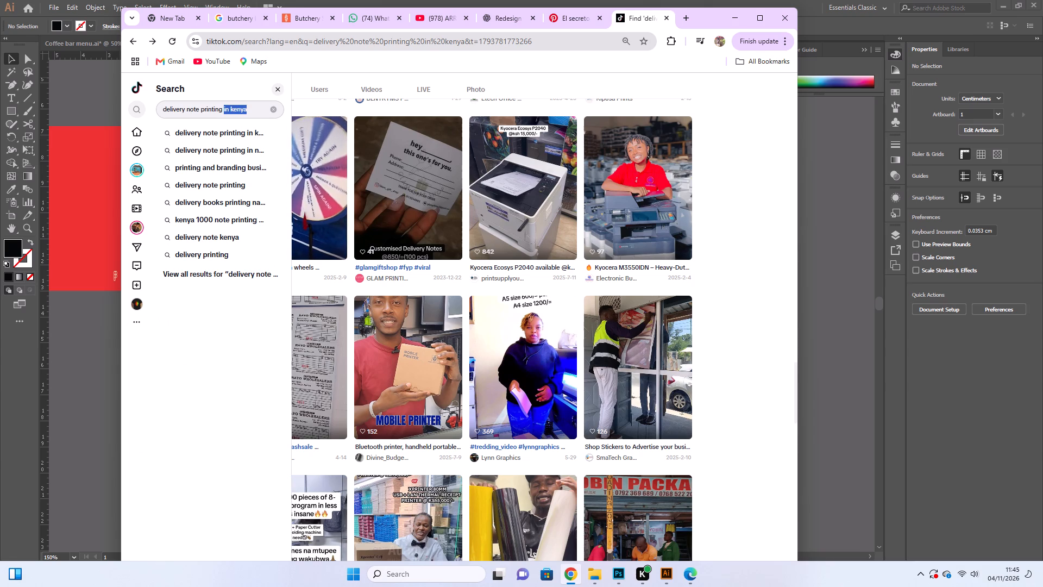
key("BackSpace")
type("nairobi")
key("Return")
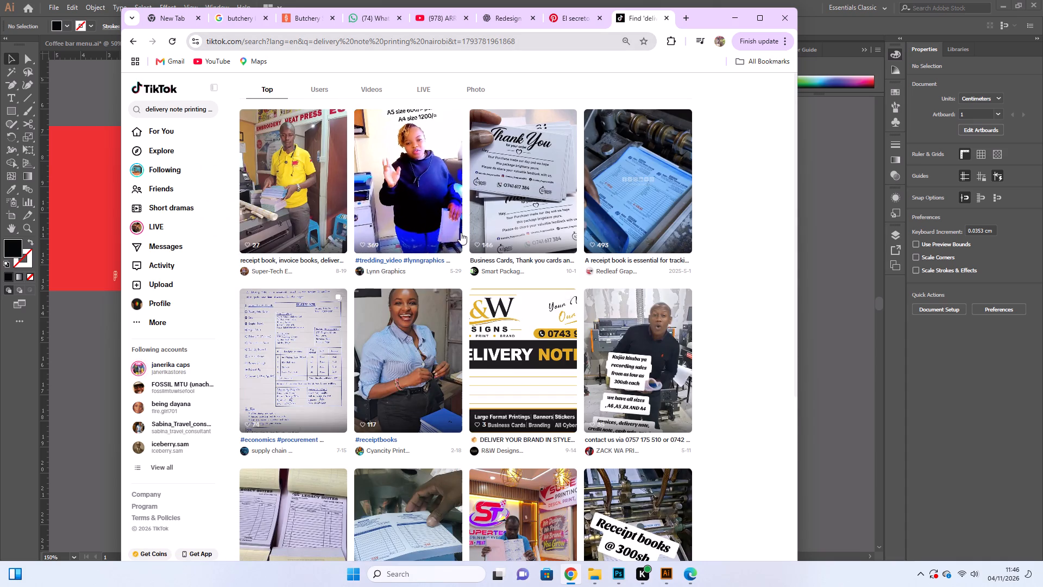
Watch the Super-Tech Experts video on receipt, invoice and delivery books, and return to the search results.
scroll(356, 325, "up", 3)
left_click(305, 185)
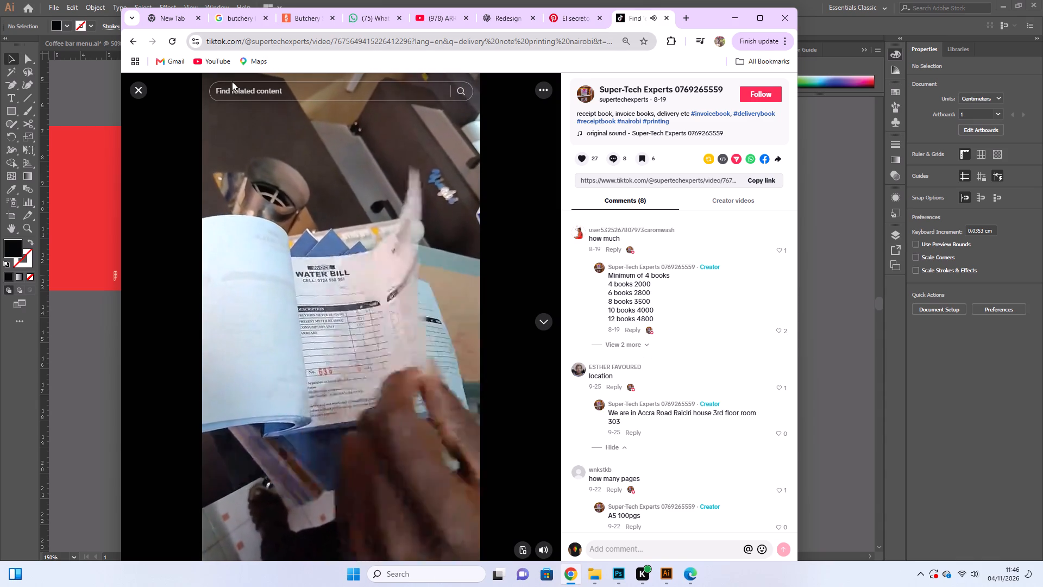
left_click(141, 90)
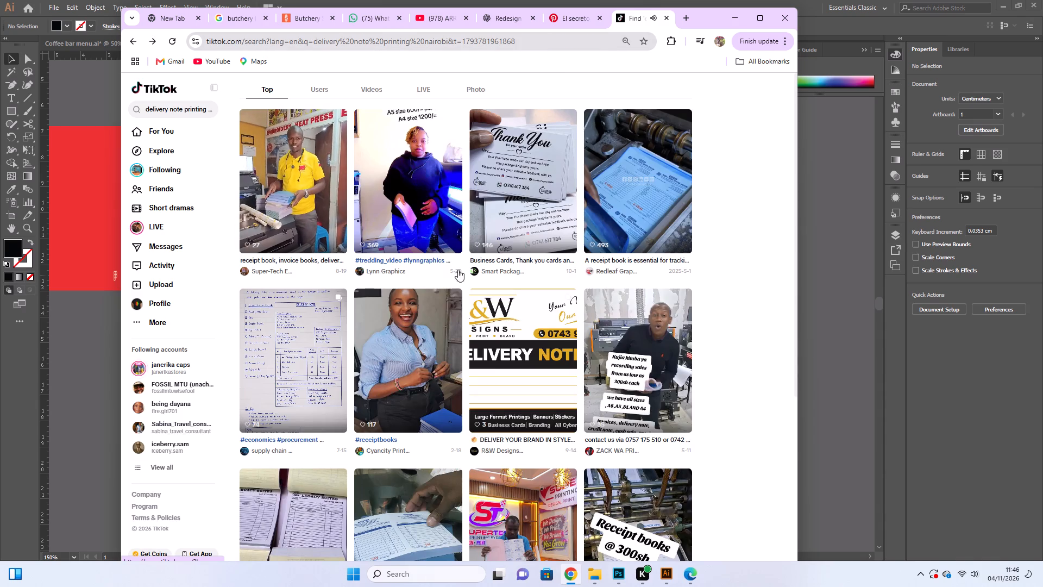
Open the Cyancity Prints & Brands receipt books video from the results and watch it.
left_click(410, 371)
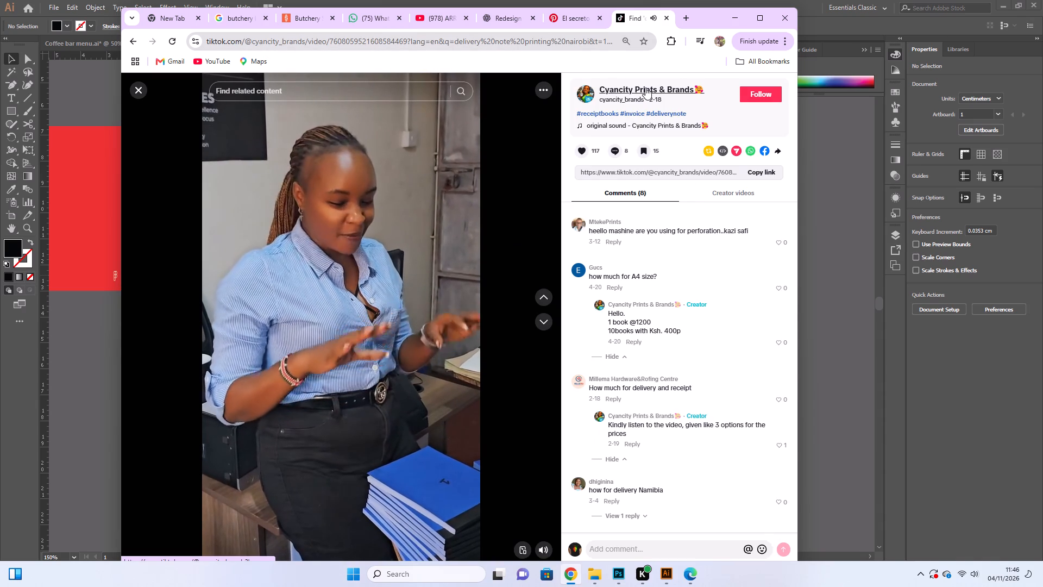
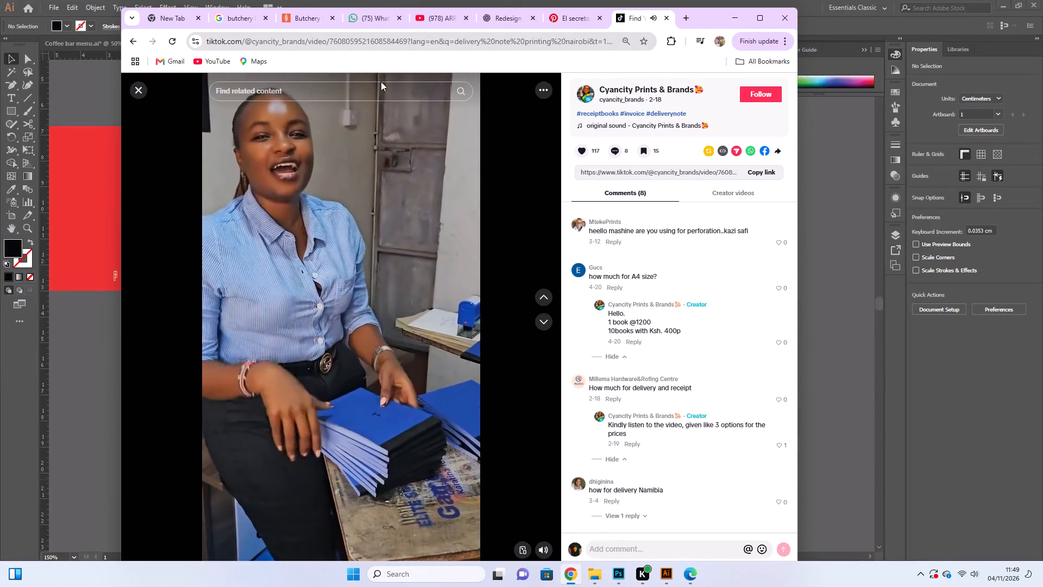
Open the Cyancity Prints & Brands creator profile from the receipt books video.
left_click(643, 88)
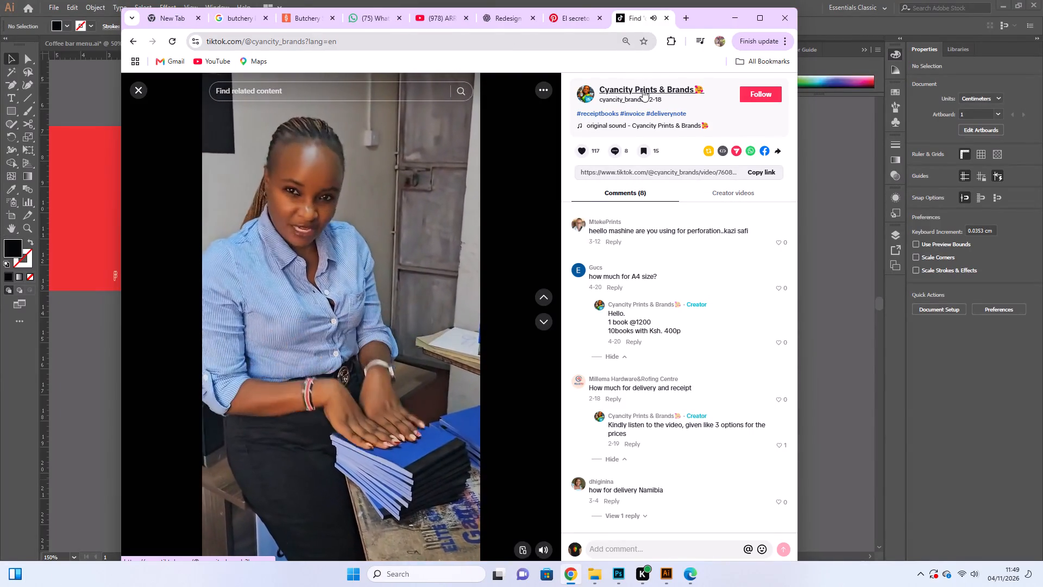
left_click(651, 91)
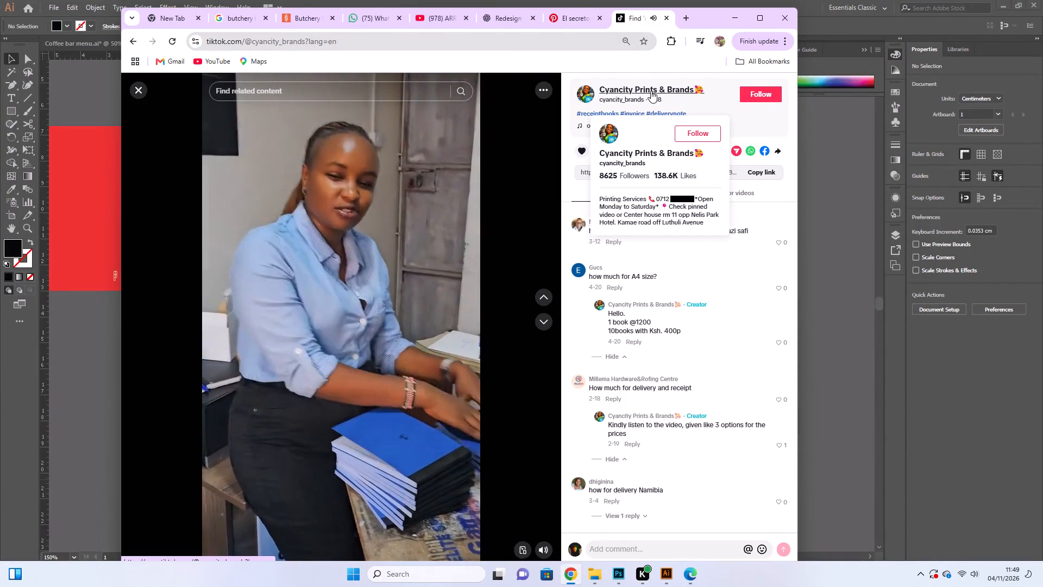
left_click(651, 91)
double_click(651, 91)
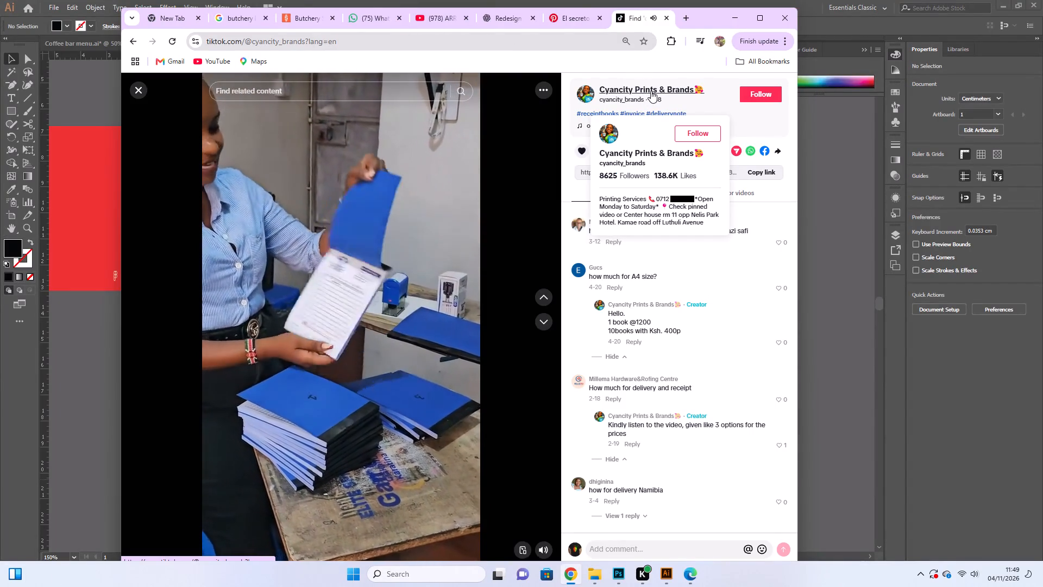
double_click(650, 90)
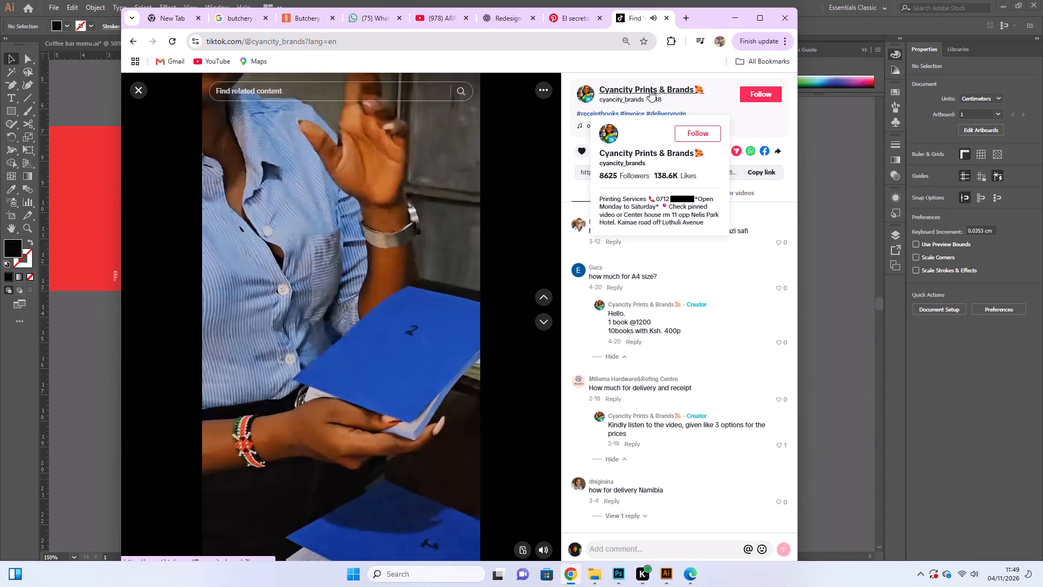
scroll(414, 243, "down", 4)
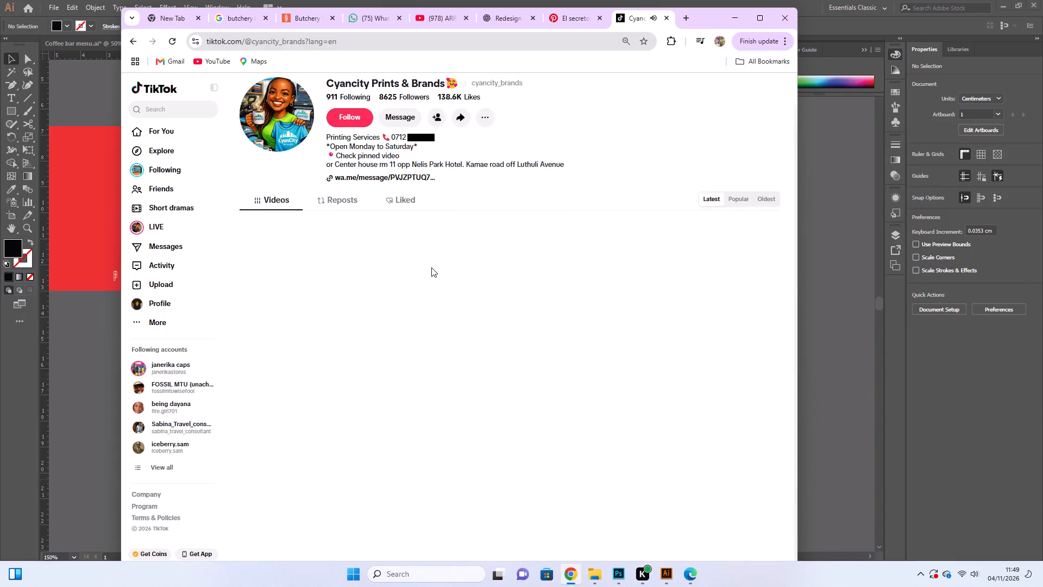
scroll(439, 276, "down", 1)
scroll(439, 276, "up", 3)
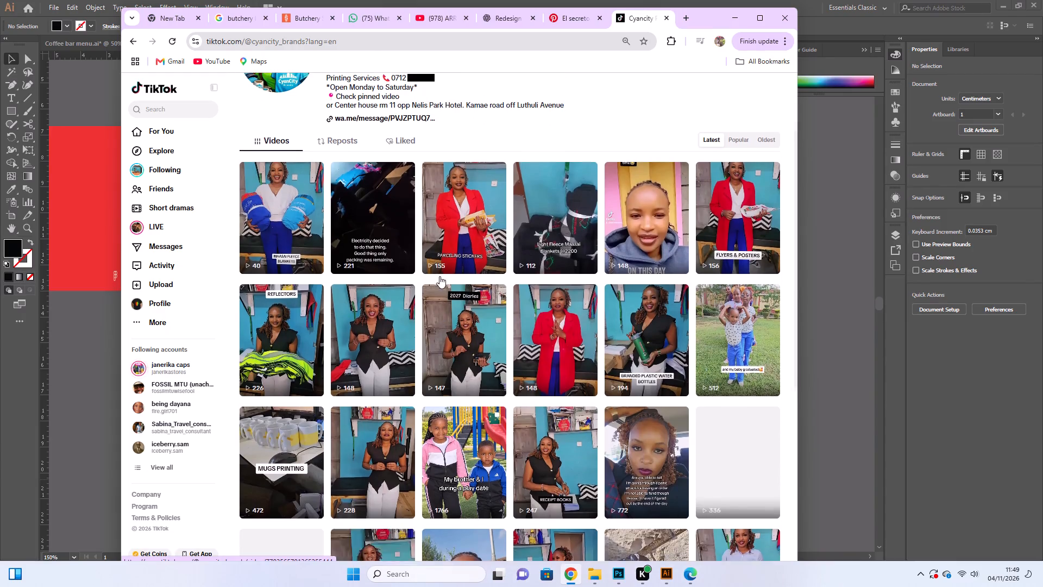
scroll(439, 276, "up", 1)
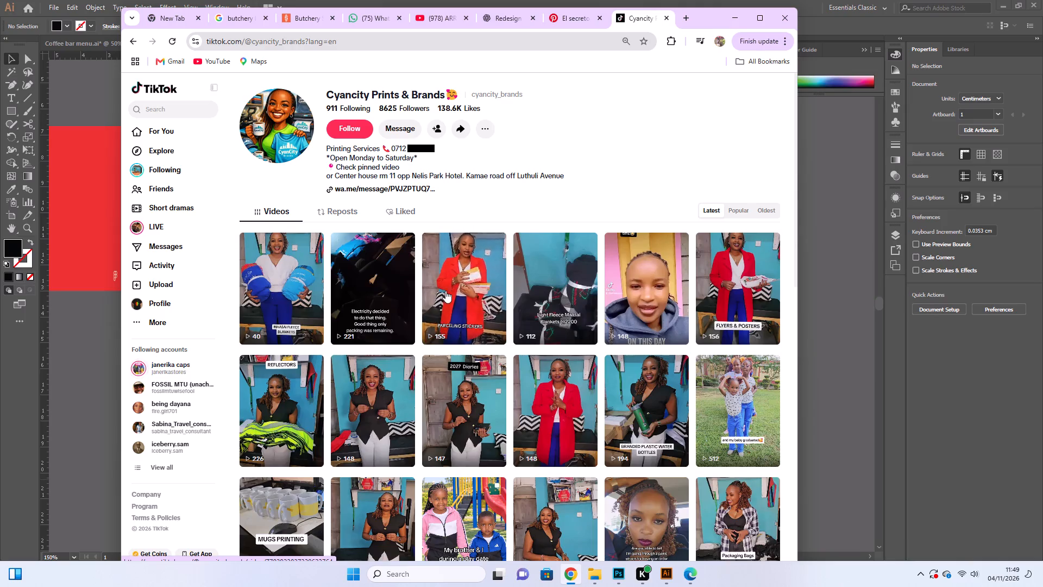
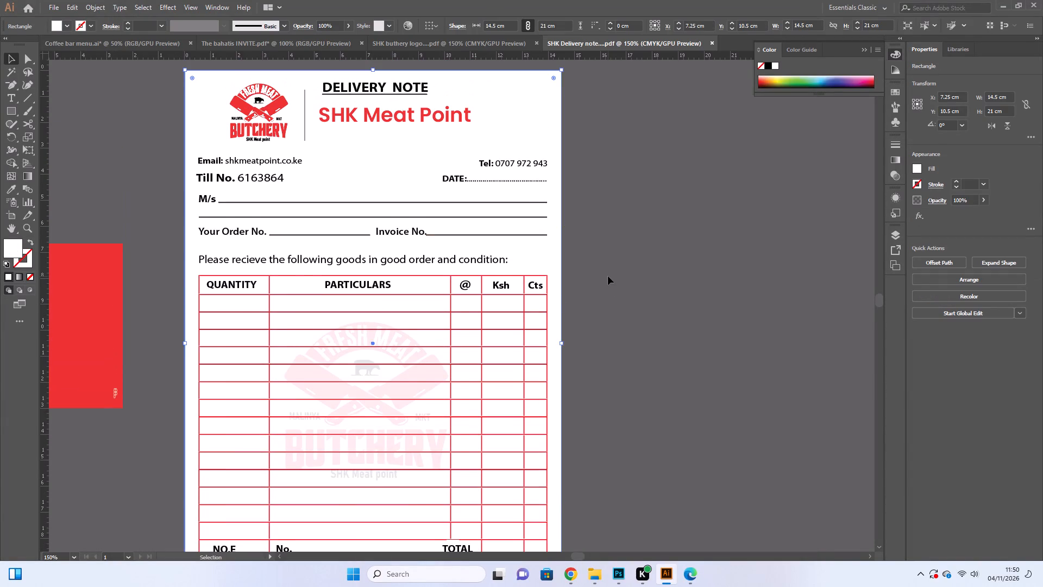
Save the SHK Delivery note document as an Adobe PDF in the Downloads folder, keeping its existing file name.
scroll(608, 276, "down", 6)
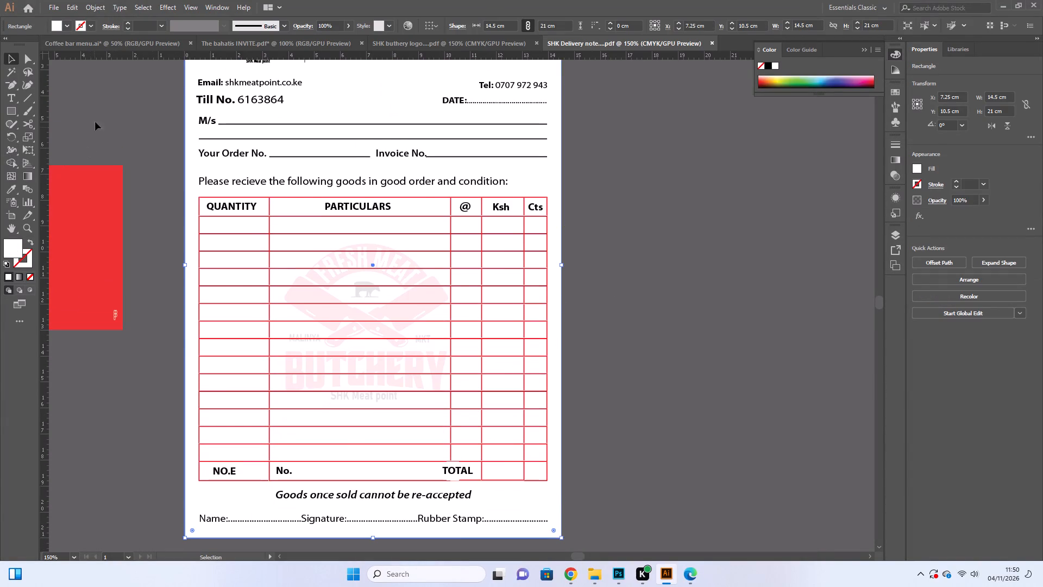
left_click(50, 7)
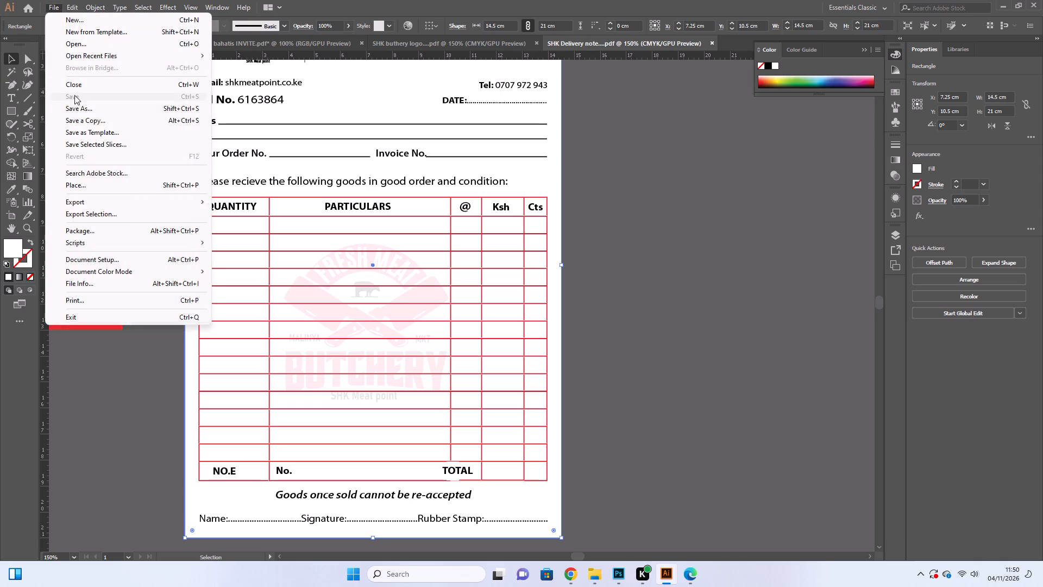
left_click(76, 103)
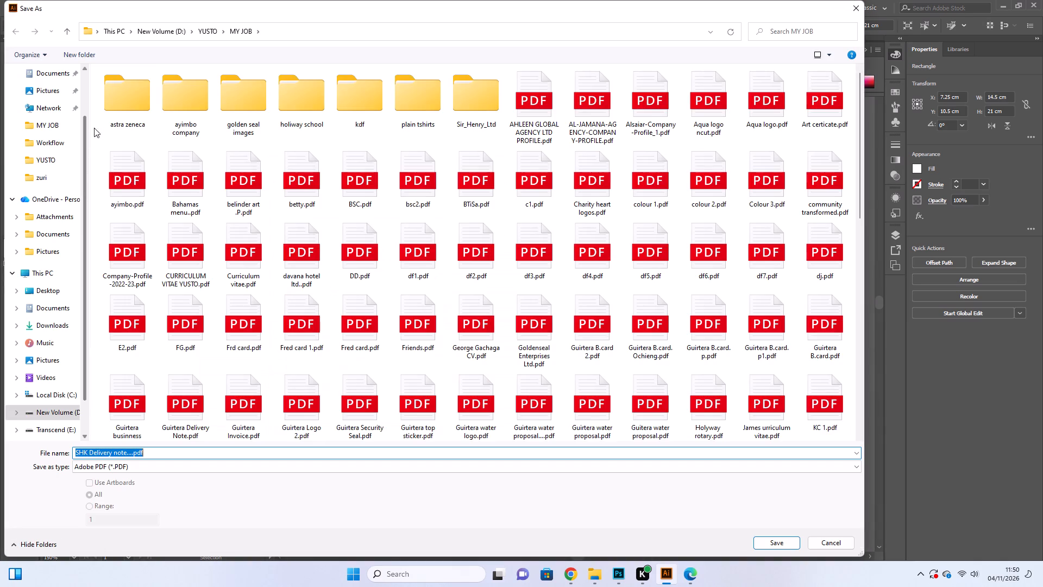
scroll(84, 197, "up", 4)
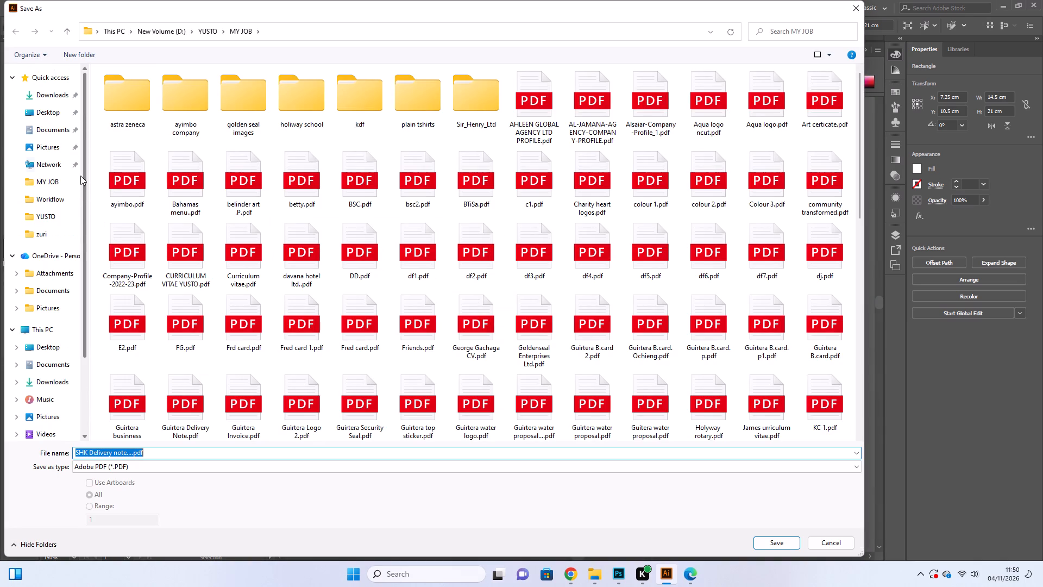
left_click(47, 96)
scroll(76, 131, "up", 3)
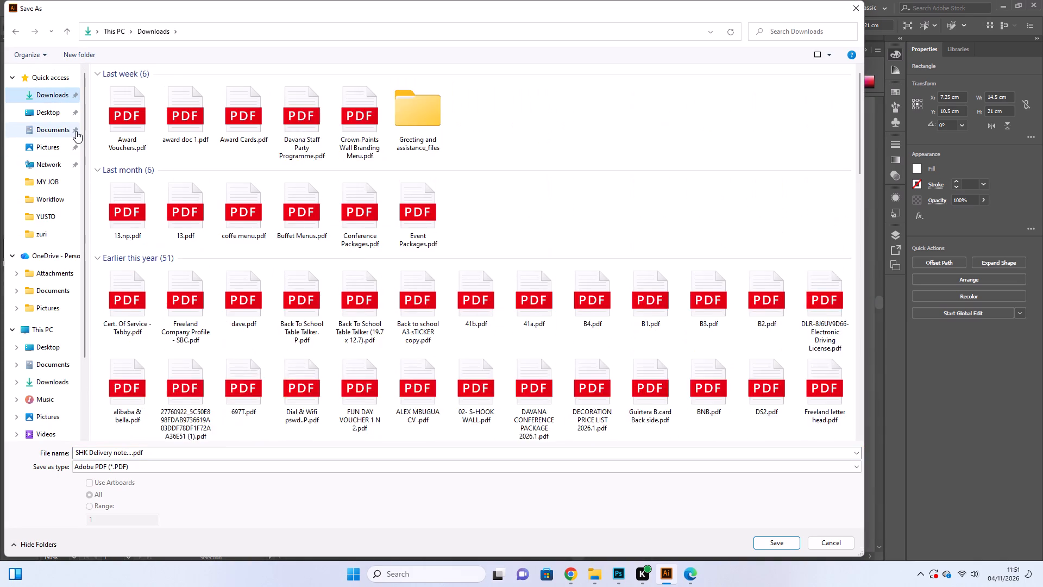
scroll(76, 131, "up", 1)
left_click(47, 95)
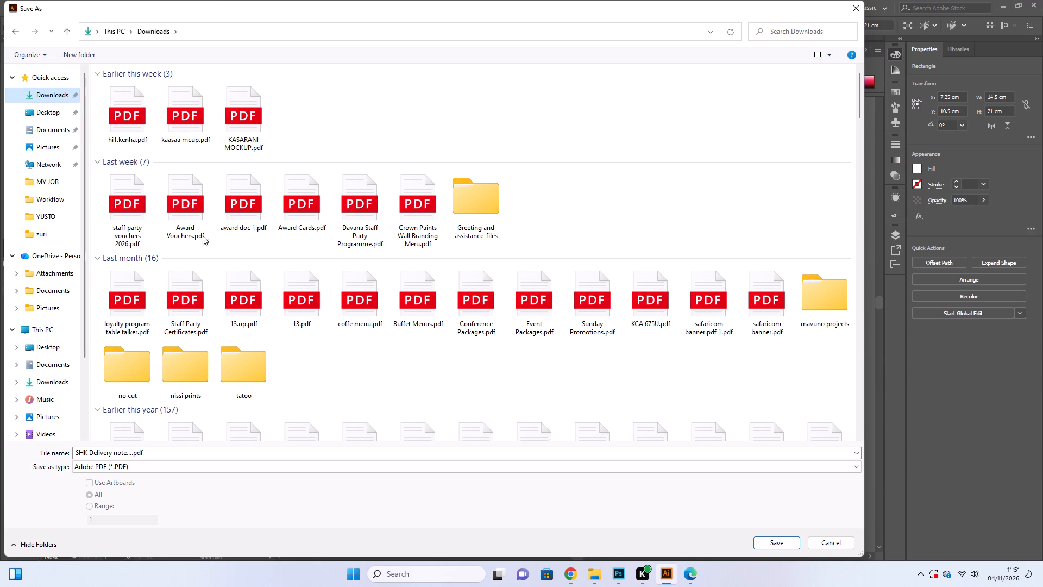
left_click(787, 544)
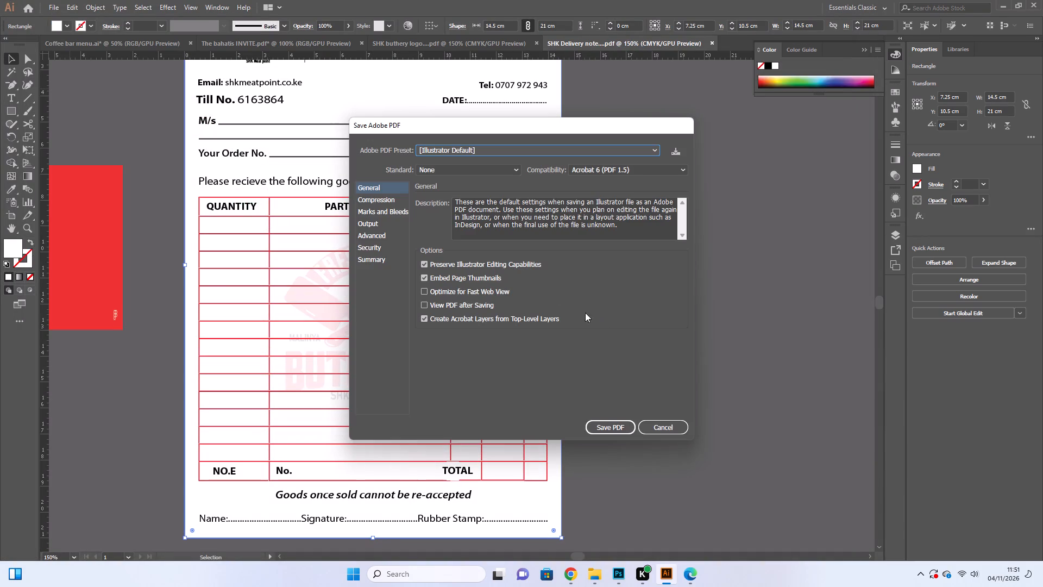
Save the delivery note as the Adobe PDF "SHK Delivery note....pdf" in the MY JOB folder, replacing the existing file with Illustrator Default settings.
left_click(659, 426)
left_click(49, 4)
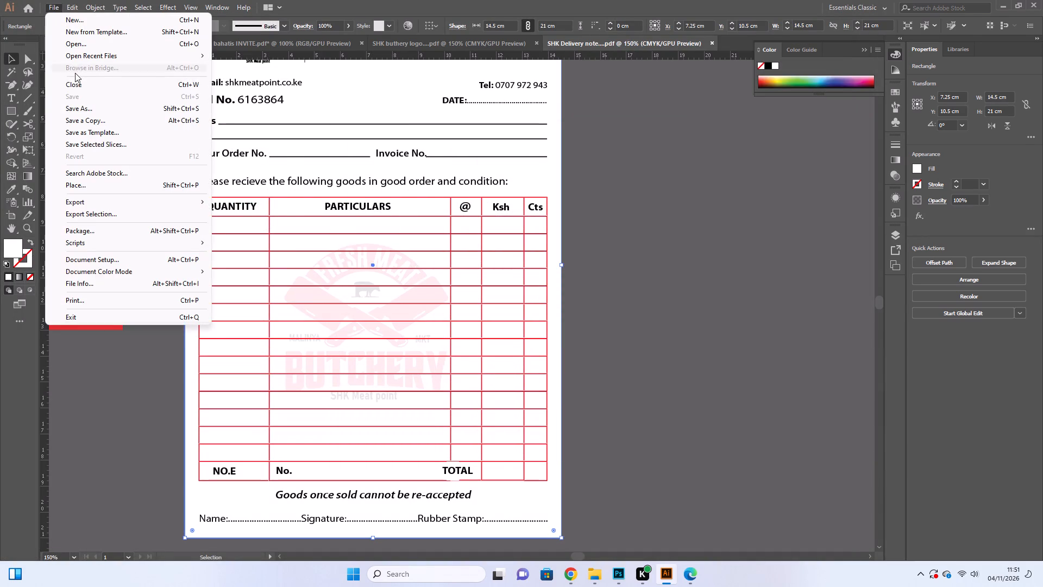
left_click(81, 107)
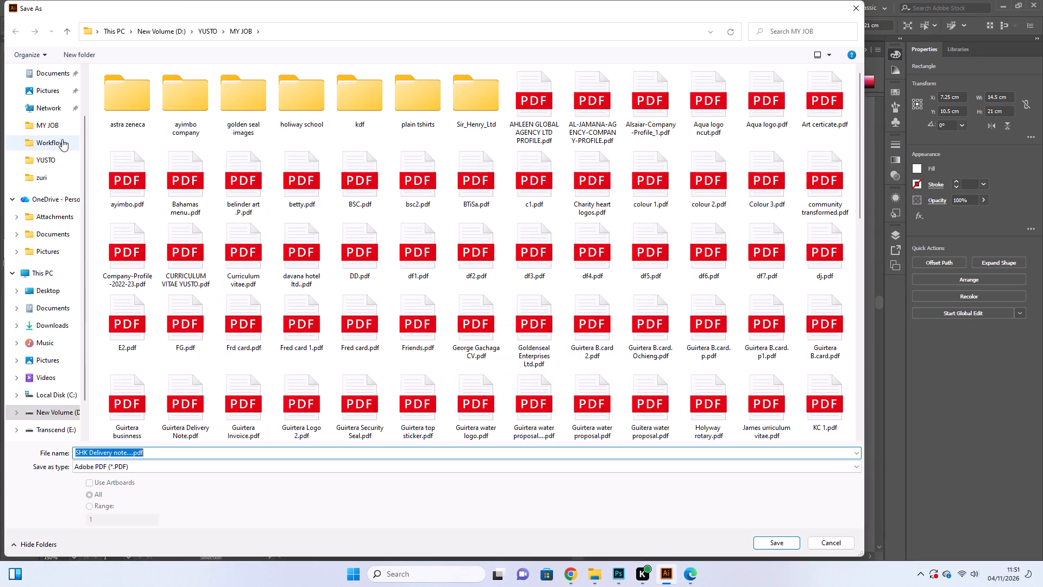
left_click(56, 127)
left_click(771, 548)
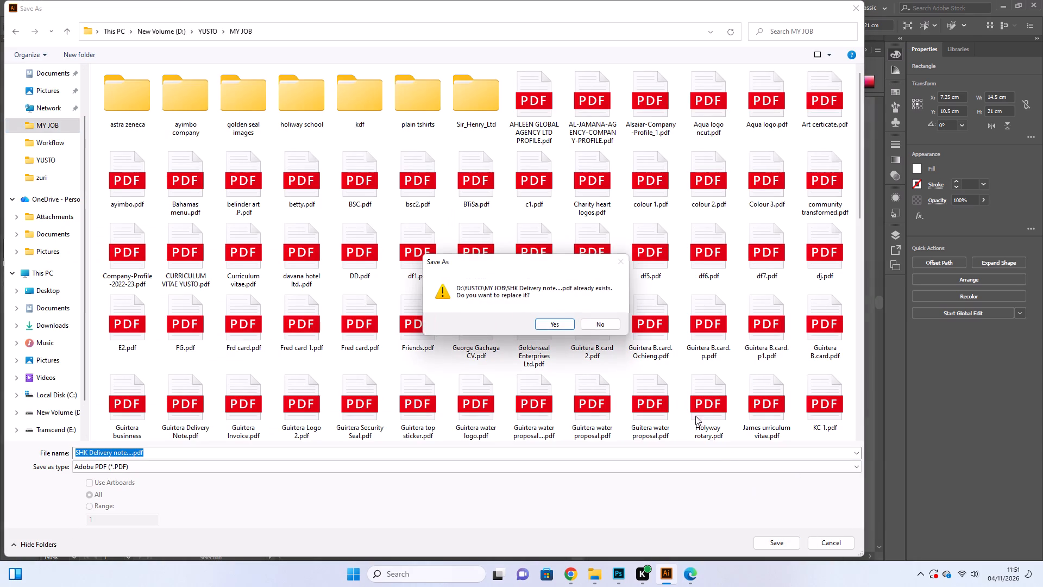
left_click(558, 327)
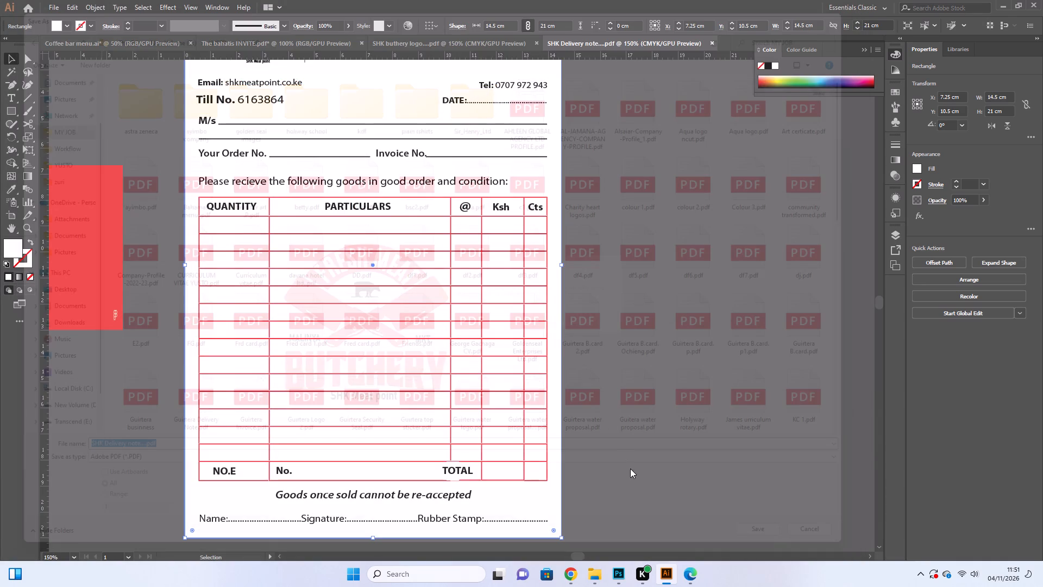
left_click(604, 425)
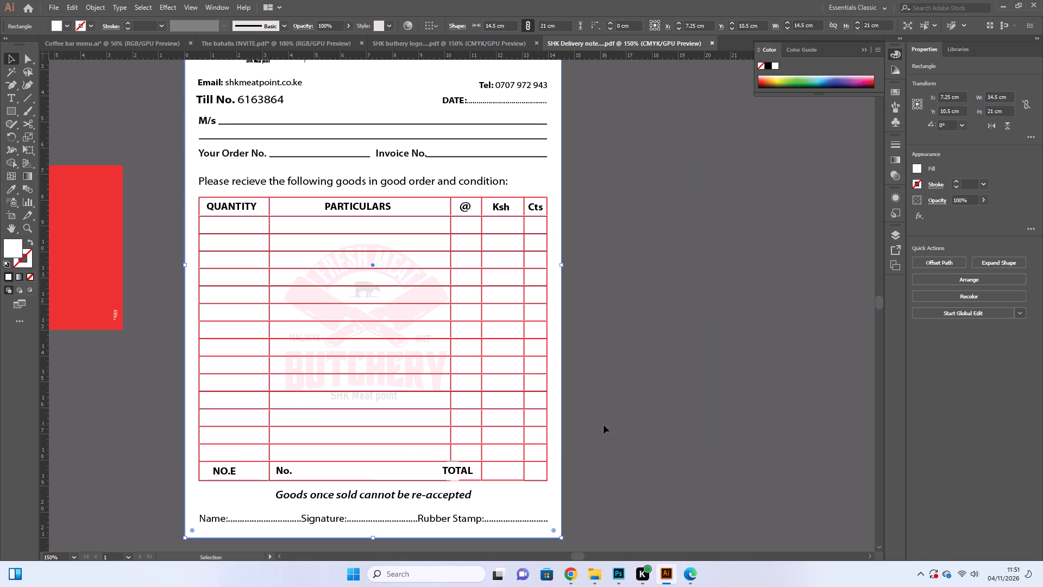
Review the delivery note's layout from the goods table up to the SHK Meat Point header.
left_click(547, 255)
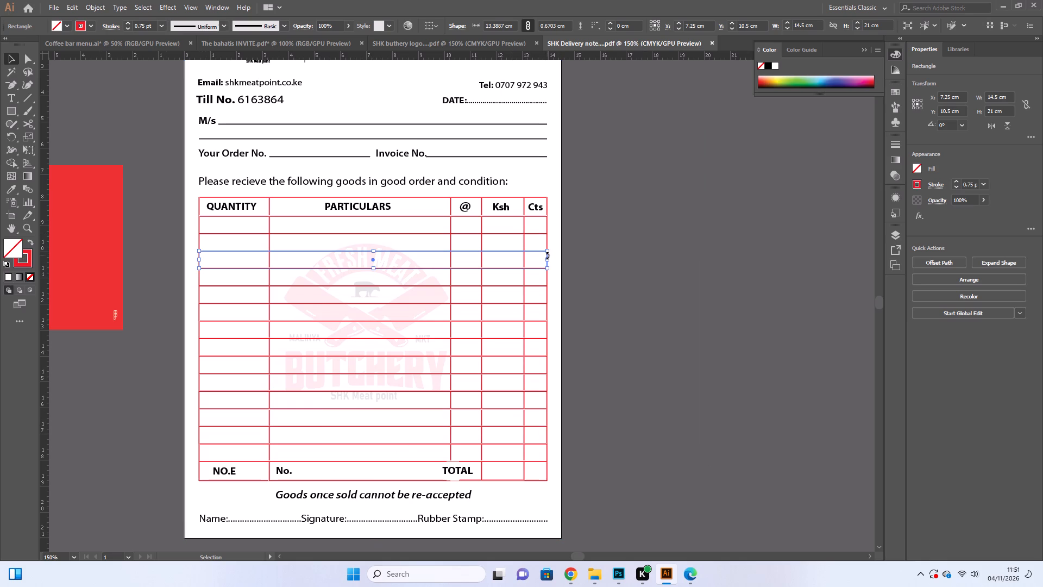
left_click(589, 254)
scroll(594, 269, "up", 5)
left_click(398, 210)
left_click(491, 227)
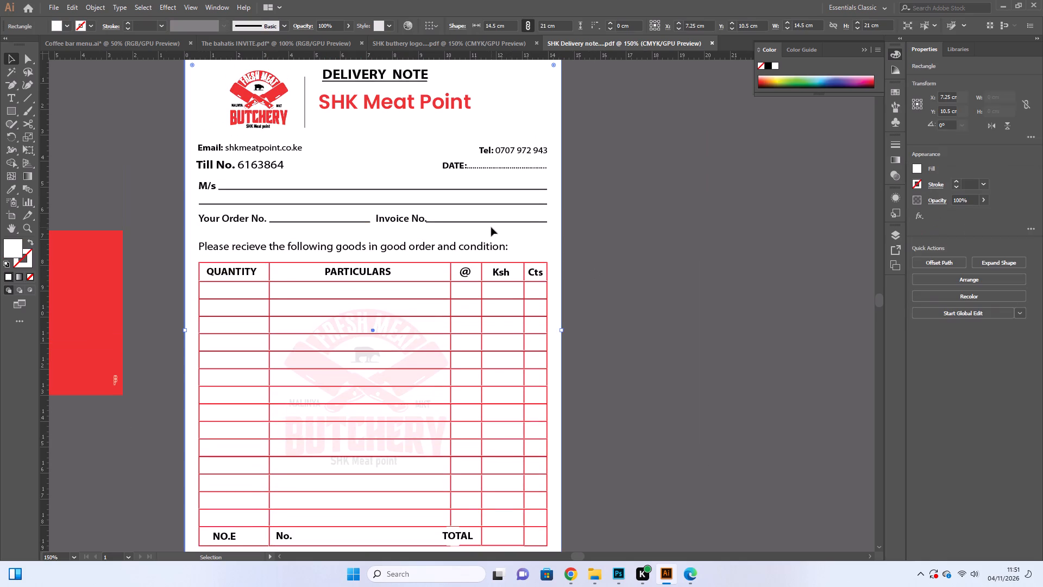
left_click(684, 164)
scroll(564, 197, "up", 4)
left_click(393, 154)
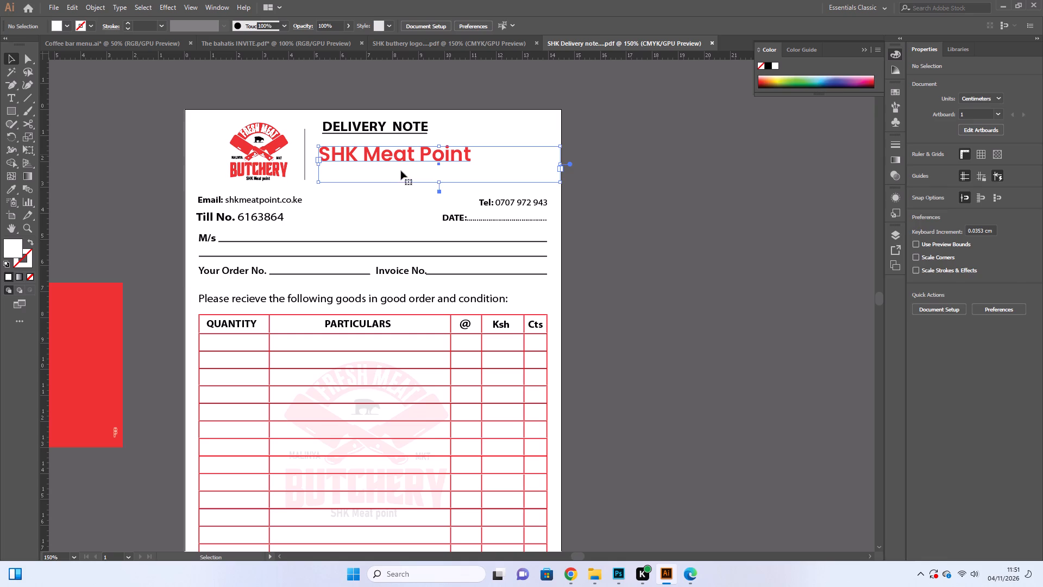
left_click(597, 192)
left_click(588, 207)
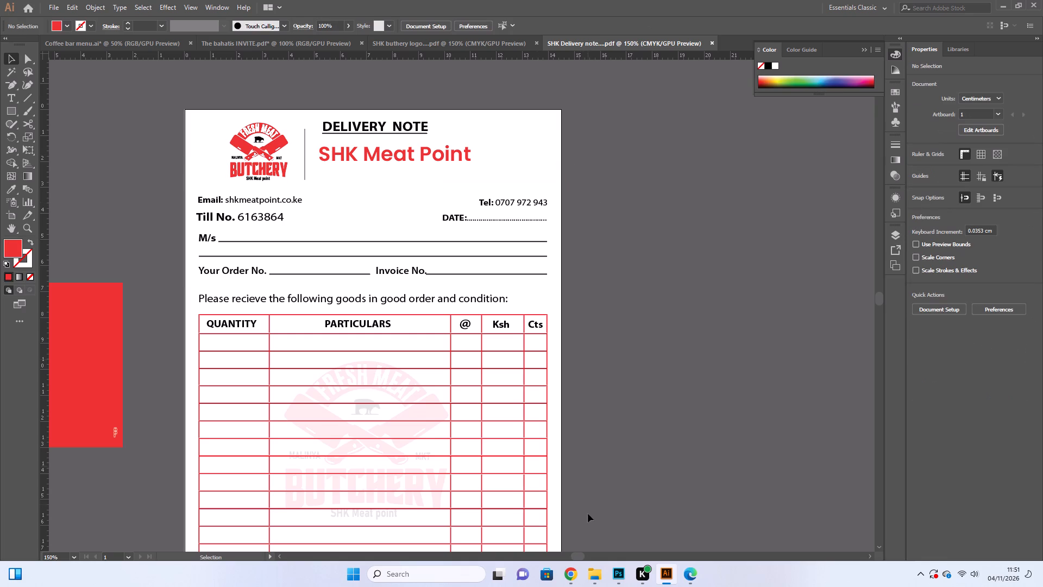
Switch to File Explorer and look through the MY JOB folder for the SHK Delivery note PDF.
left_click(599, 519)
scroll(419, 329, "down", 2)
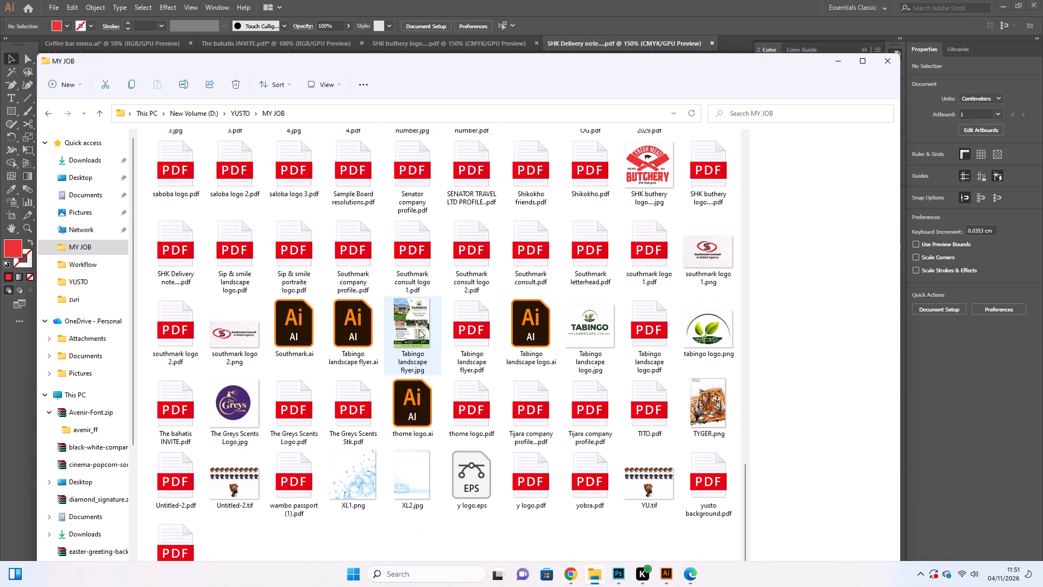
scroll(417, 329, "up", 1)
scroll(417, 329, "down", 2)
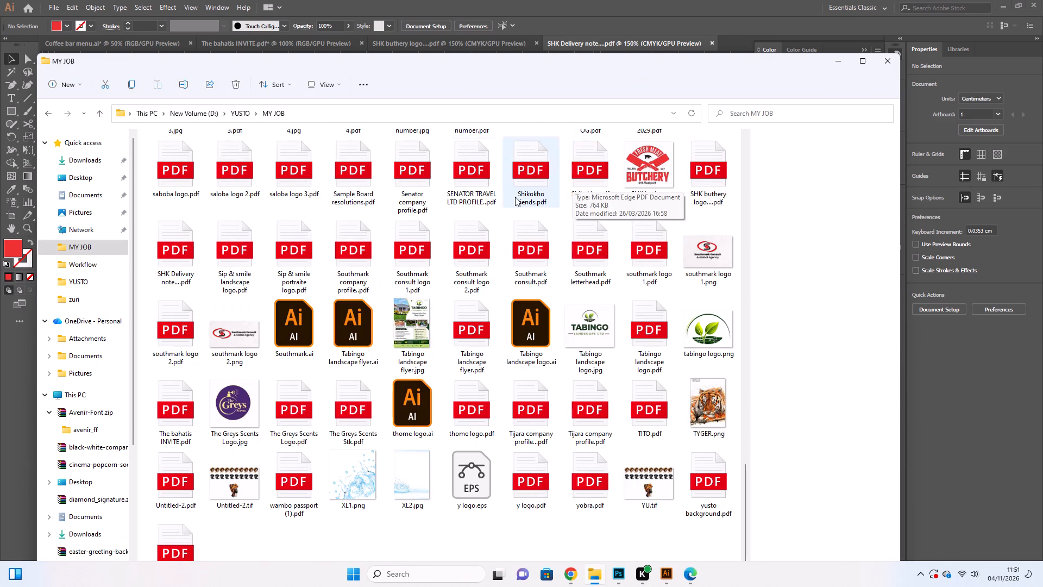
Open "SHK Delivery note....pdf" from the MY JOB folder in Edge, check the full page layout, and minimize the viewer.
double_click(159, 263)
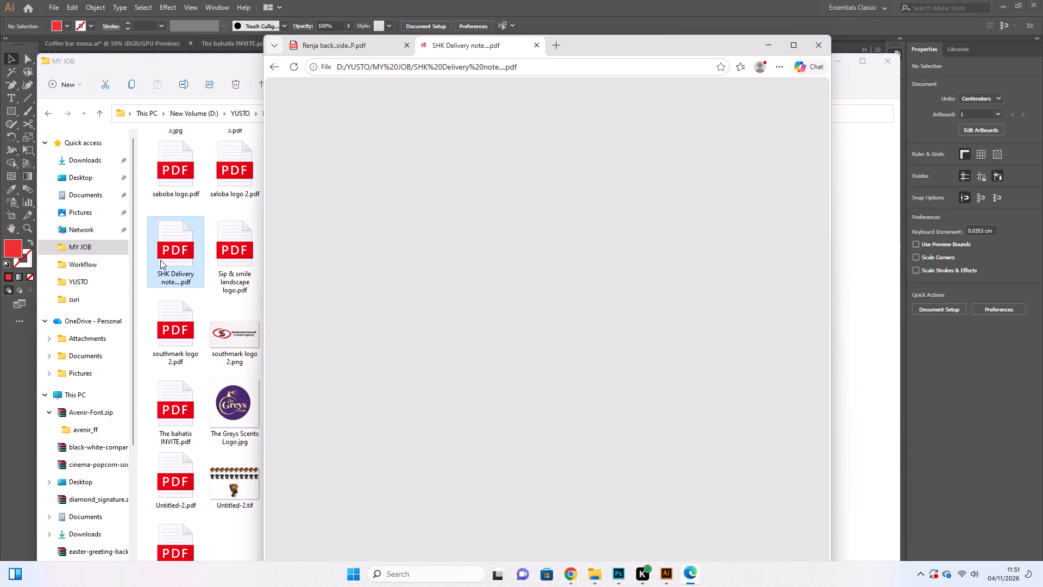
scroll(595, 327, "down", 4)
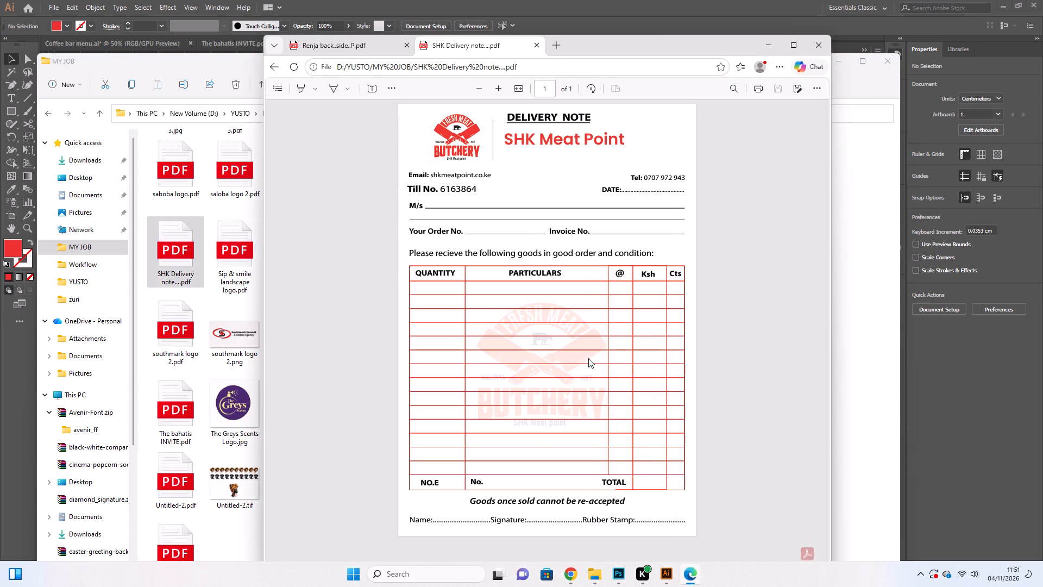
scroll(586, 371, "up", 3)
left_click(766, 49)
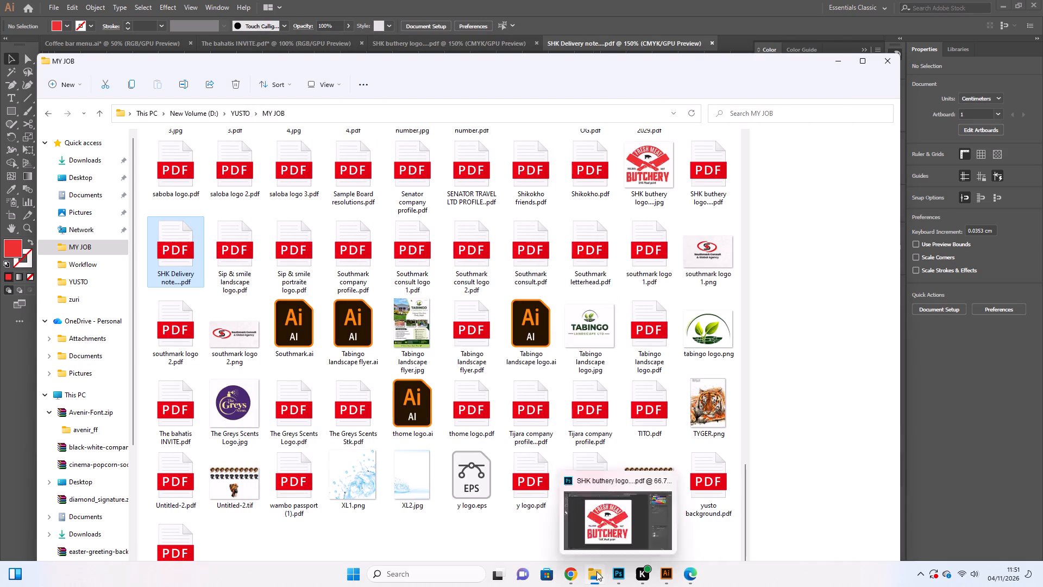
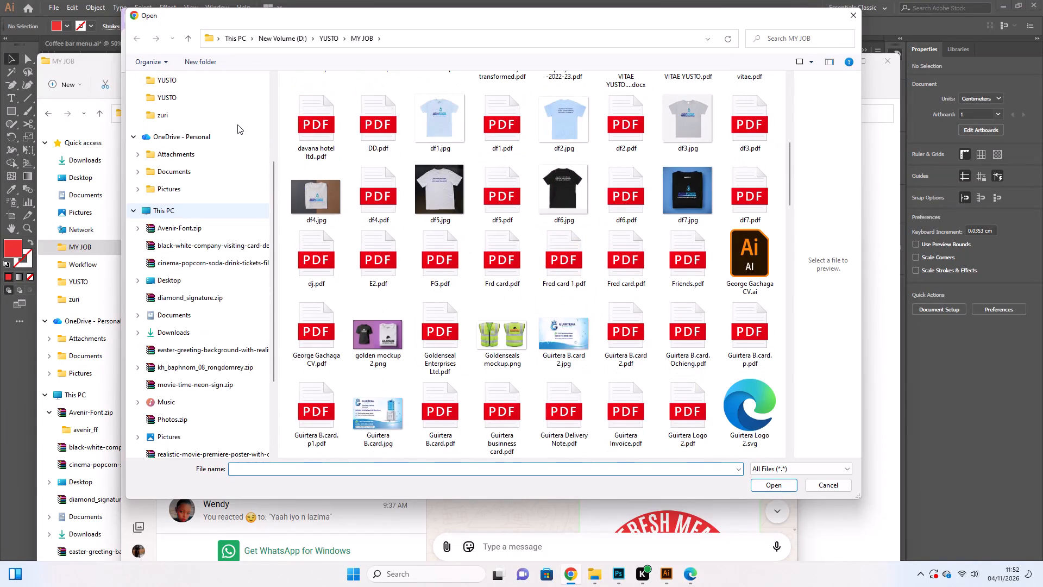
Browse to Quick access in the Open dialog to find the file to attach to the WhatsApp chat.
scroll(237, 124, "up", 15)
left_click(210, 90)
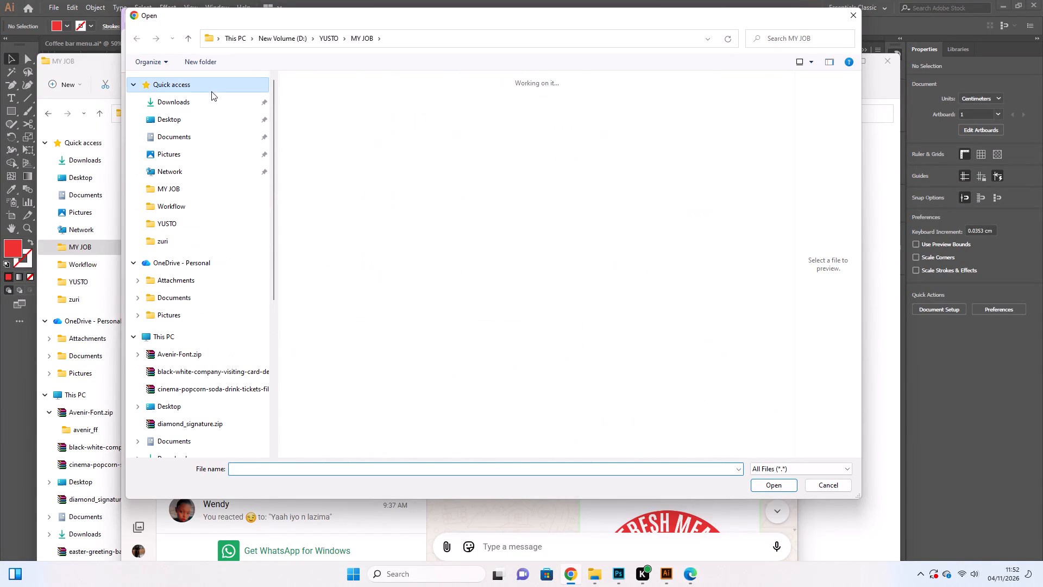
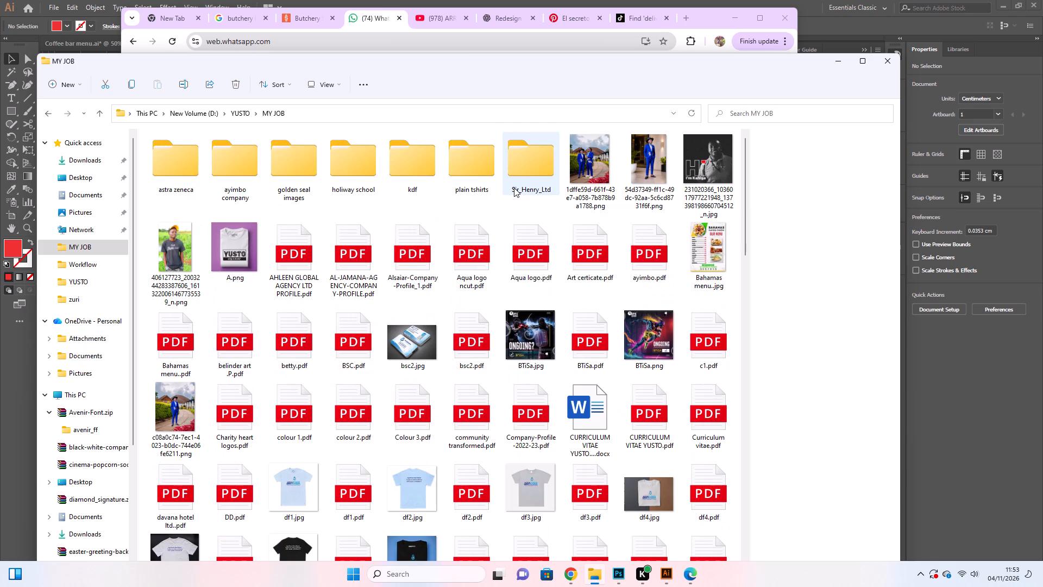
Look through the MY JOB folder's files to locate the SHK Delivery note PDF.
scroll(514, 188, "up", 6)
scroll(511, 304, "down", 2)
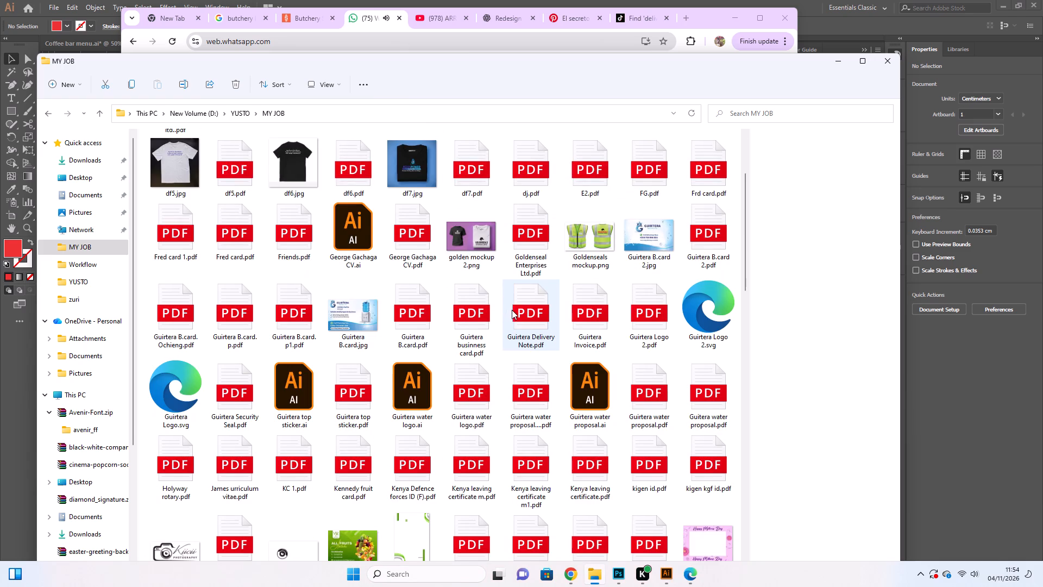
scroll(518, 339, "down", 5)
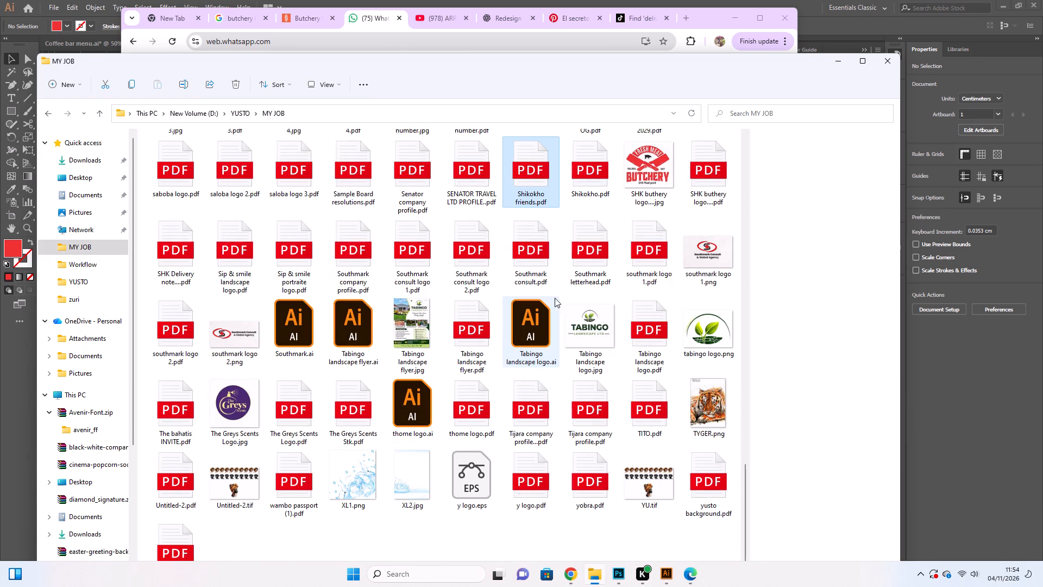
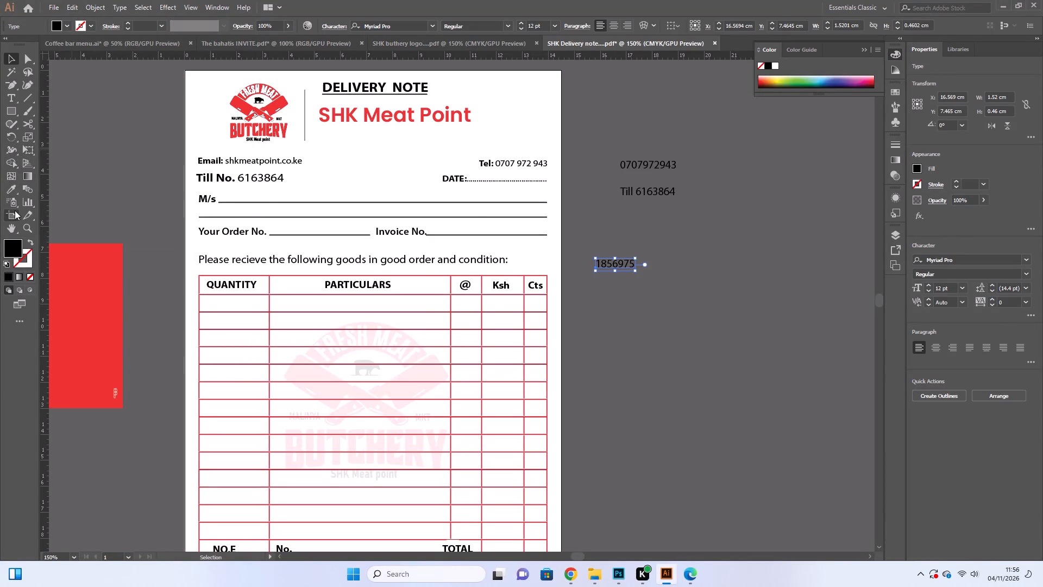
Match the loose seven-digit number beside the artboard to the Till number's text formatting with the Eyedropper.
left_click(11, 192)
left_click(254, 180)
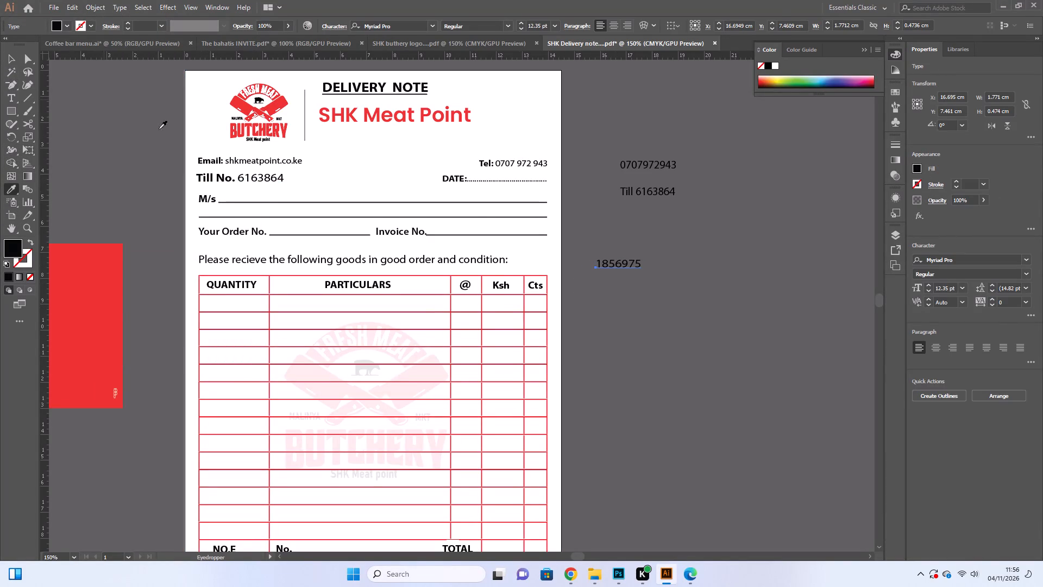
Replace the Till No. digits in the delivery note header with the newly formatted number noted beside the artboard.
left_click(15, 97)
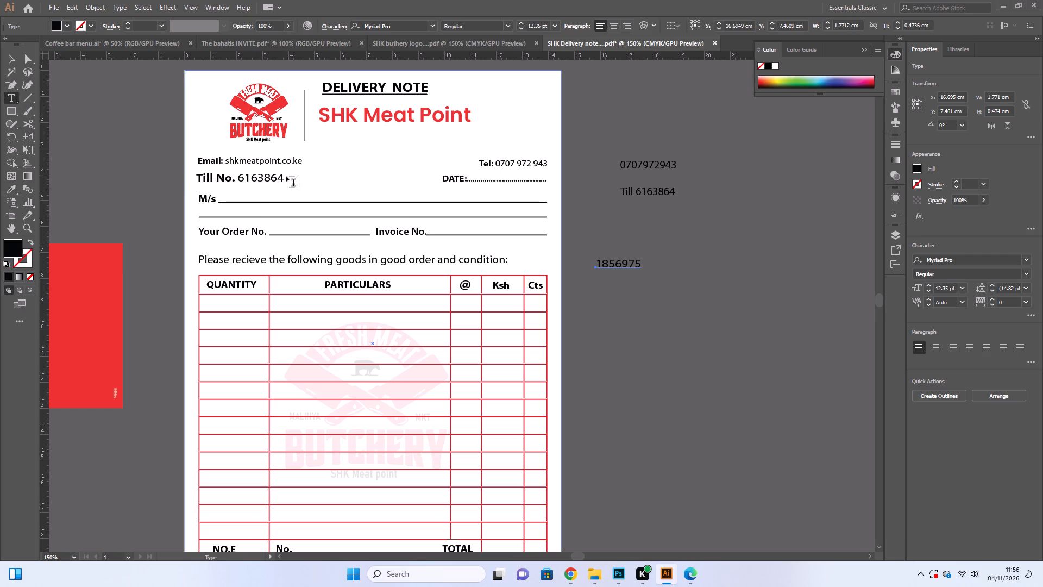
left_click(282, 176)
key("BackSpace")
key("BackSpace")
key("BackSpace")
key("BackSpace")
key("BackSpace")
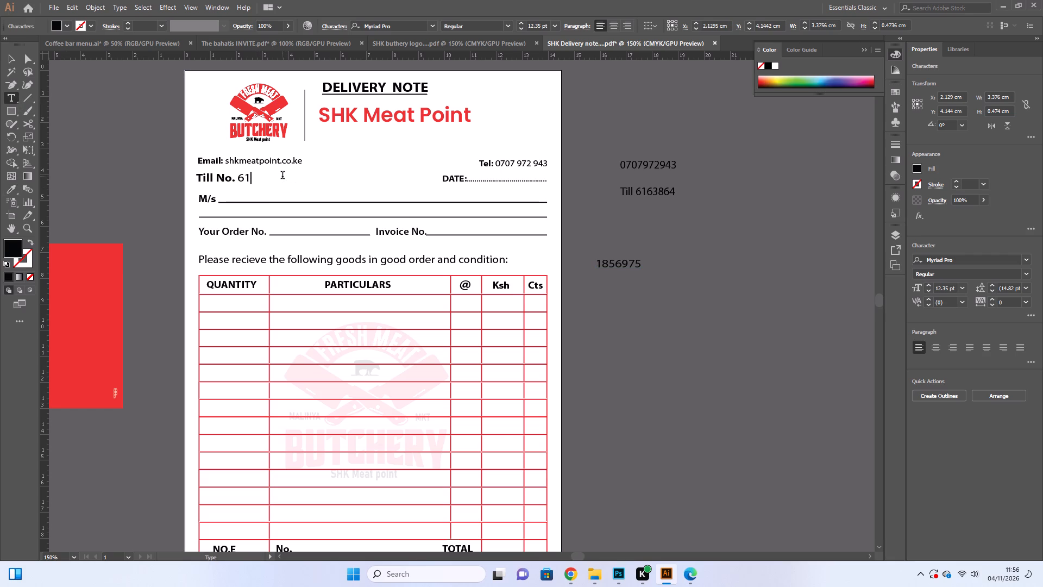
key("BackSpace")
key("BackSpace")
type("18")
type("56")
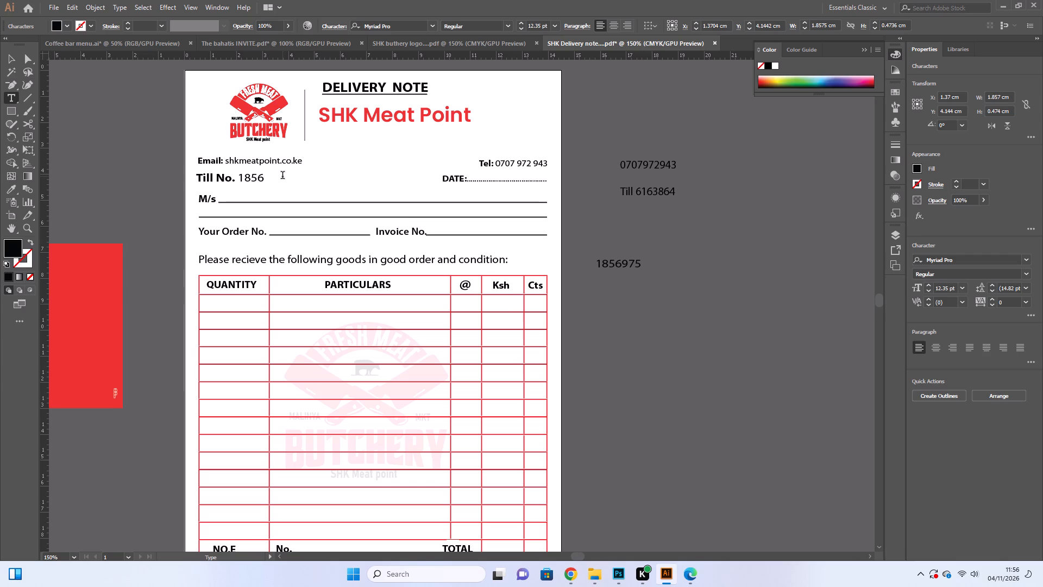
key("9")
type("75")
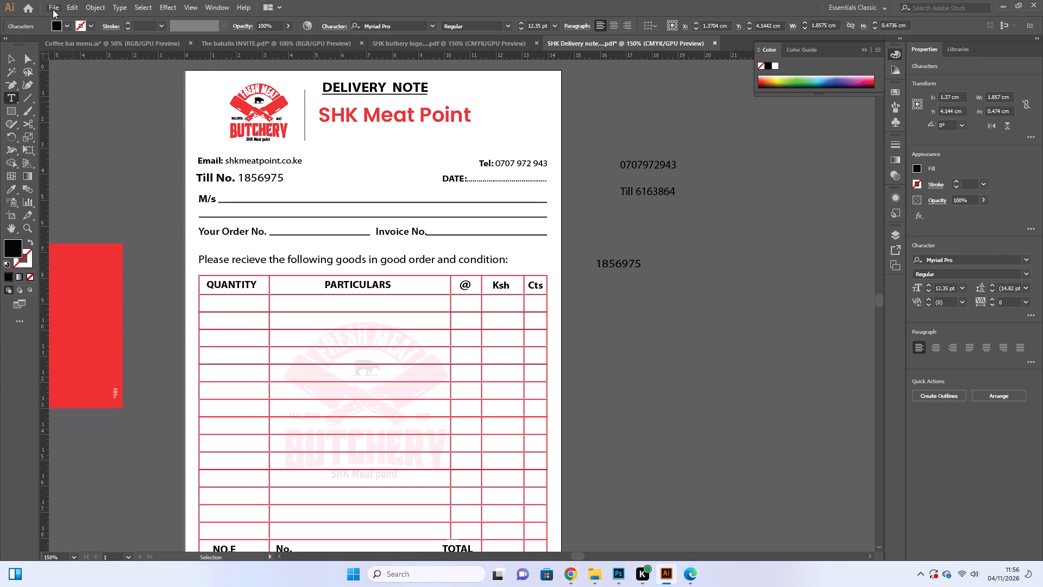
Open the Save As dialog for the SHK delivery note.
left_click(53, 9)
left_click(85, 107)
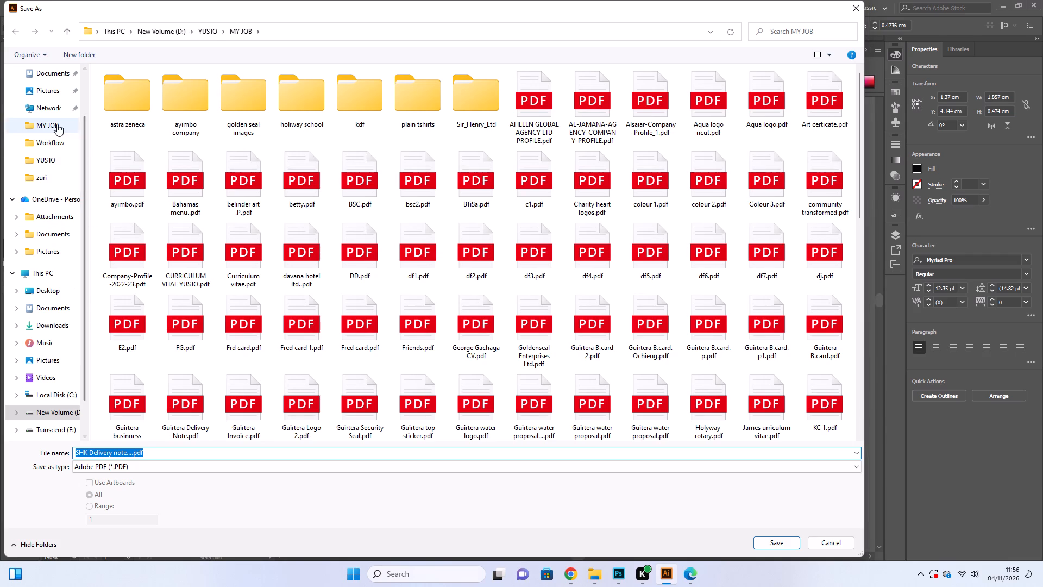
Save the delivery note as an Adobe PDF in the MY JOB folder under its current name, replacing the existing file.
left_click(50, 124)
left_click(781, 544)
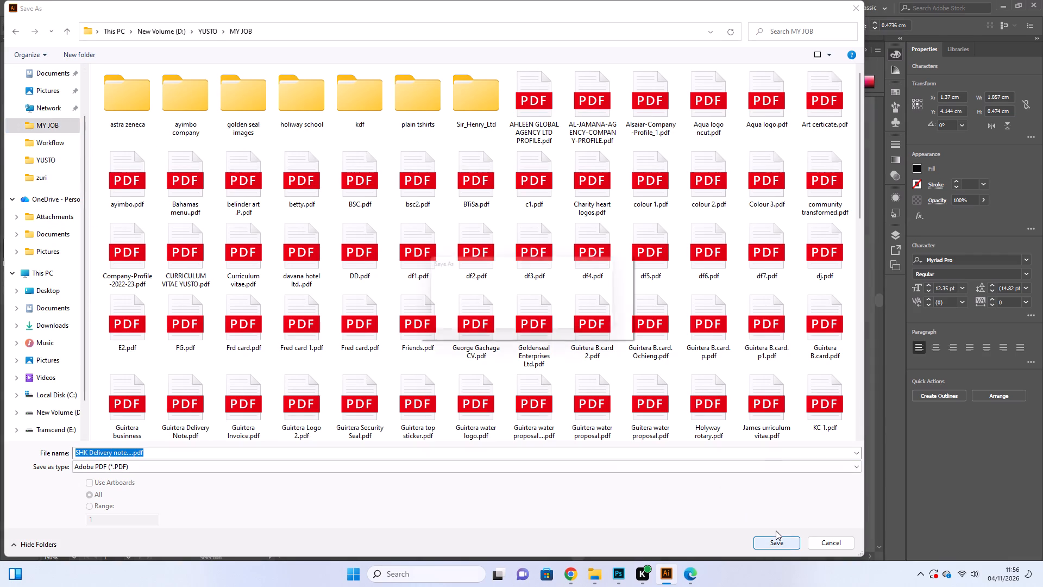
left_click(564, 326)
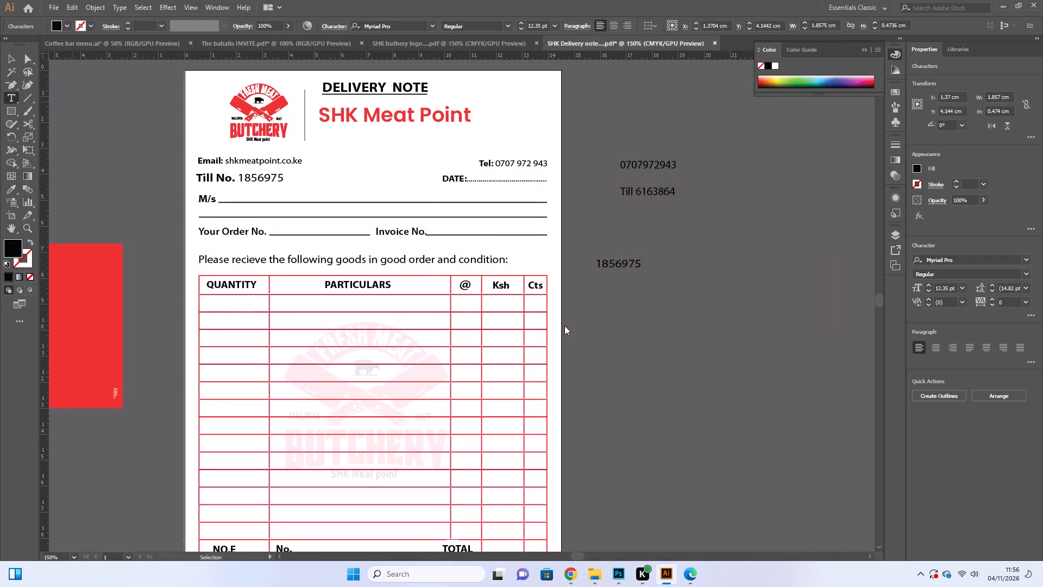
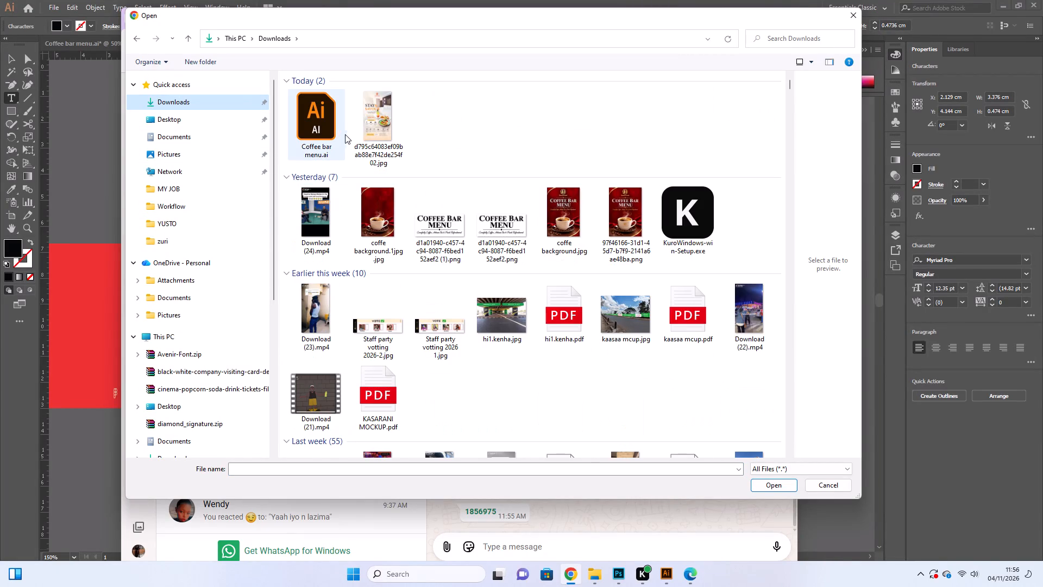
Show the Quick access recent files to locate the SHK Delivery note PDF for attaching to the WhatsApp chat.
left_click(155, 86)
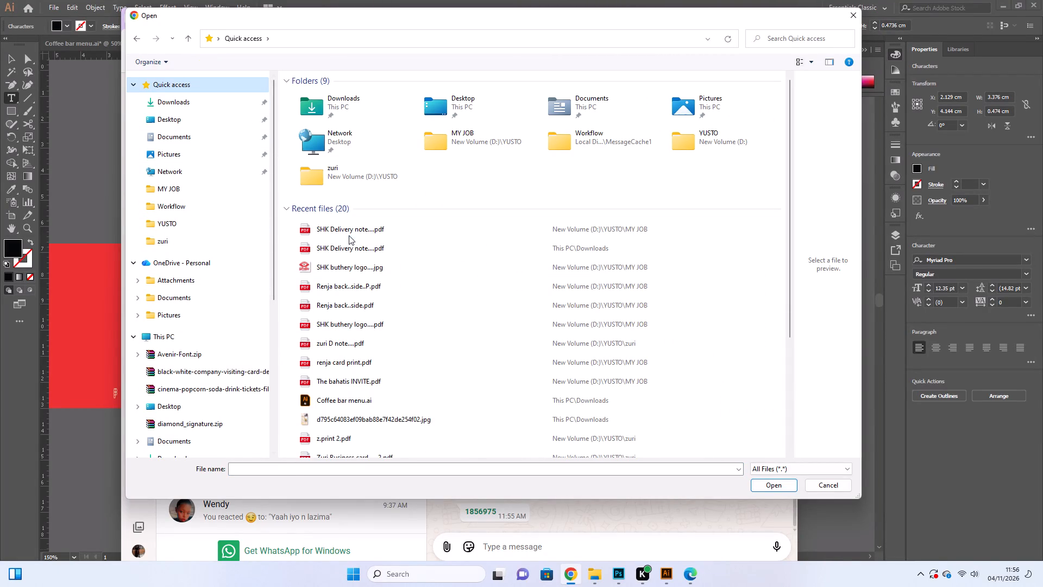
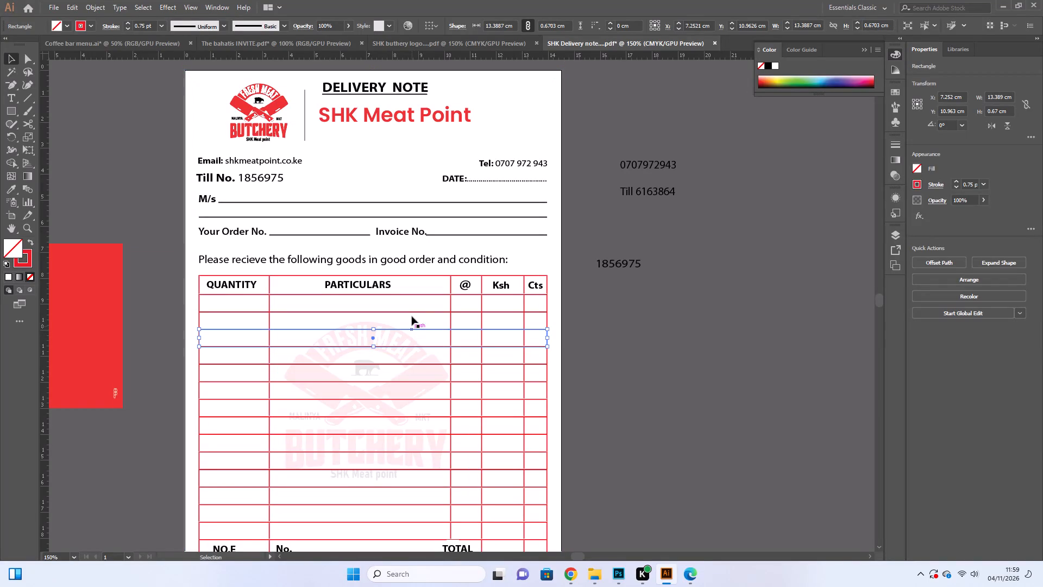
Clear the table row selection and select the loose seven-digit number beside the delivery note artboard.
left_click(411, 311)
triple_click(644, 360)
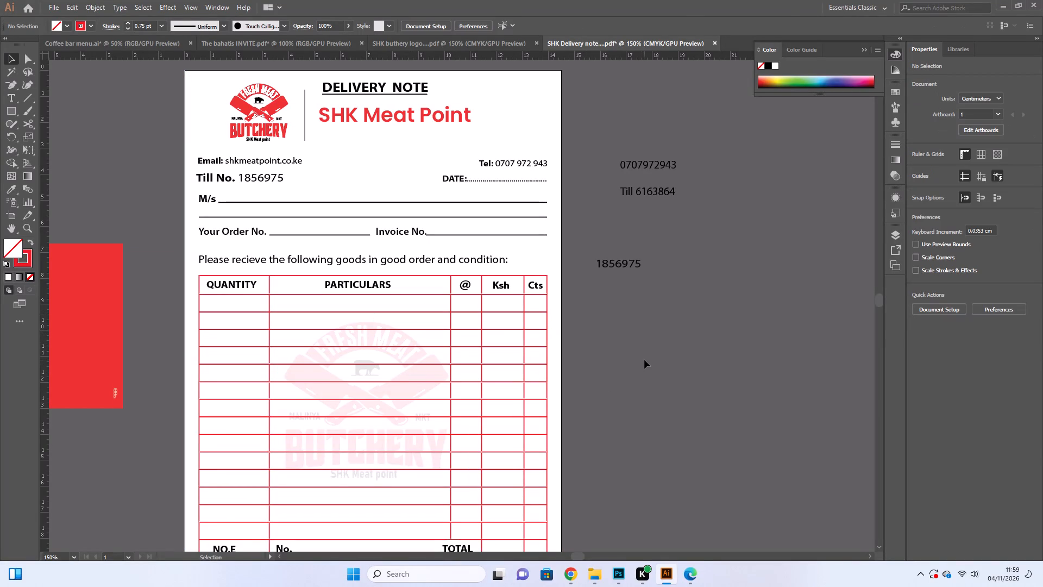
double_click(644, 360)
left_click(612, 263)
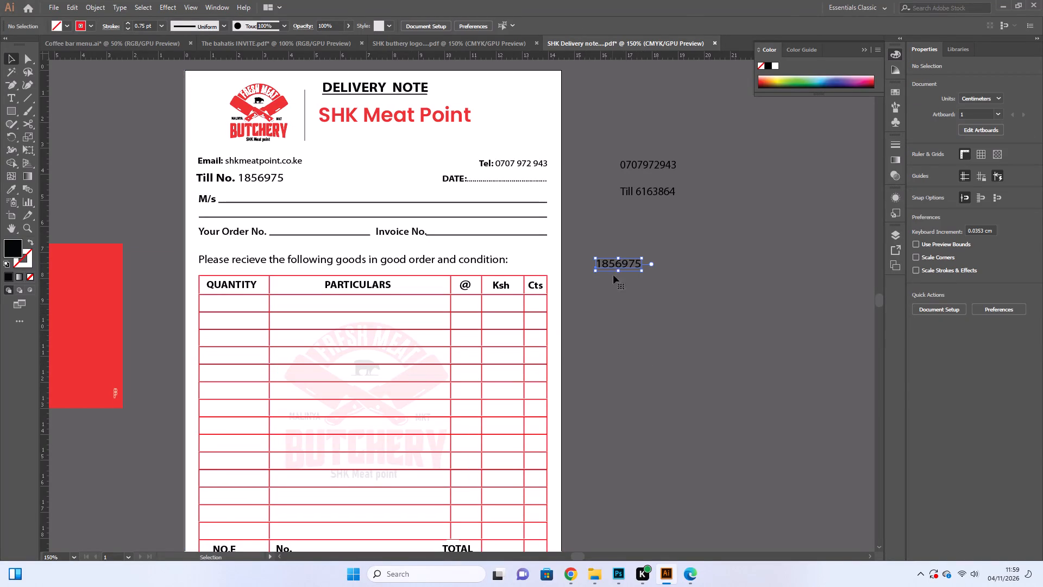